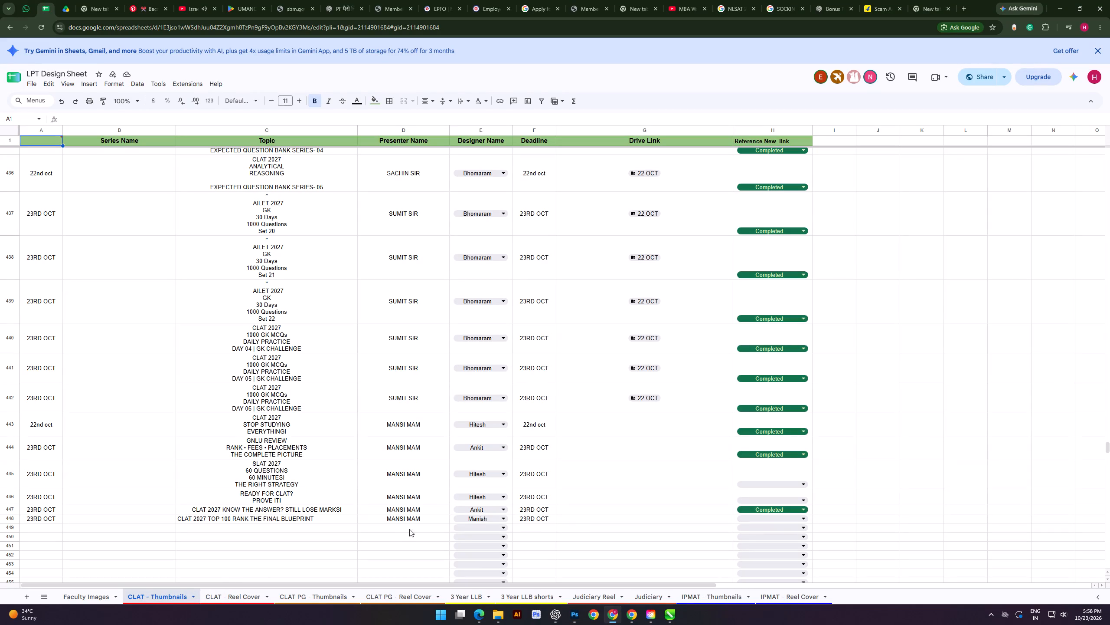
Check the edit history of the topic cell in row 448, "CLAT 2027 TOP 100 RANK THE FINAL BLUEPRINT".
click(578, 517)
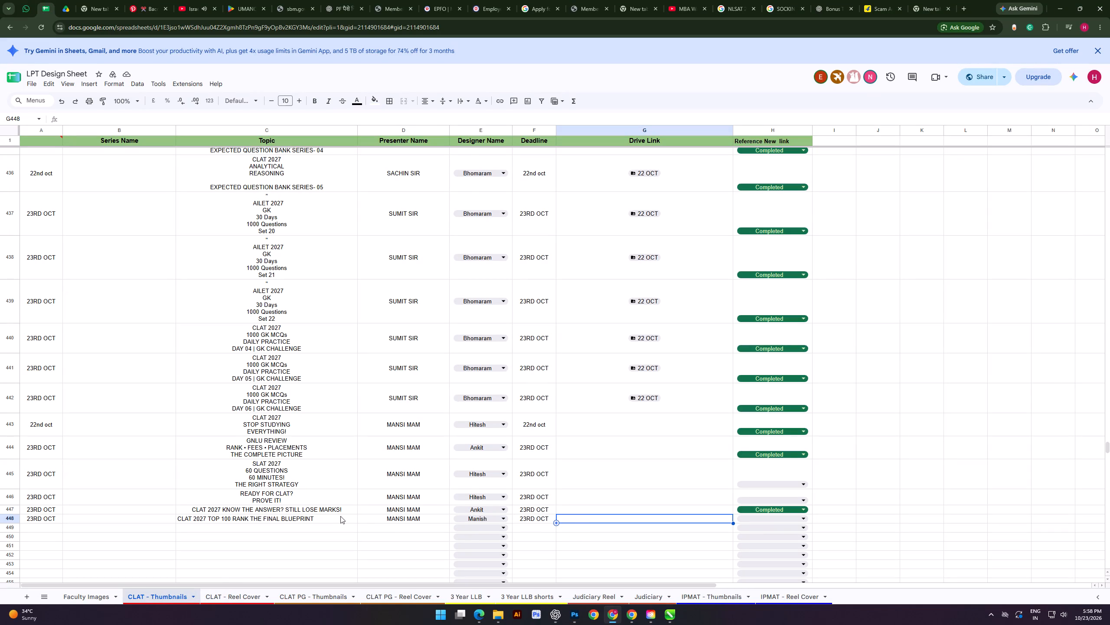
click(330, 520)
right_click(330, 520)
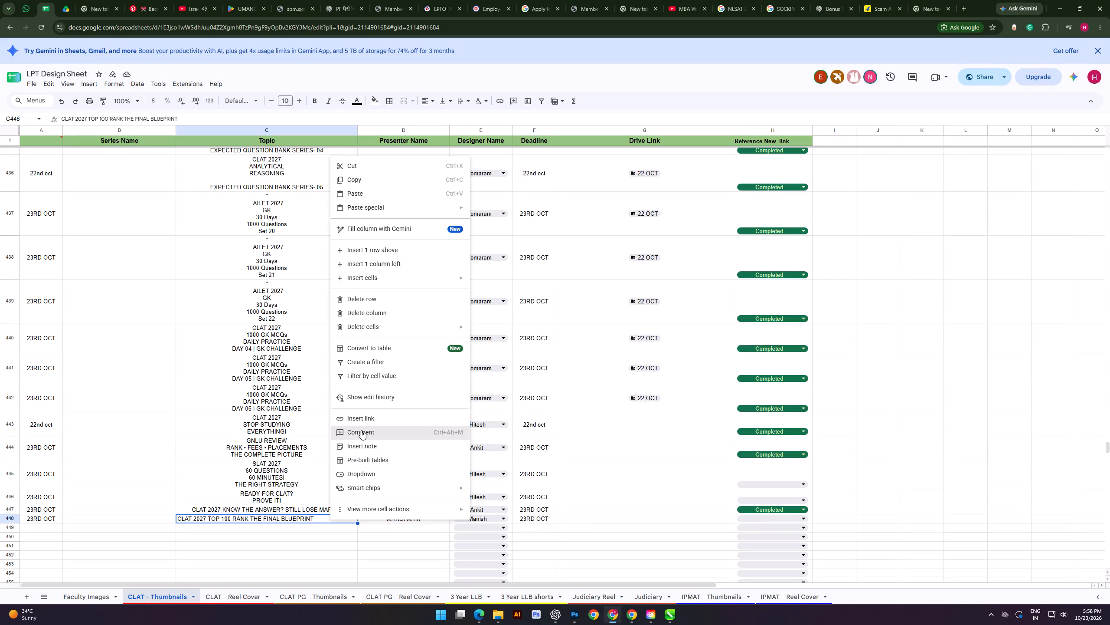
click(369, 398)
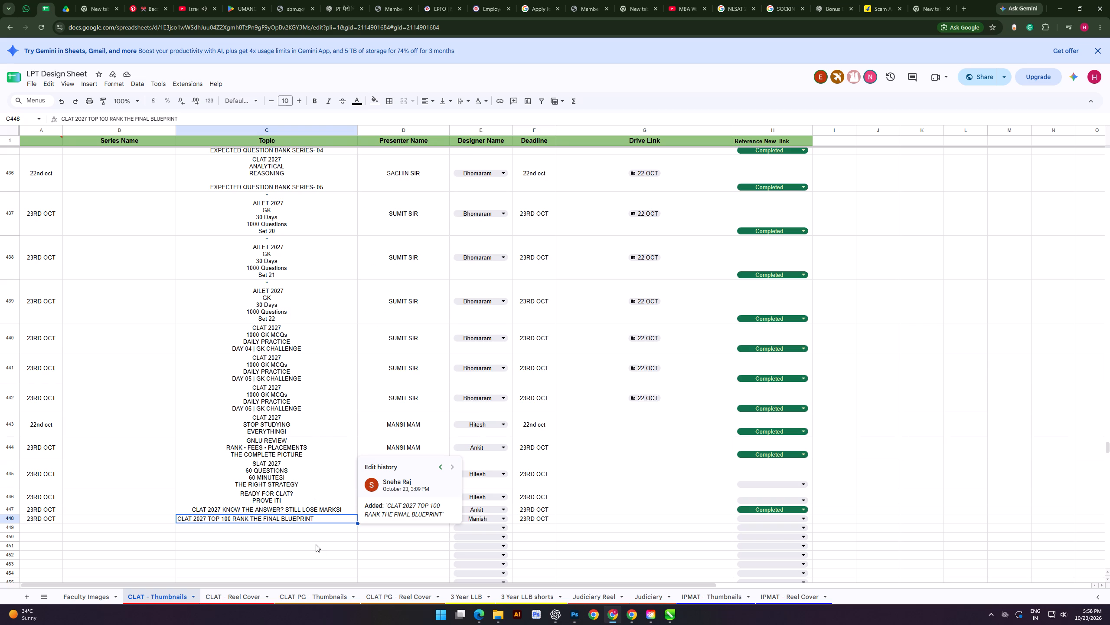
click(313, 532)
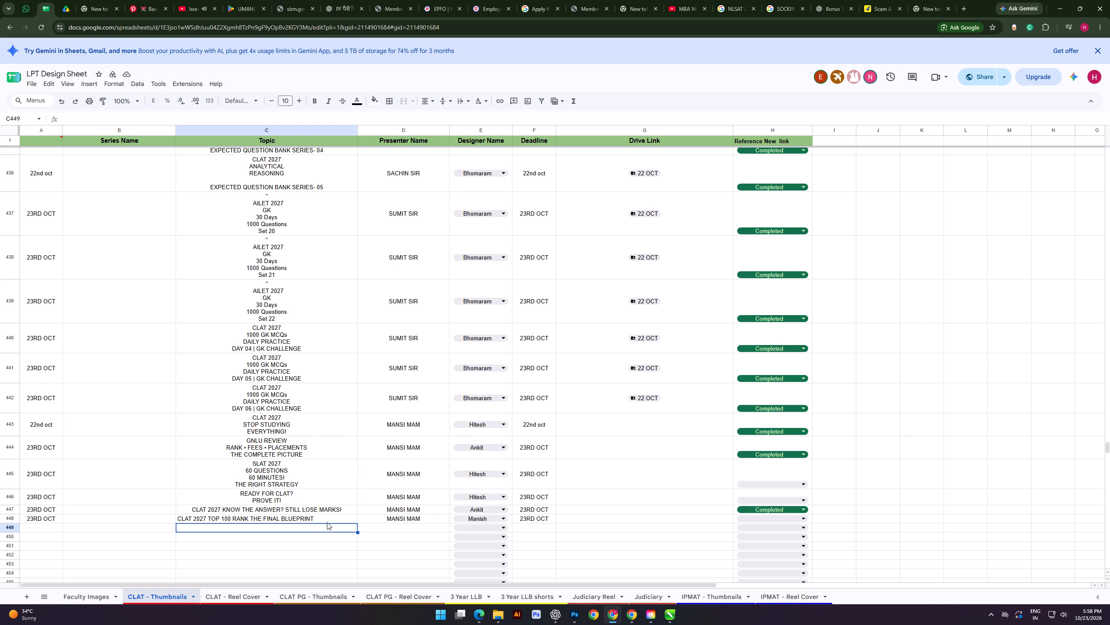
Copy the full topic text "CLAT 2027 TOP 100 RANK THE FINAL BLUEPRINT" from row 448.
double_click(326, 520)
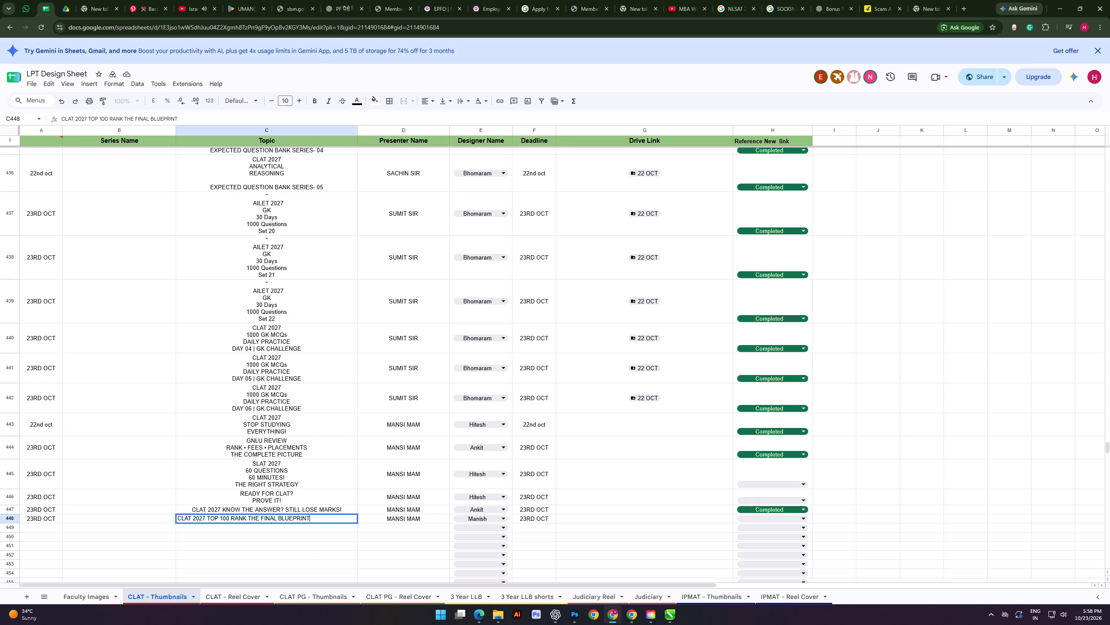
drag(326, 520, 215, 523)
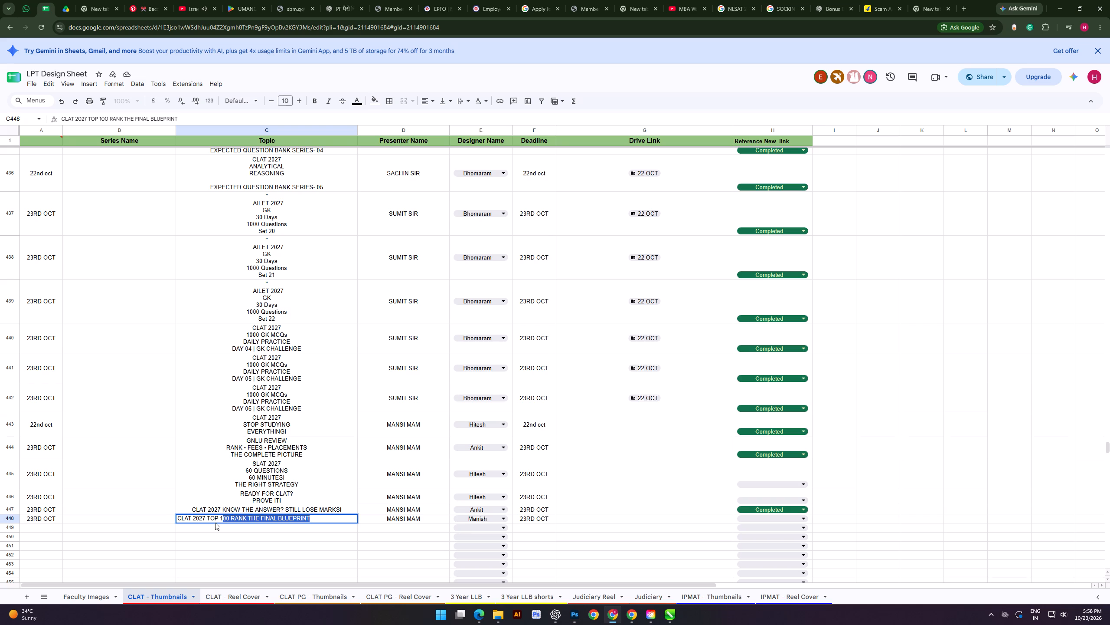
drag(215, 523, 175, 526)
right_click(182, 519)
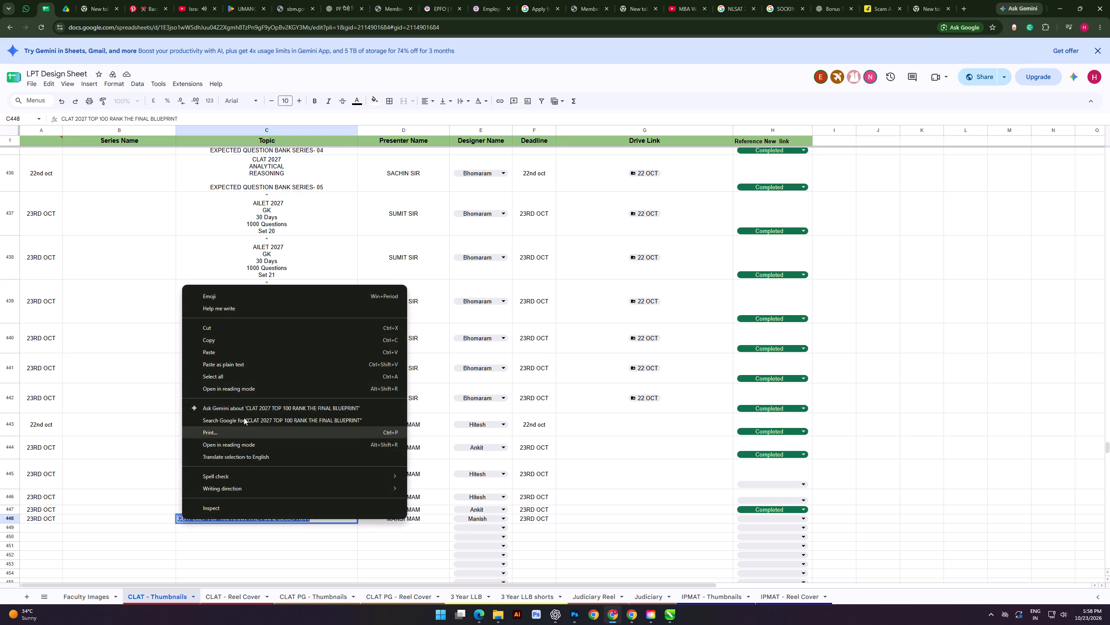
click(224, 340)
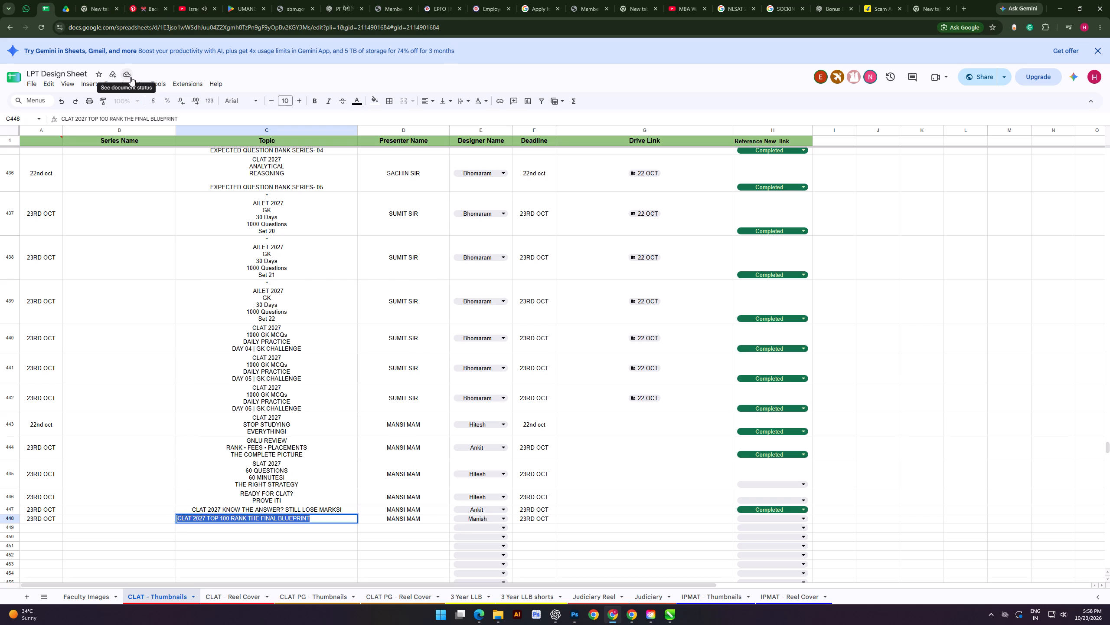
Switch to YouTube and search for the copied topic "CLAT 2027 TOP 100 RANK THE FINAL BLUEPRINT".
click(689, 0)
click(636, 51)
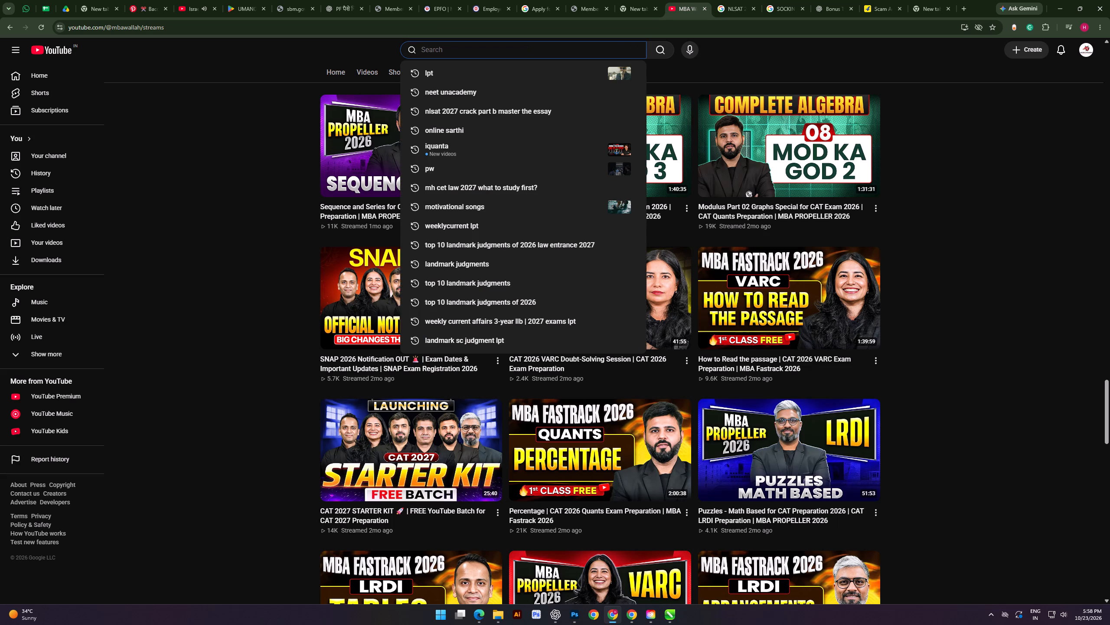
key(ctrl+super+v)
click(535, 40)
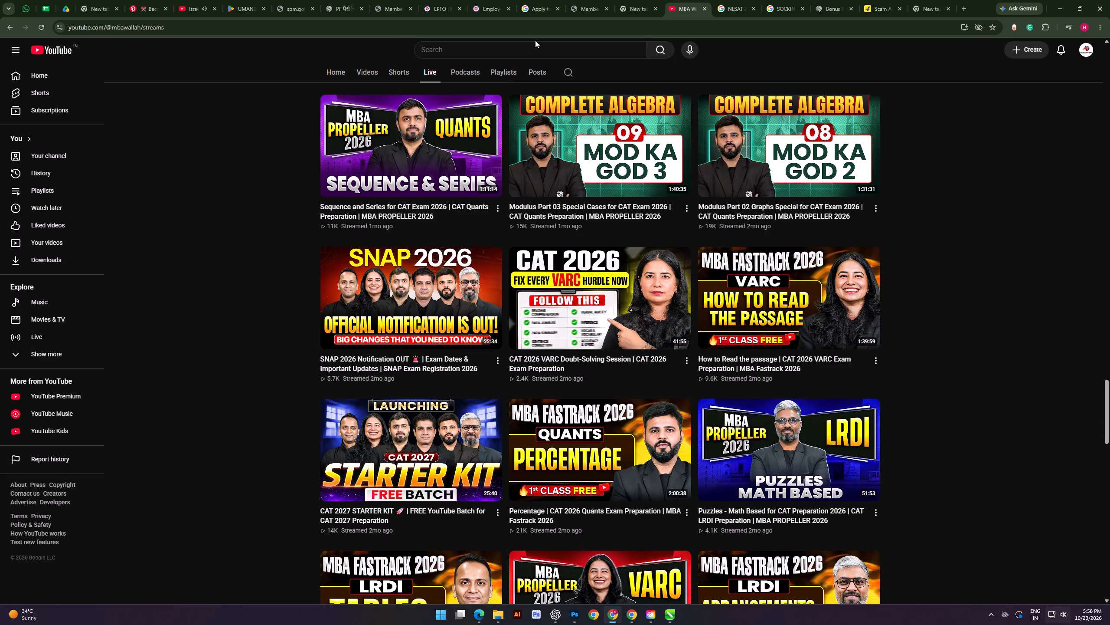
click(532, 43)
key(ctrl+v)
key(Return)
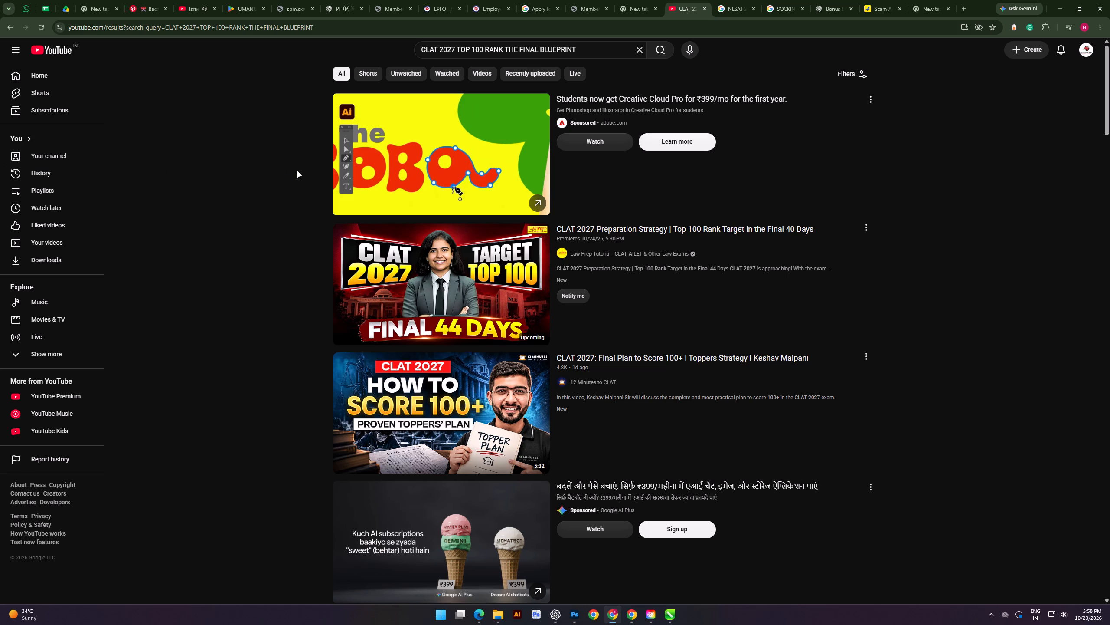
Look through the YouTube search results for thumbnail designs relevant to the CLAT 2027 top 100 rank topic.
scroll(274, 251, down, 1)
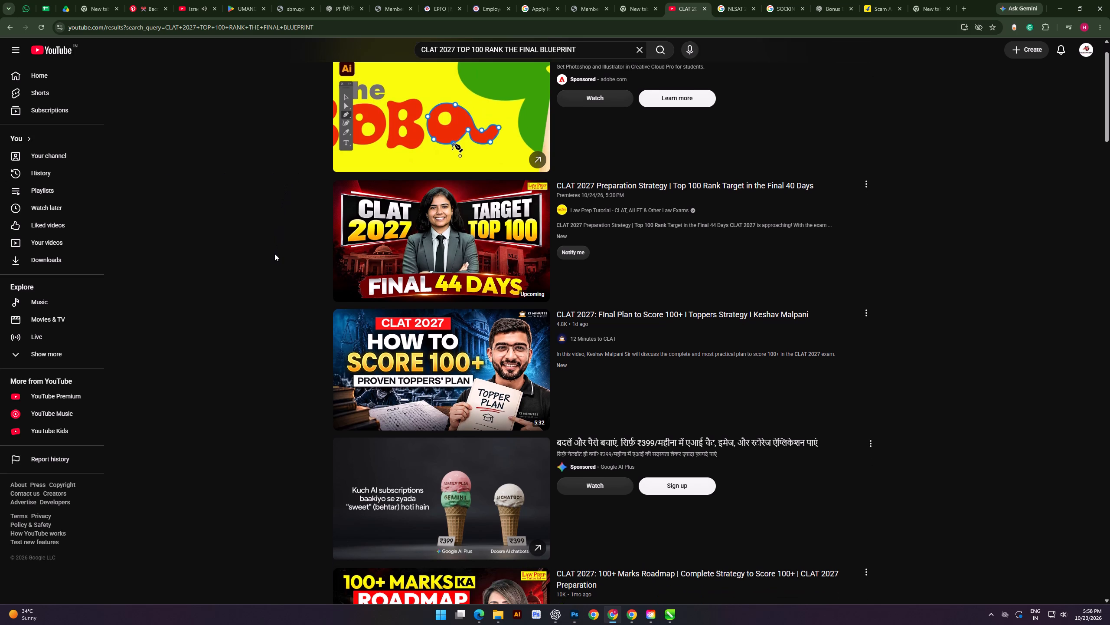
scroll(274, 253, down, 9)
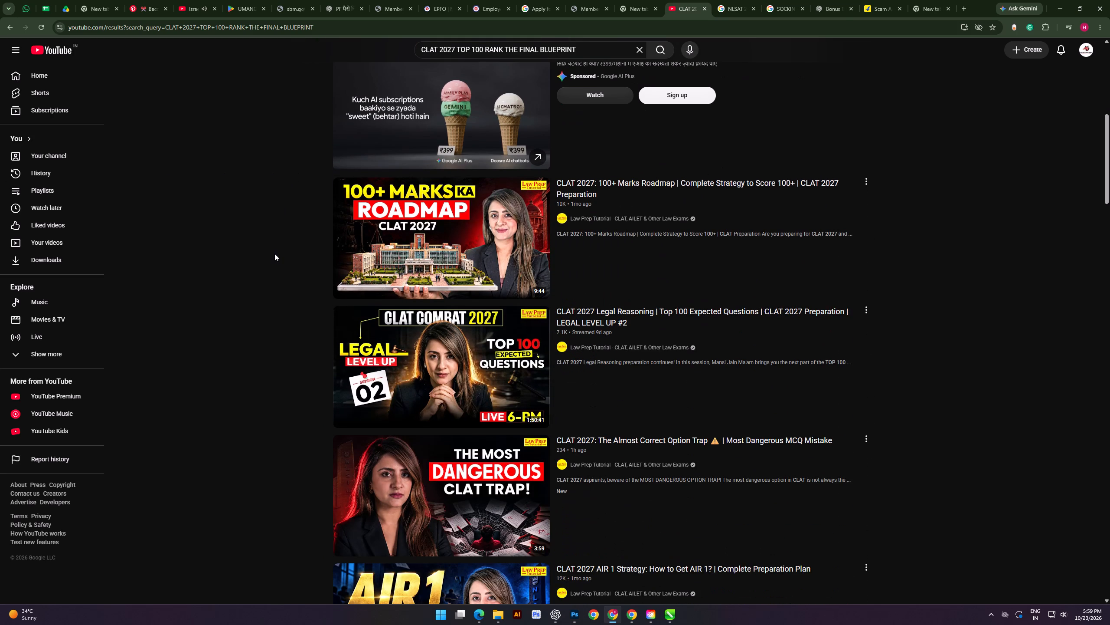
scroll(274, 253, down, 8)
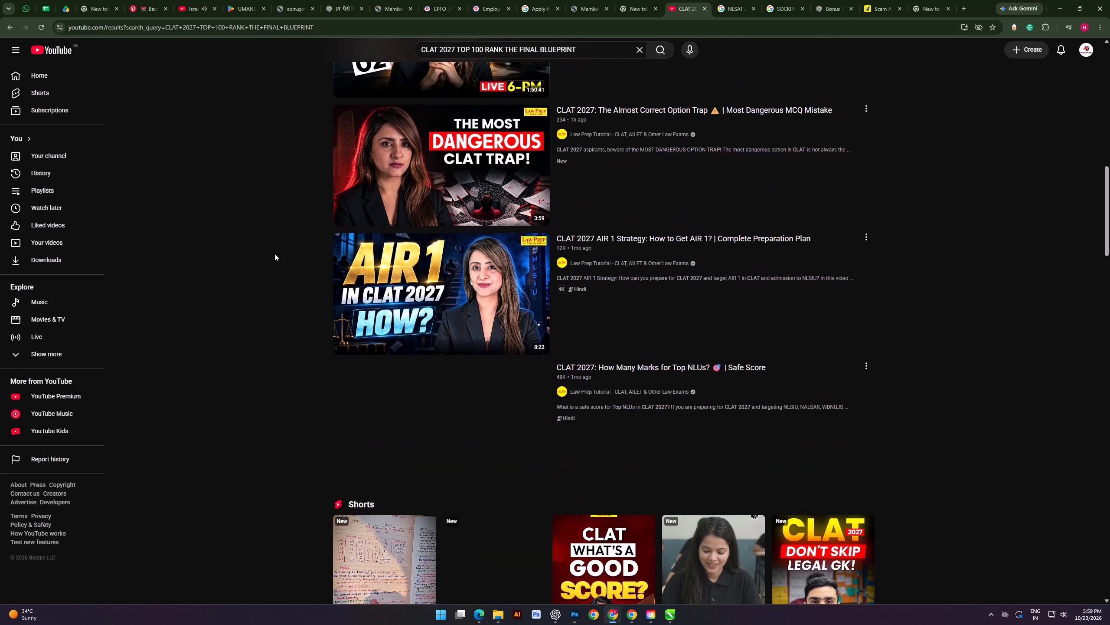
scroll(274, 253, down, 11)
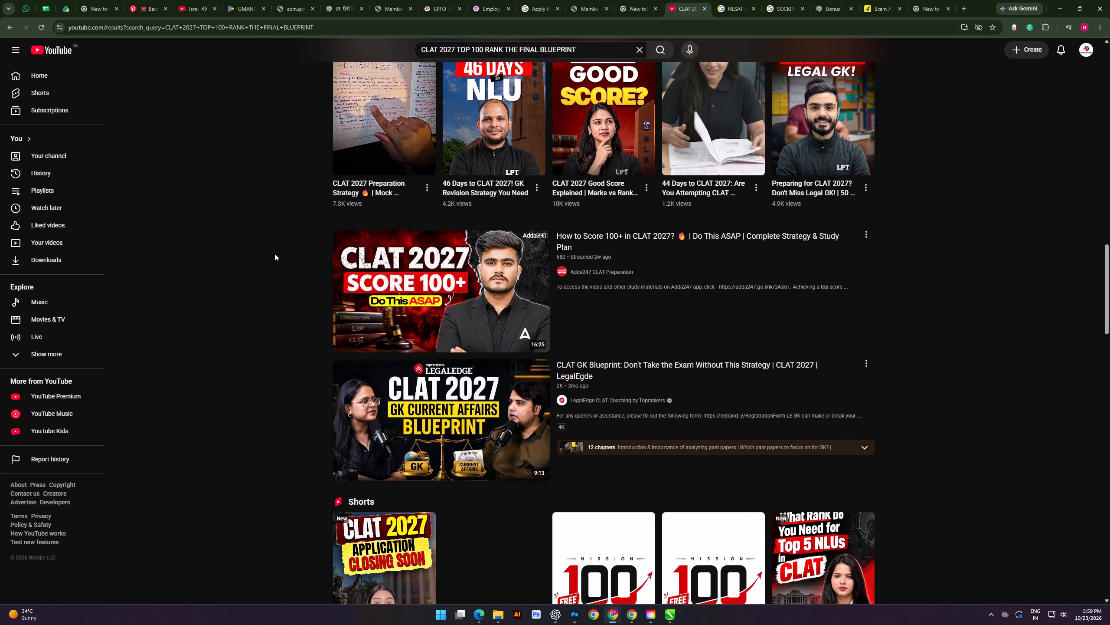
scroll(274, 253, down, 3)
Return to the MBA Wallah channel's live streams and examine their thumbnails for design references.
drag(17, 32, 13, 29)
click(13, 29)
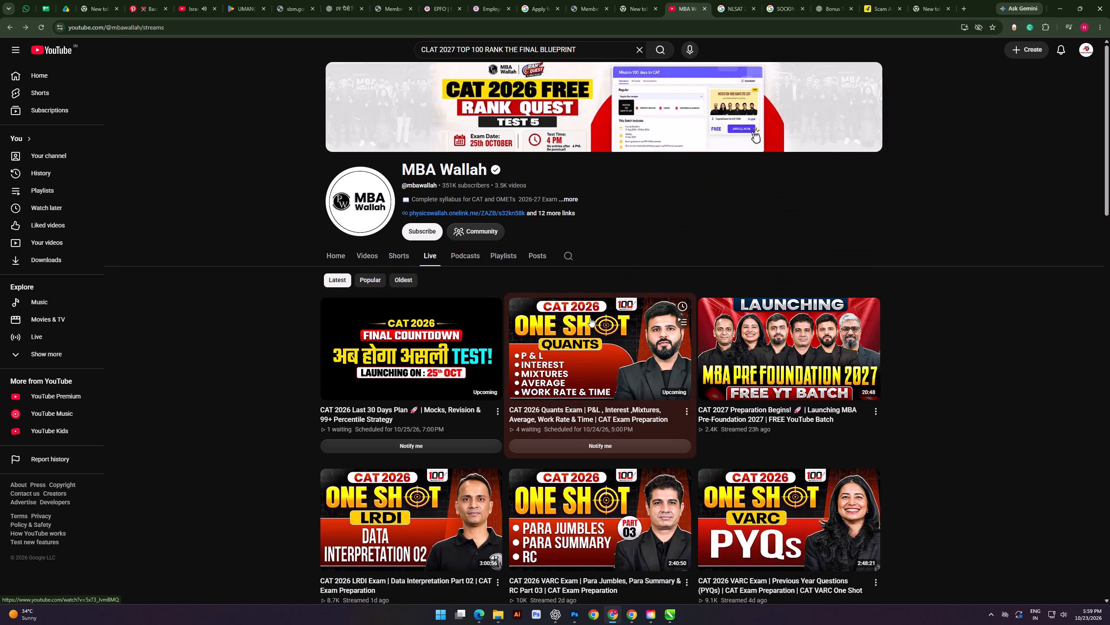
scroll(588, 318, down, 6)
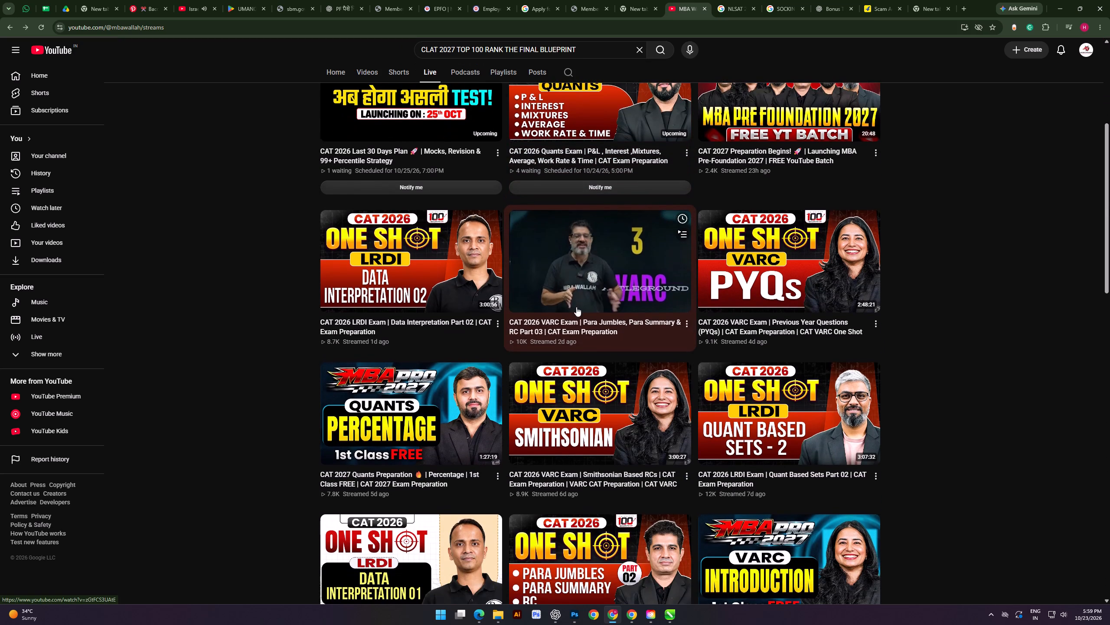
scroll(576, 307, down, 6)
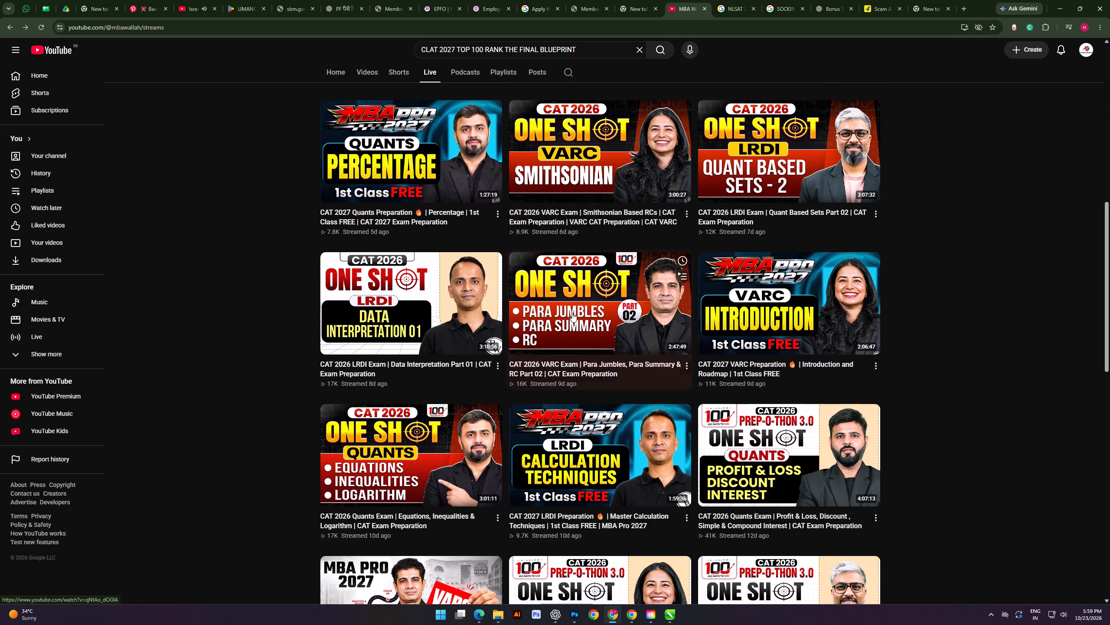
scroll(572, 312, down, 13)
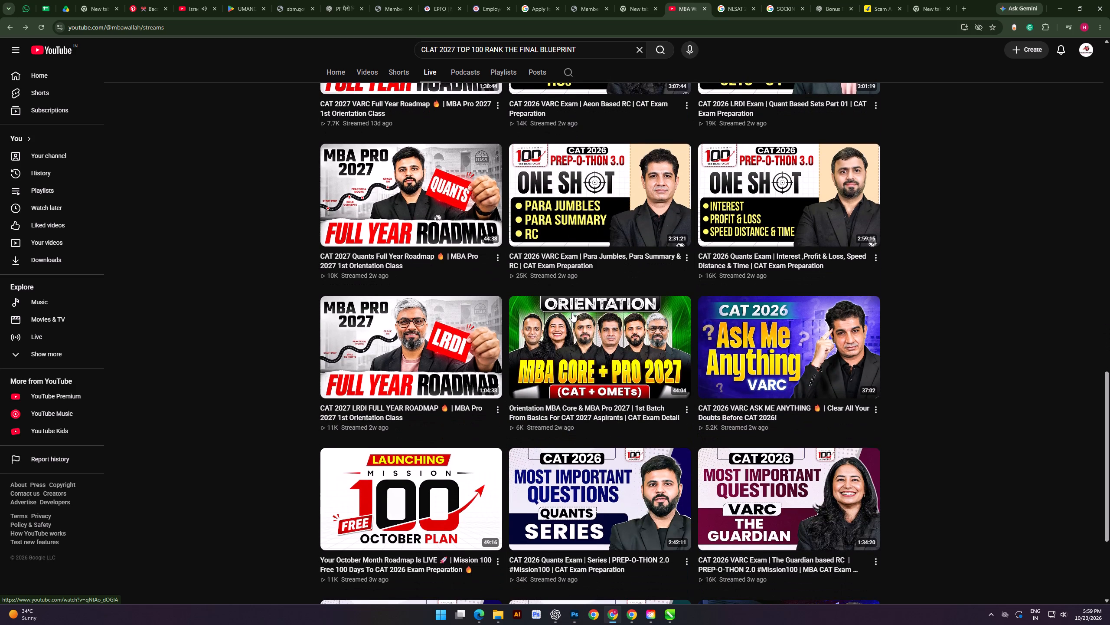
scroll(572, 312, down, 13)
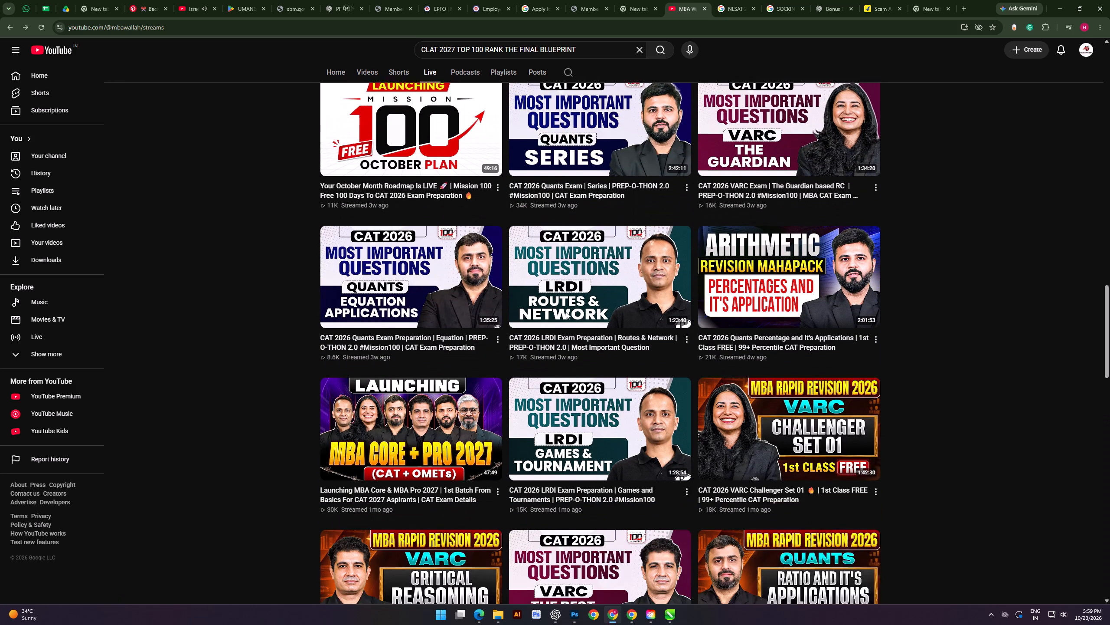
scroll(566, 312, down, 5)
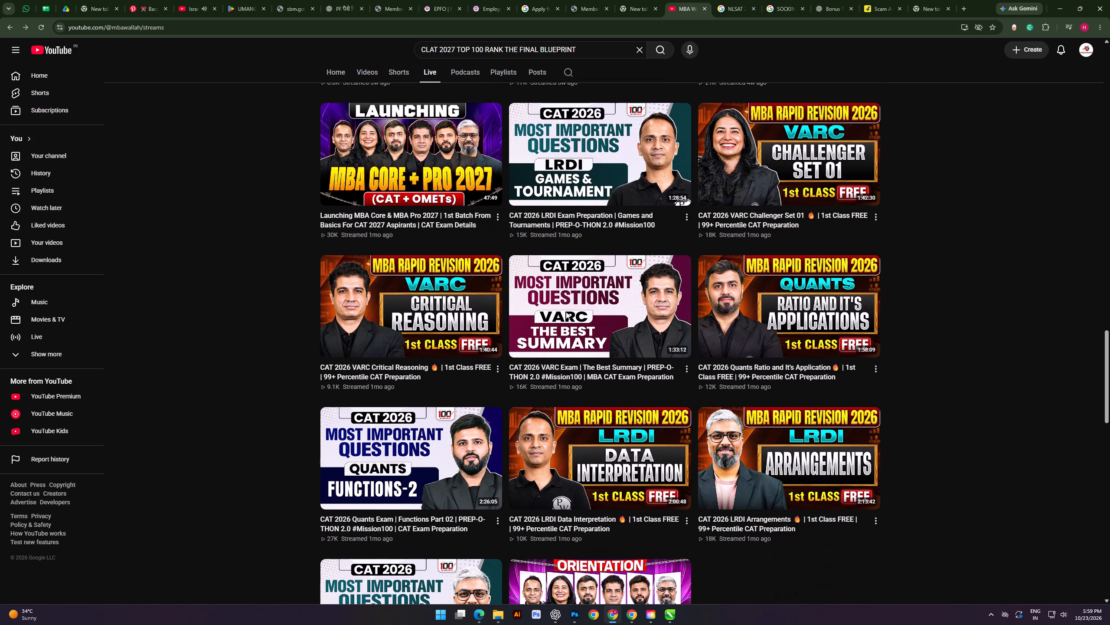
scroll(566, 312, down, 6)
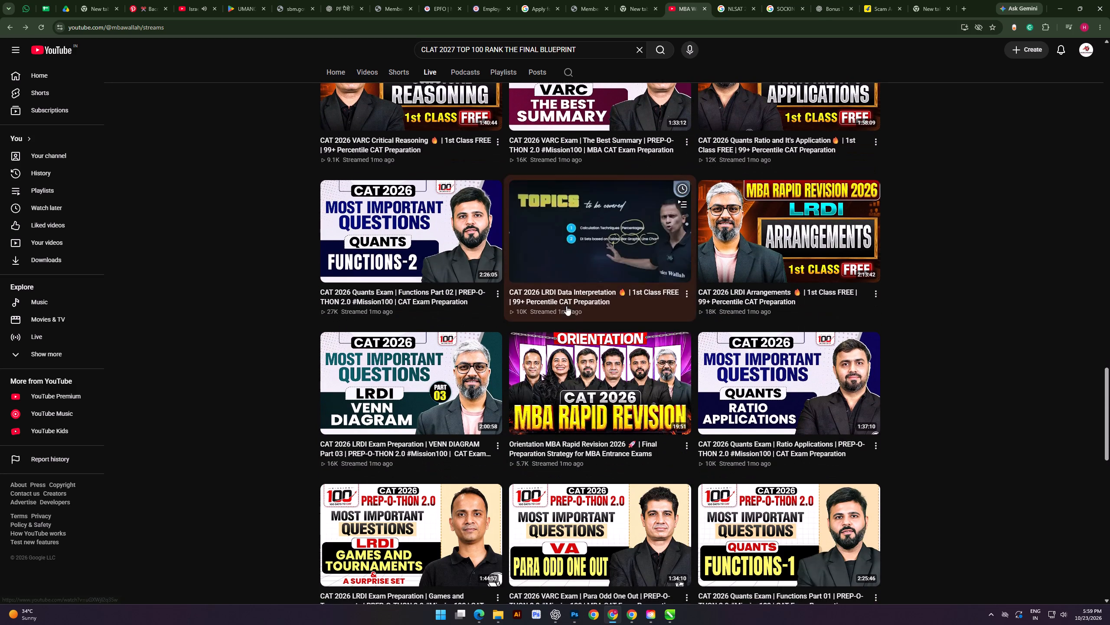
scroll(566, 306, down, 8)
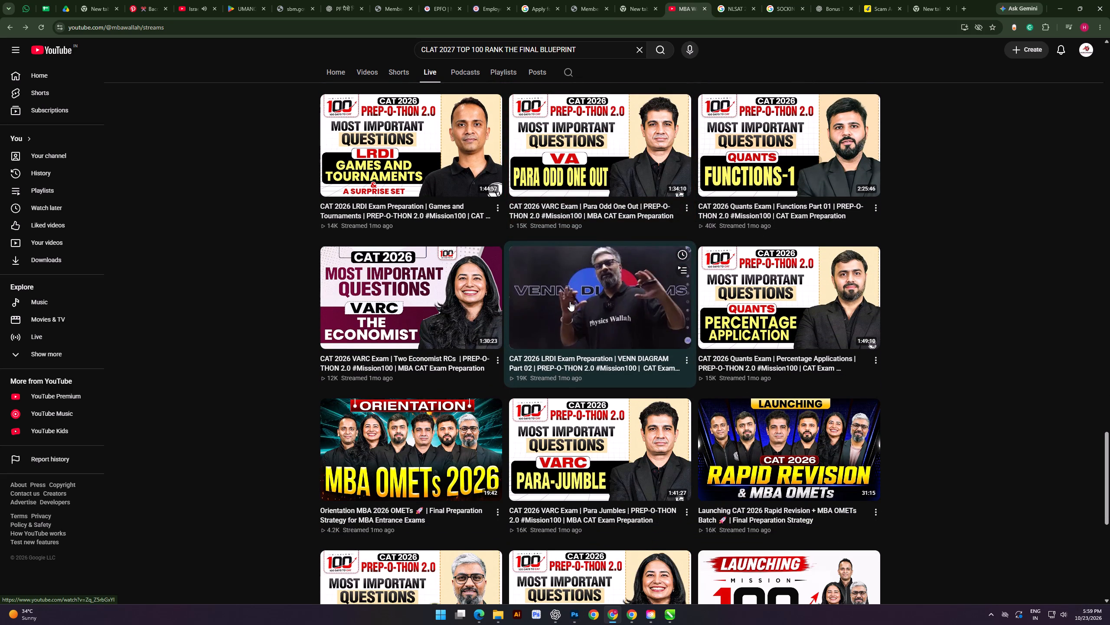
scroll(575, 313, down, 1)
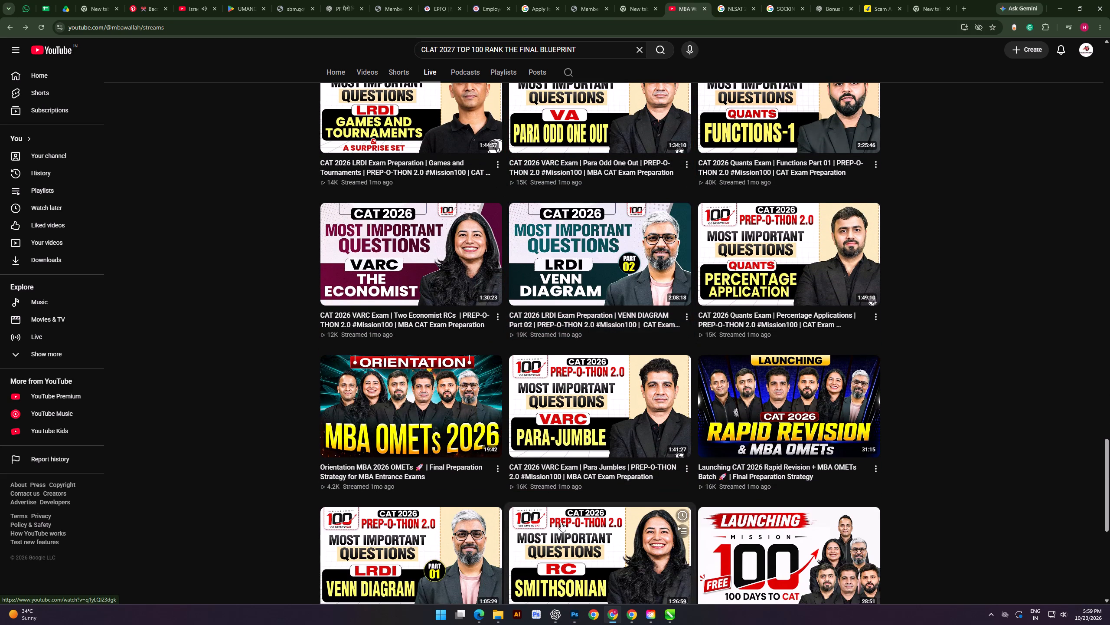
scroll(519, 485, down, 6)
scroll(570, 471, down, 3)
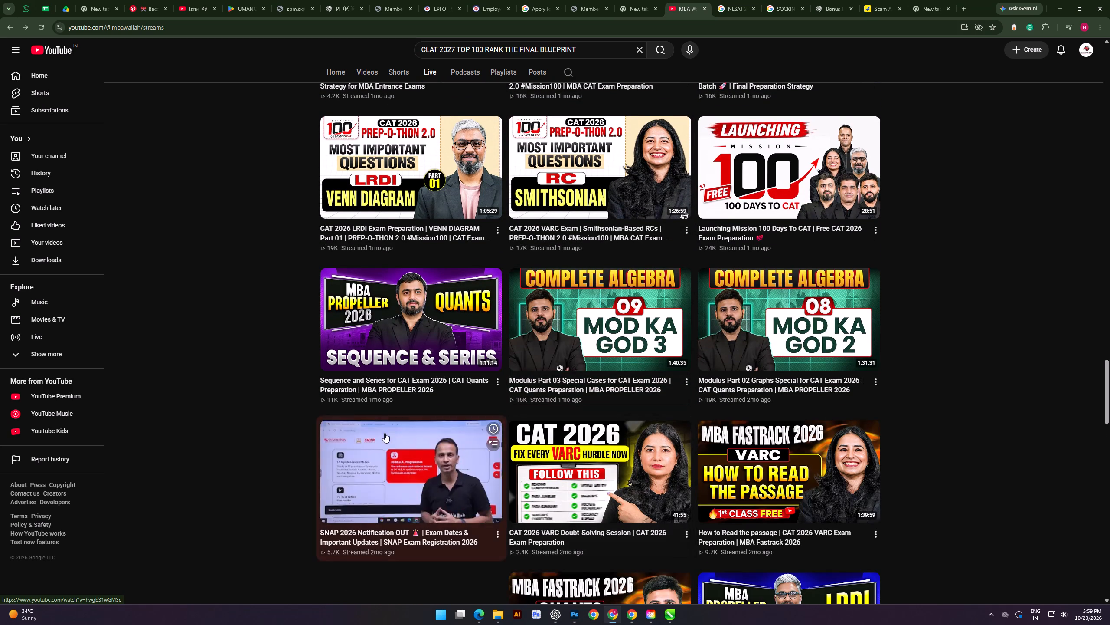
scroll(236, 351, down, 5)
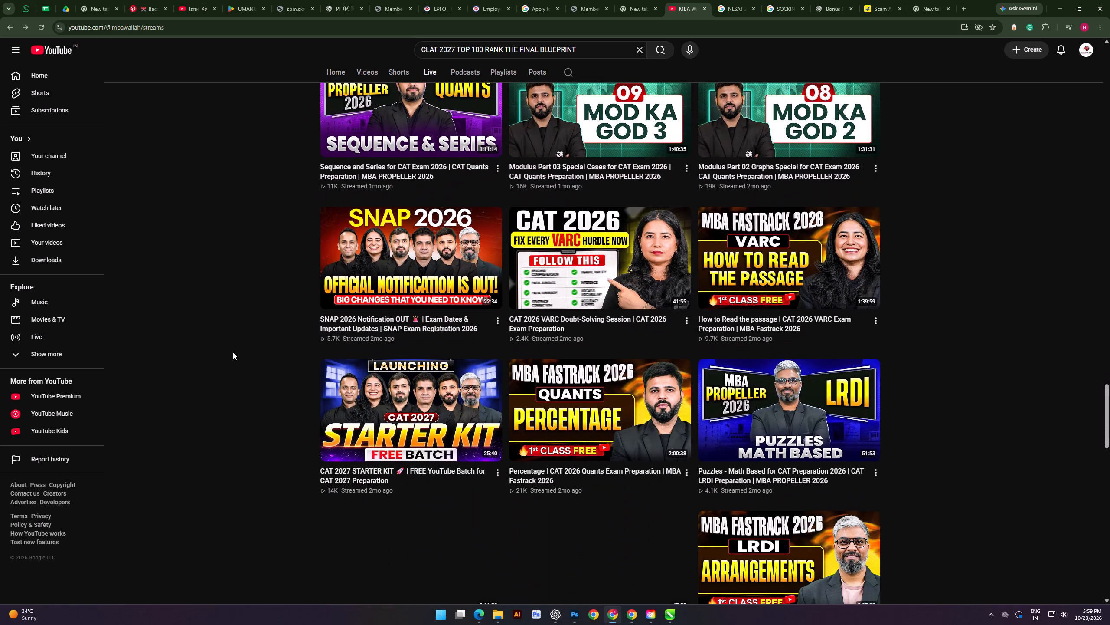
scroll(233, 352, down, 9)
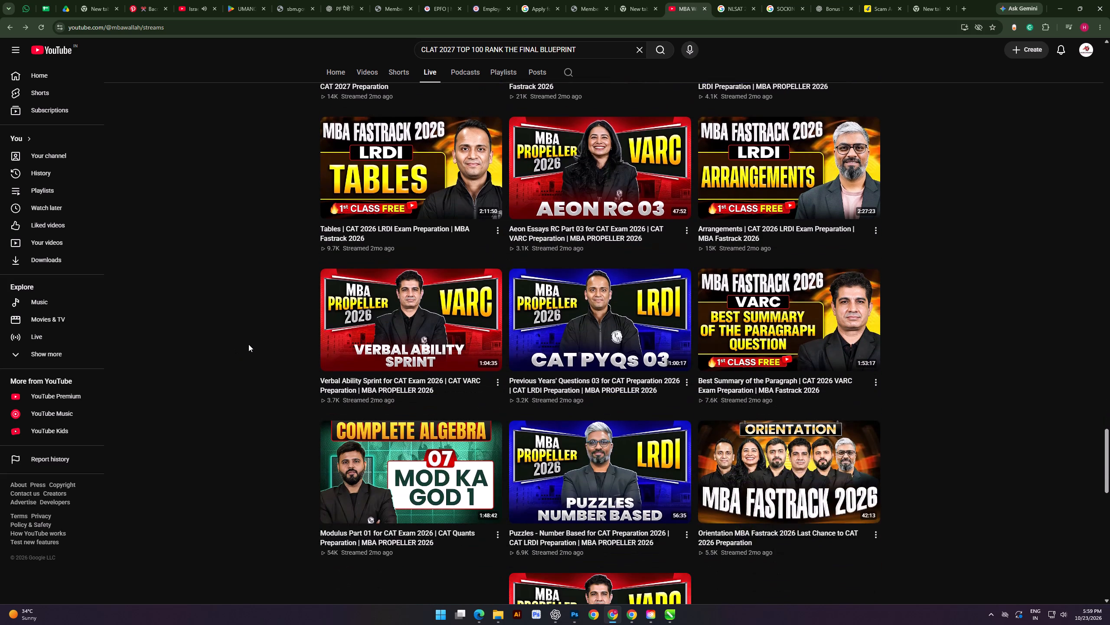
scroll(248, 344, down, 3)
scroll(386, 329, down, 6)
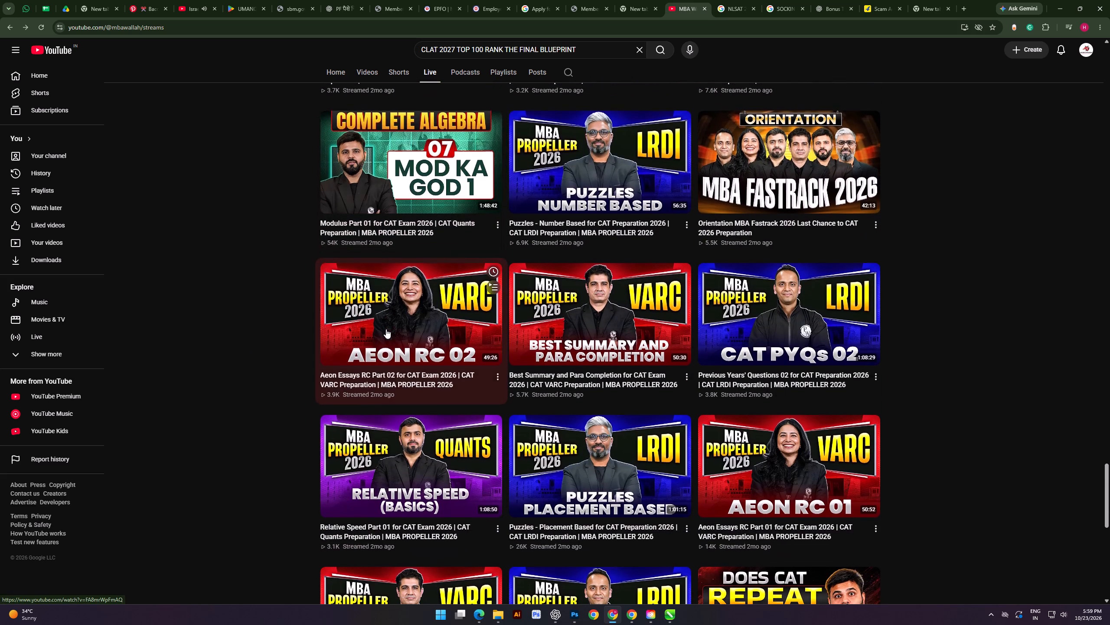
scroll(386, 329, down, 6)
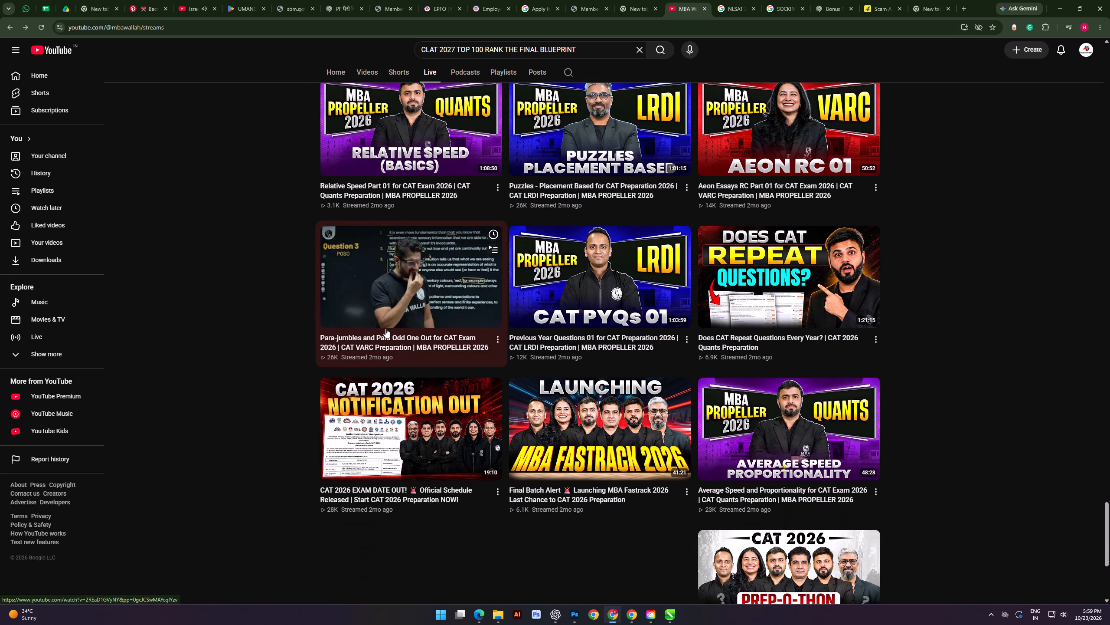
scroll(385, 329, down, 8)
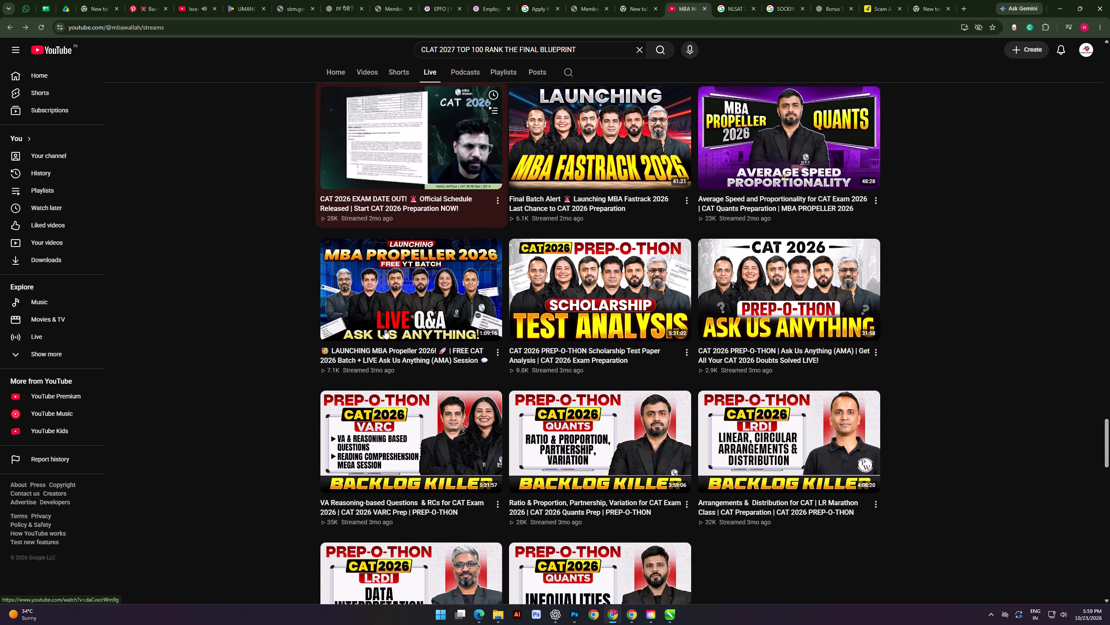
scroll(385, 329, down, 8)
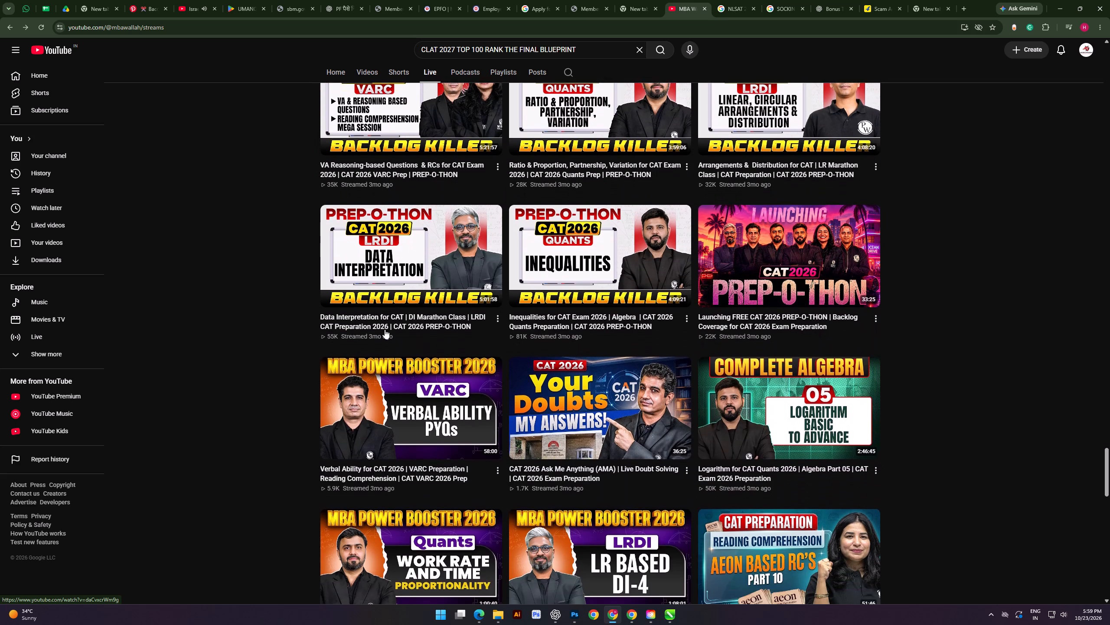
scroll(388, 329, down, 13)
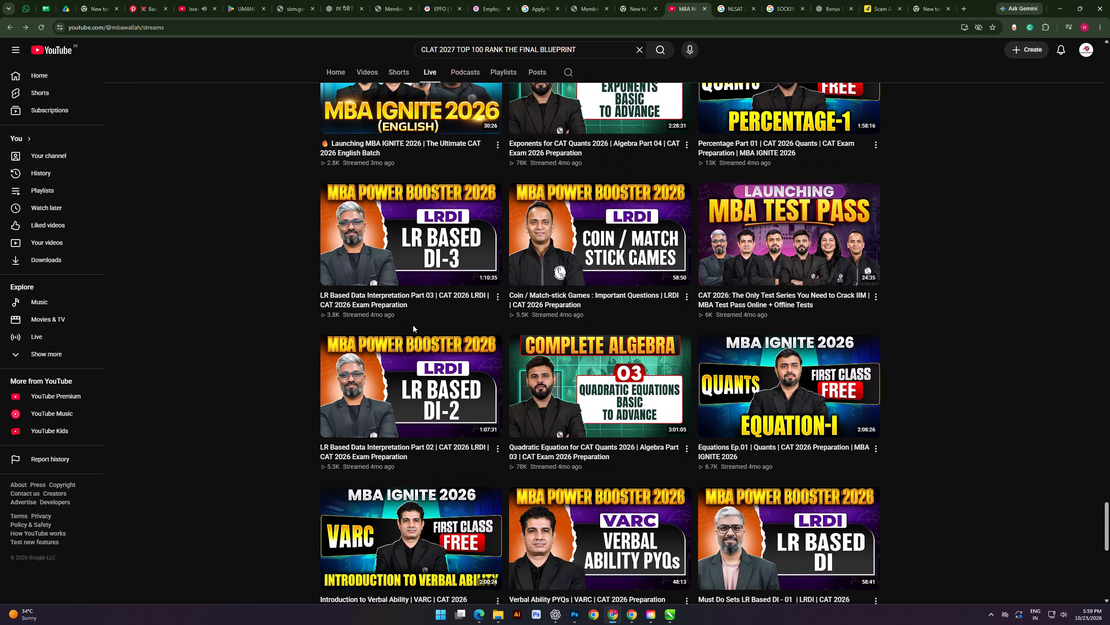
scroll(421, 323, down, 4)
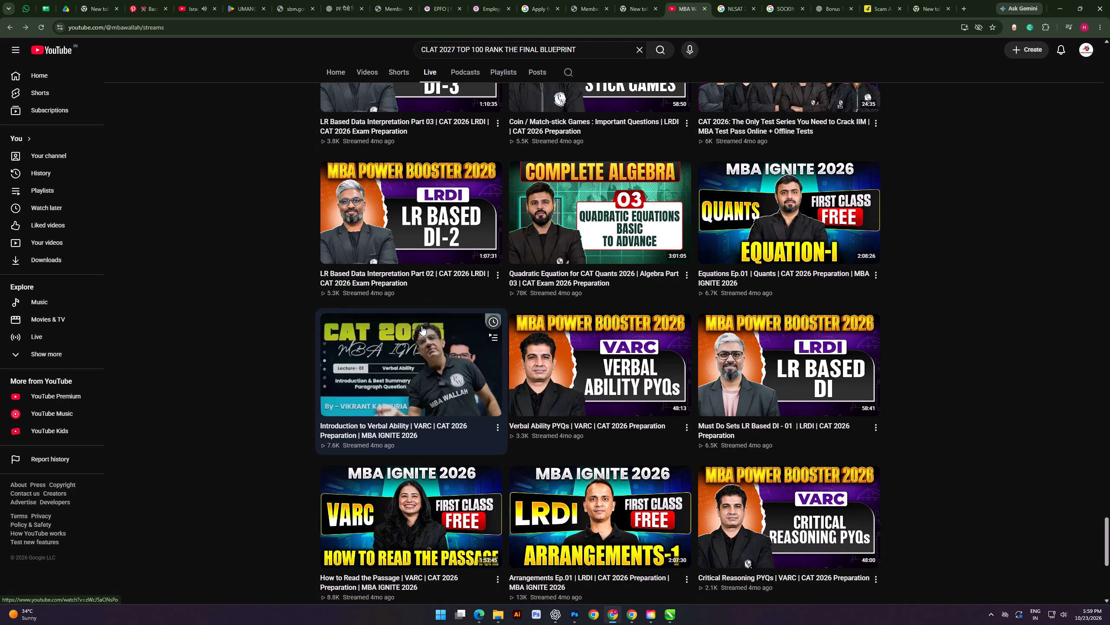
scroll(421, 326, down, 15)
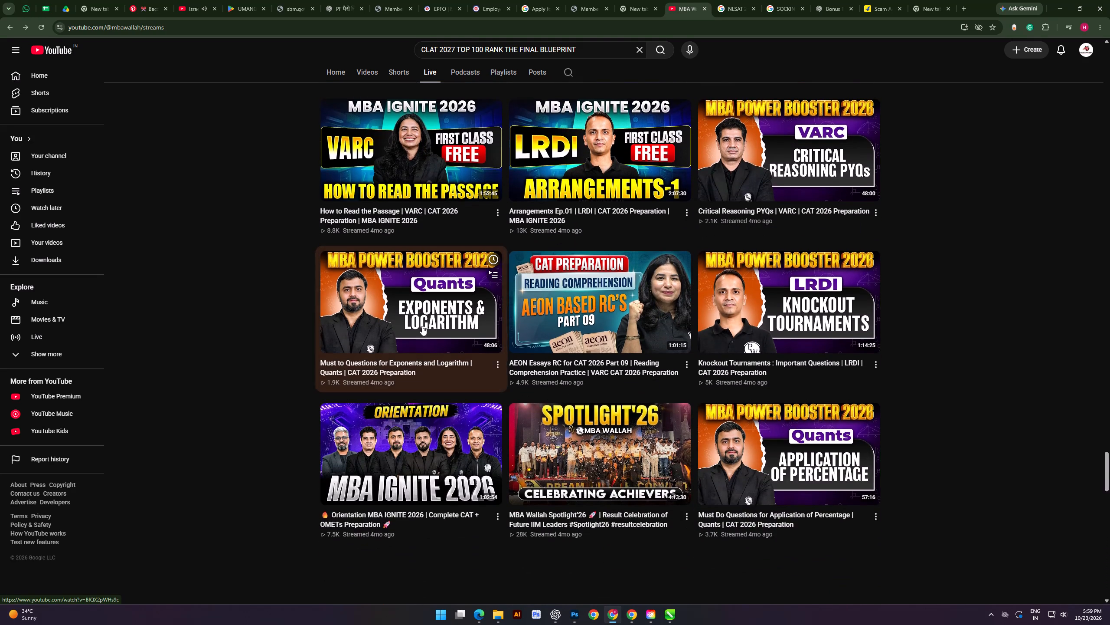
scroll(422, 326, down, 10)
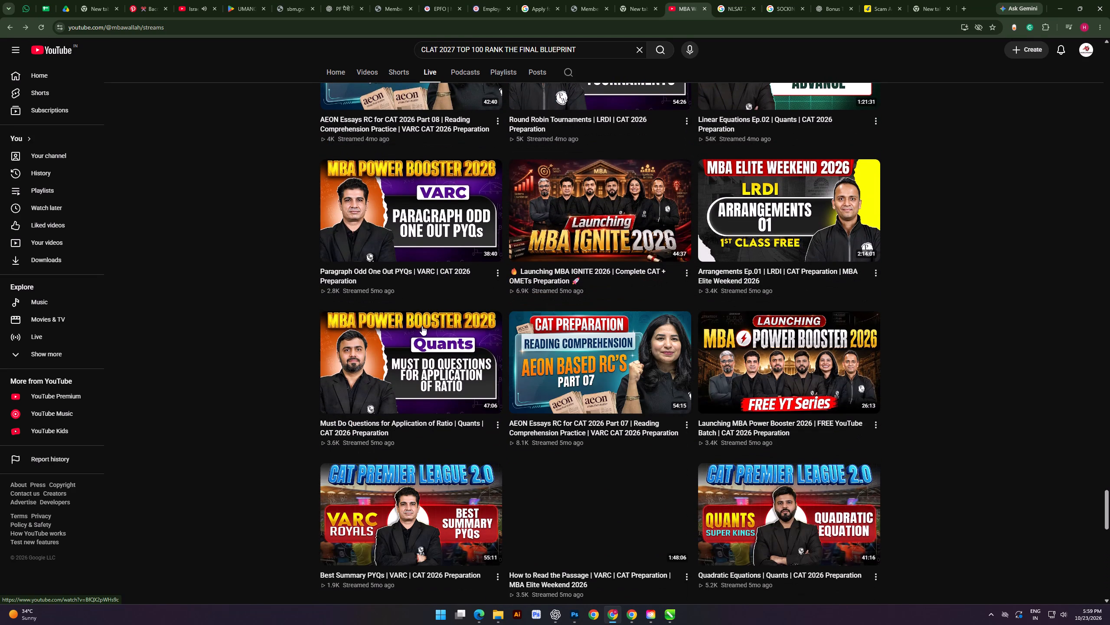
Examine the older live-stream thumbnails on the MBA Wallah channel for design references.
scroll(422, 326, down, 7)
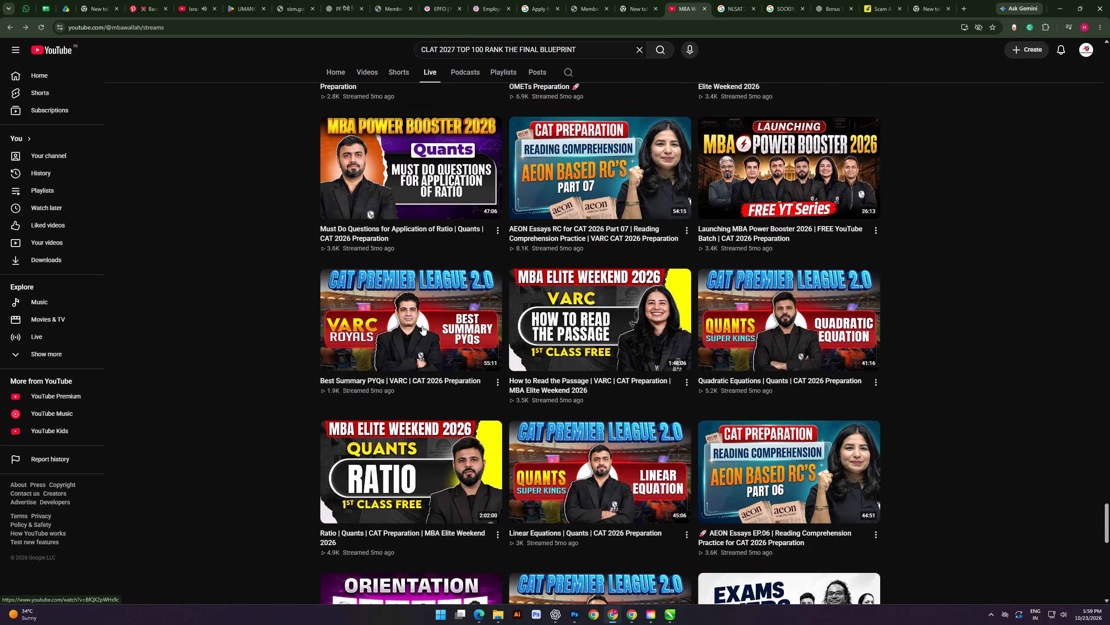
scroll(422, 326, down, 3)
scroll(422, 326, up, 1)
scroll(422, 326, down, 1)
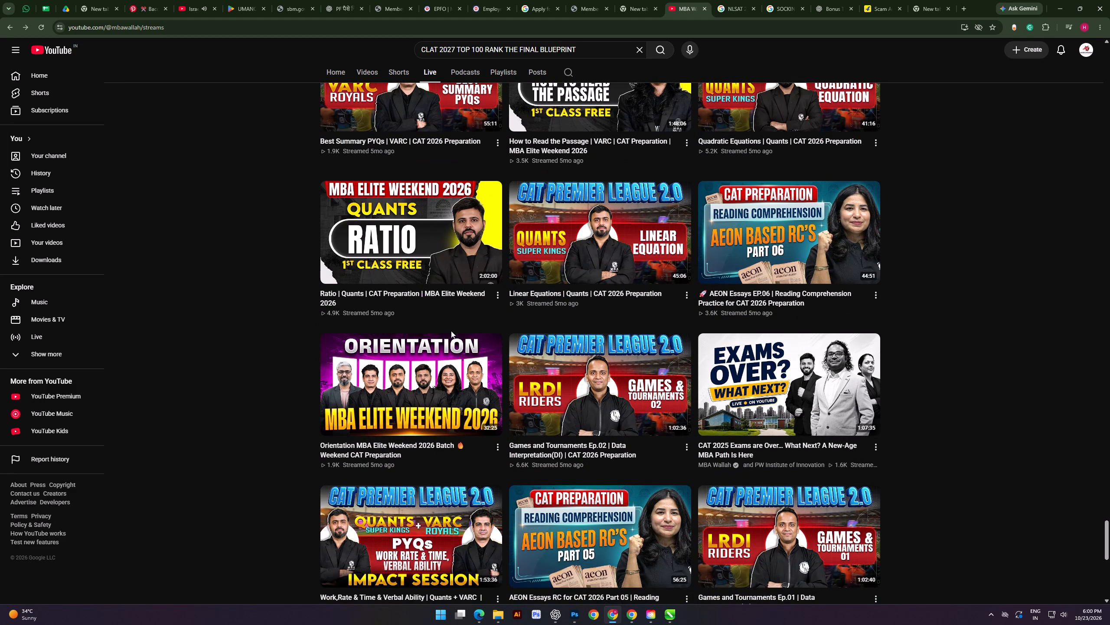
scroll(451, 331, down, 7)
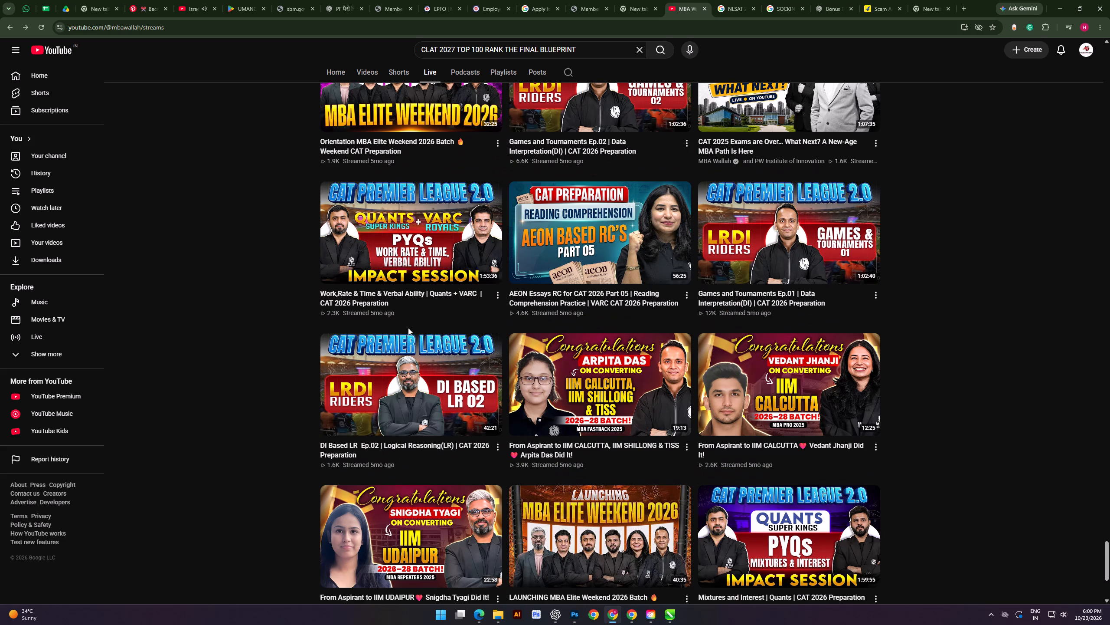
scroll(396, 334, down, 2)
scroll(394, 338, up, 7)
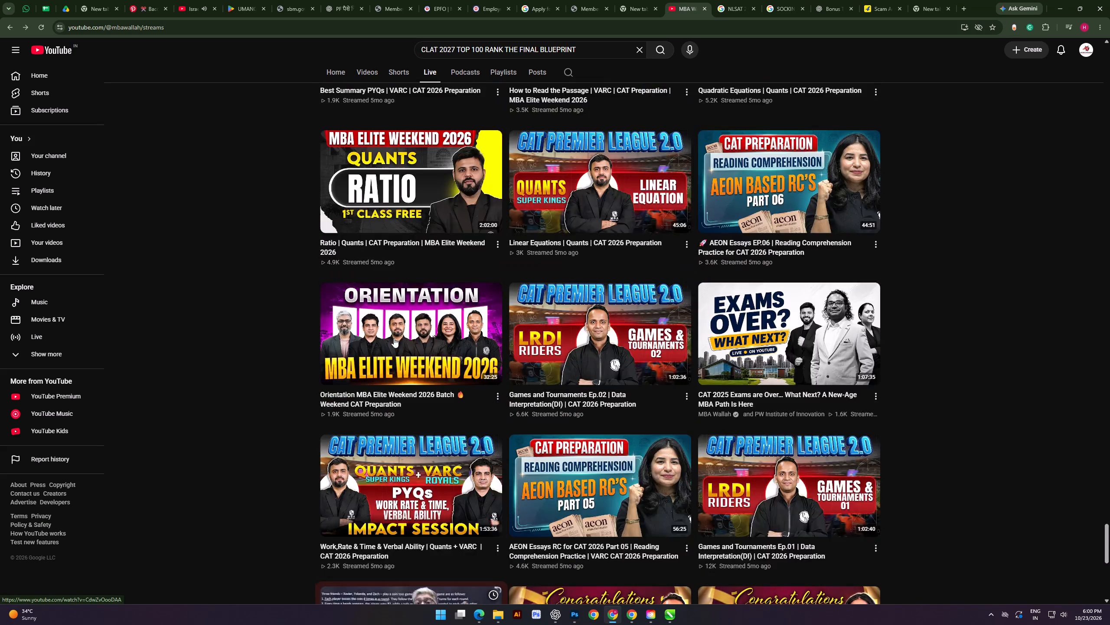
scroll(394, 338, up, 20)
Go through MBA Wallah's live streams again from the latest to older ones, examining the thumbnails for layout and title styling references.
click(504, 74)
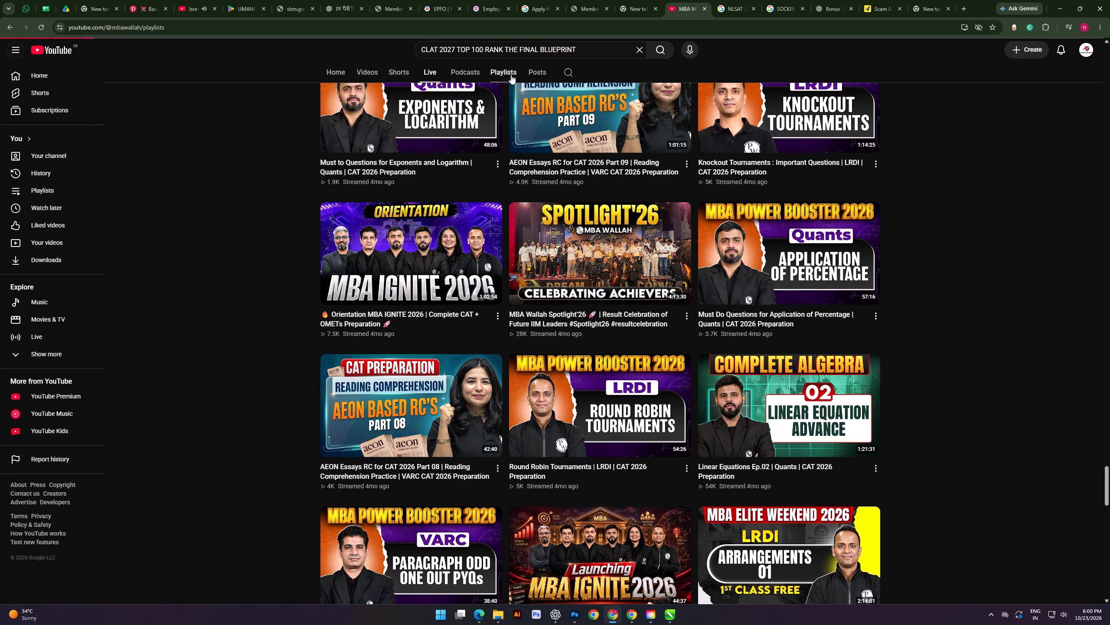
click(533, 75)
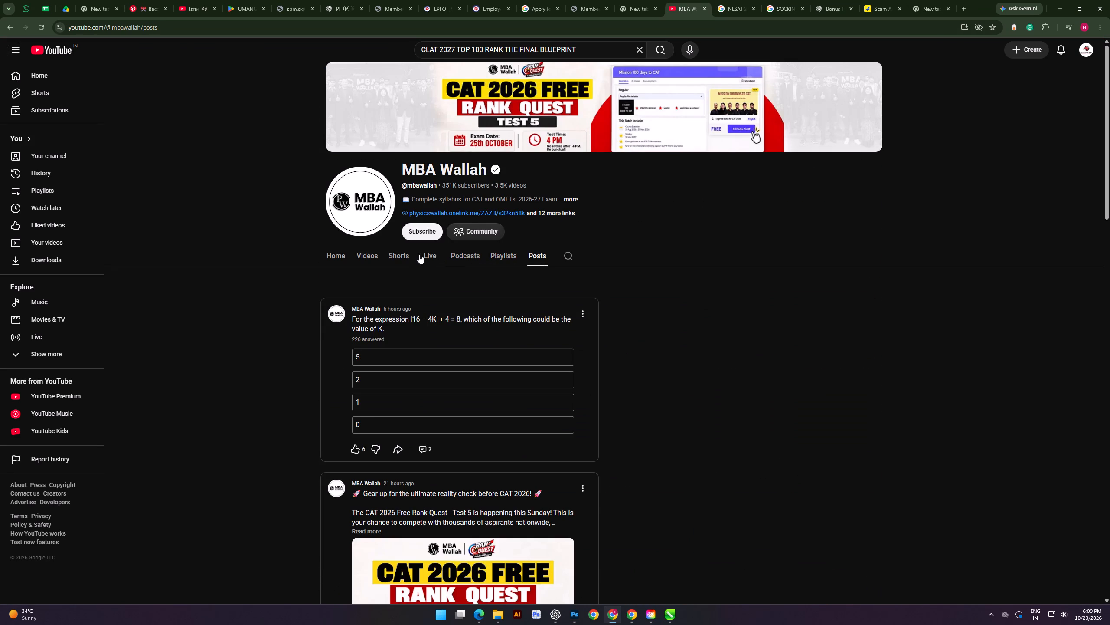
click(430, 260)
scroll(441, 263, down, 2)
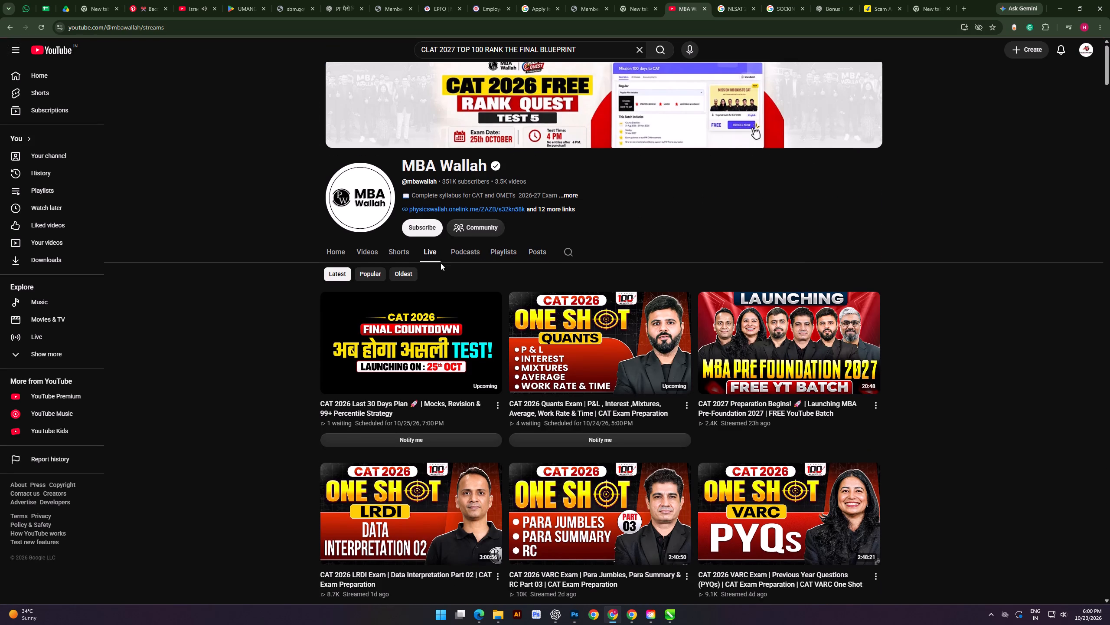
scroll(441, 263, down, 11)
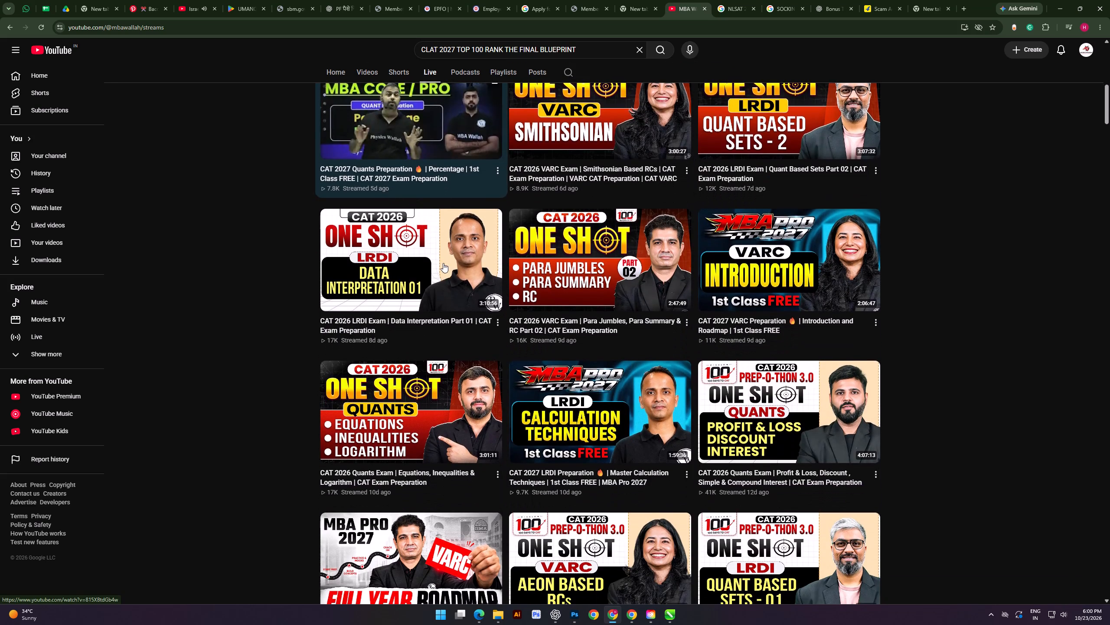
scroll(443, 263, down, 11)
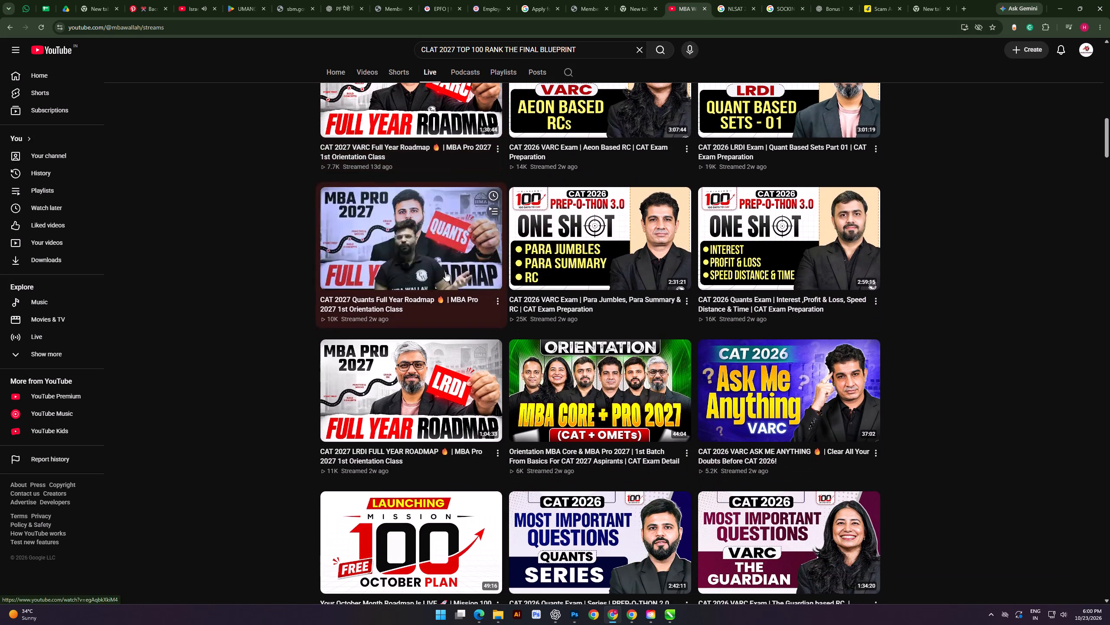
scroll(445, 277, down, 7)
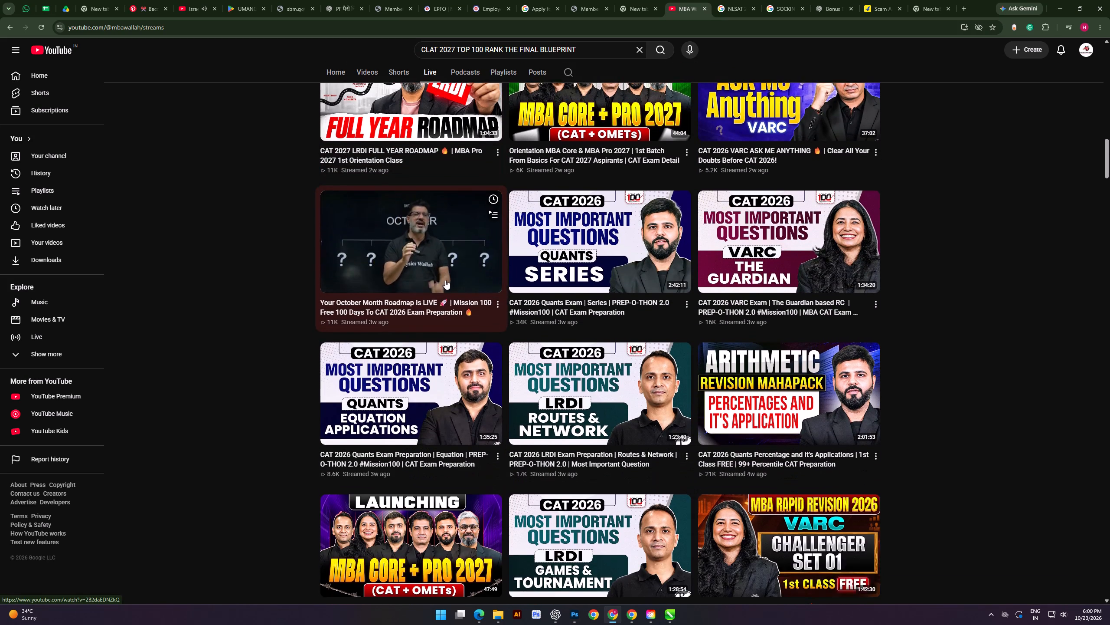
scroll(447, 271, down, 4)
scroll(448, 273, up, 1)
scroll(448, 273, down, 9)
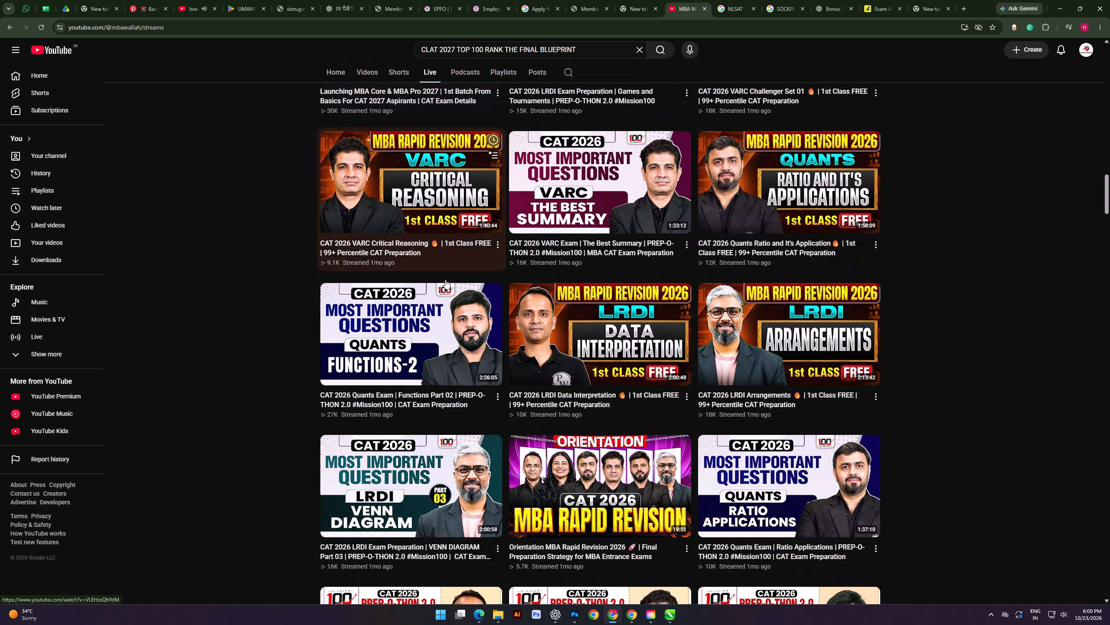
scroll(445, 280, down, 3)
scroll(445, 280, up, 1)
scroll(445, 280, down, 11)
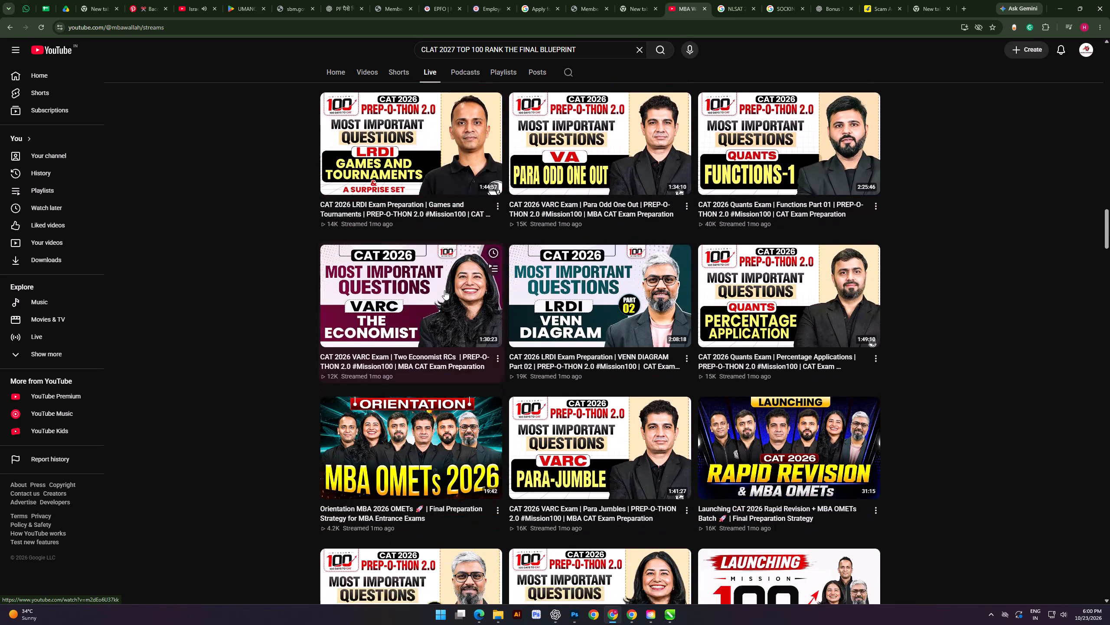
scroll(444, 290, down, 5)
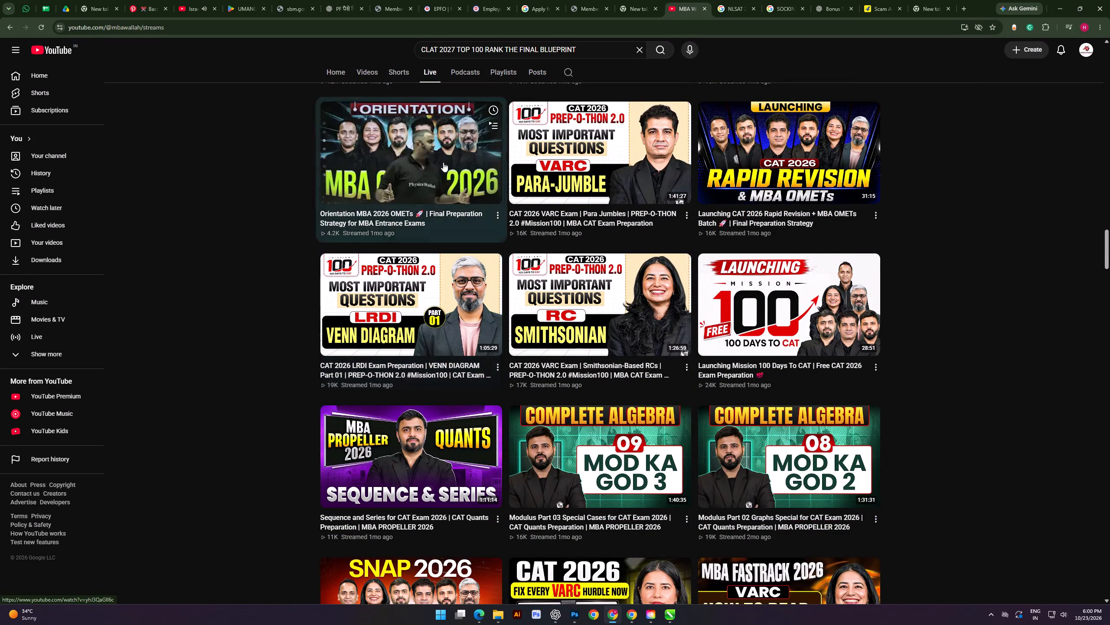
scroll(456, 174, down, 3)
scroll(401, 302, down, 4)
scroll(344, 340, down, 2)
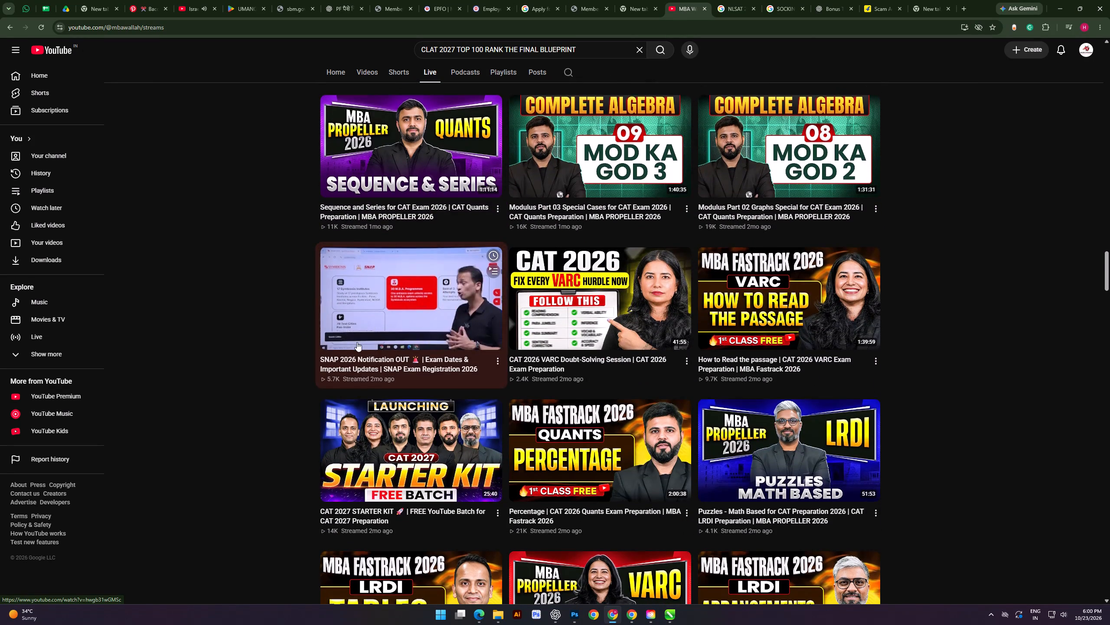
scroll(357, 342, down, 4)
scroll(735, 422, down, 9)
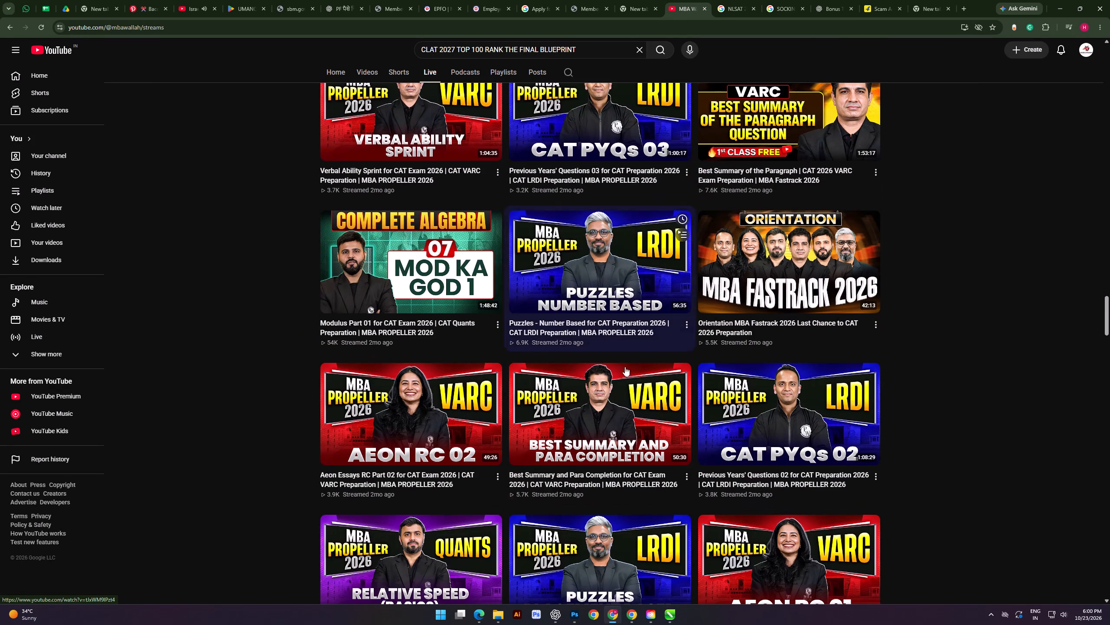
scroll(602, 311, down, 10)
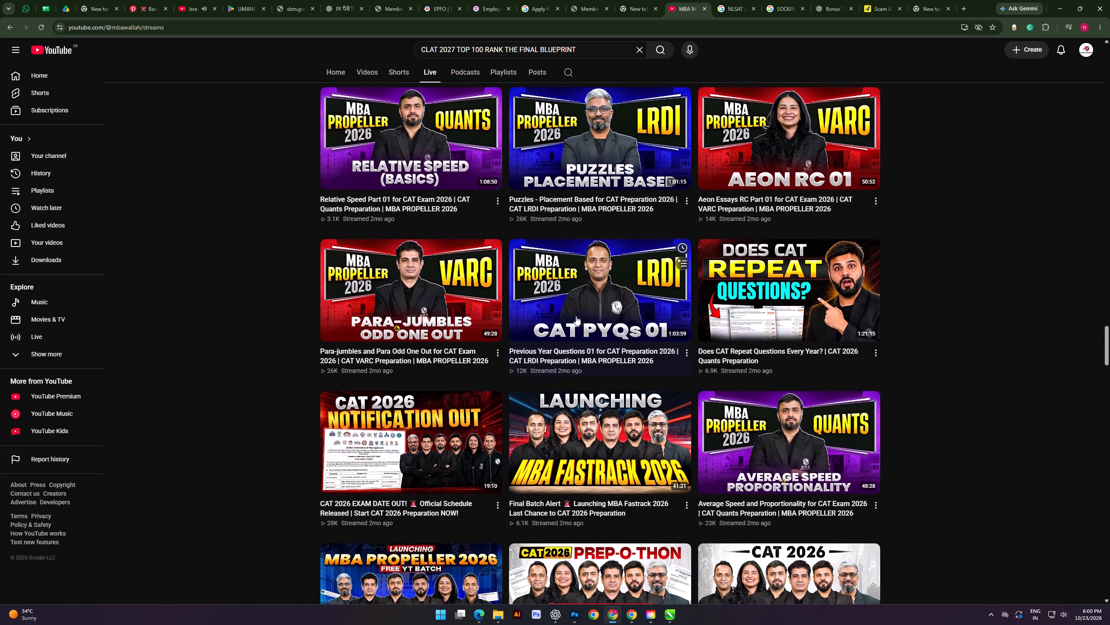
scroll(576, 316, down, 4)
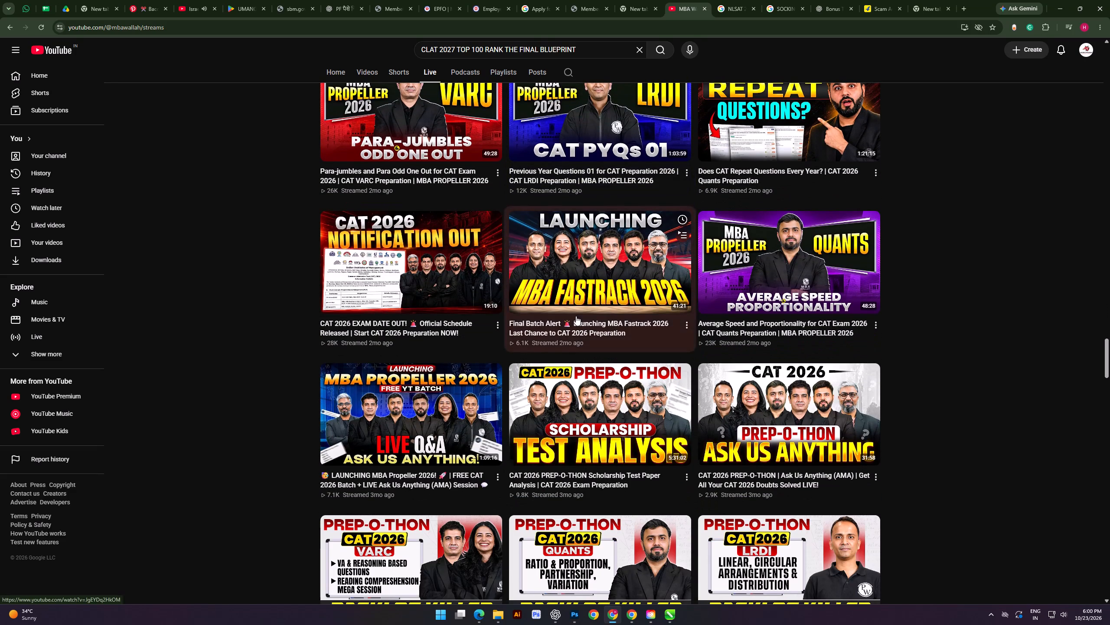
scroll(576, 316, down, 11)
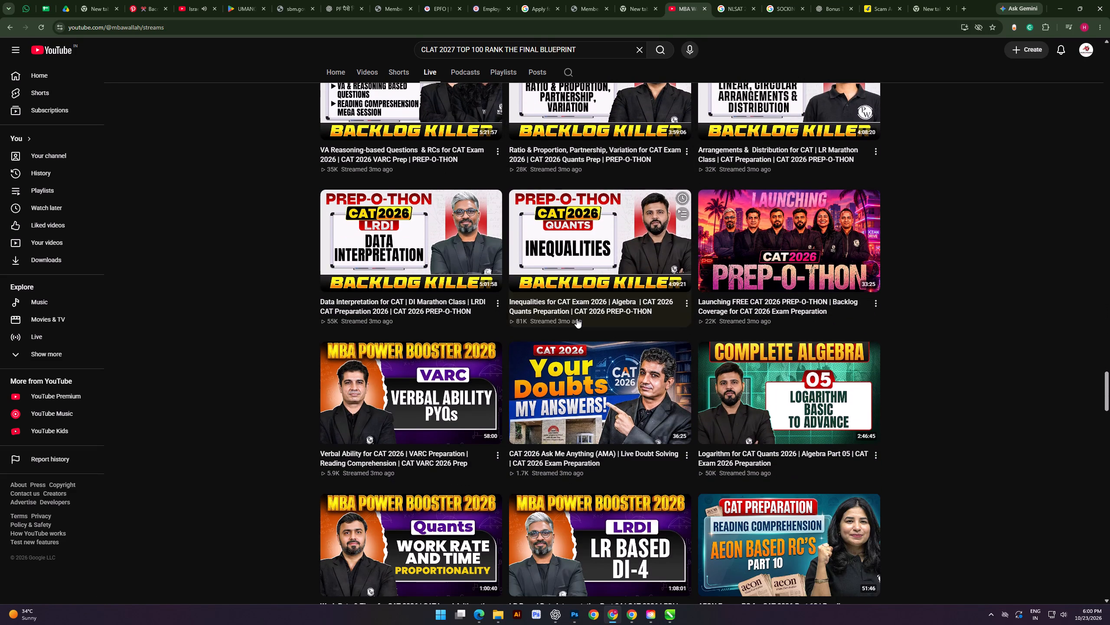
scroll(577, 319, down, 7)
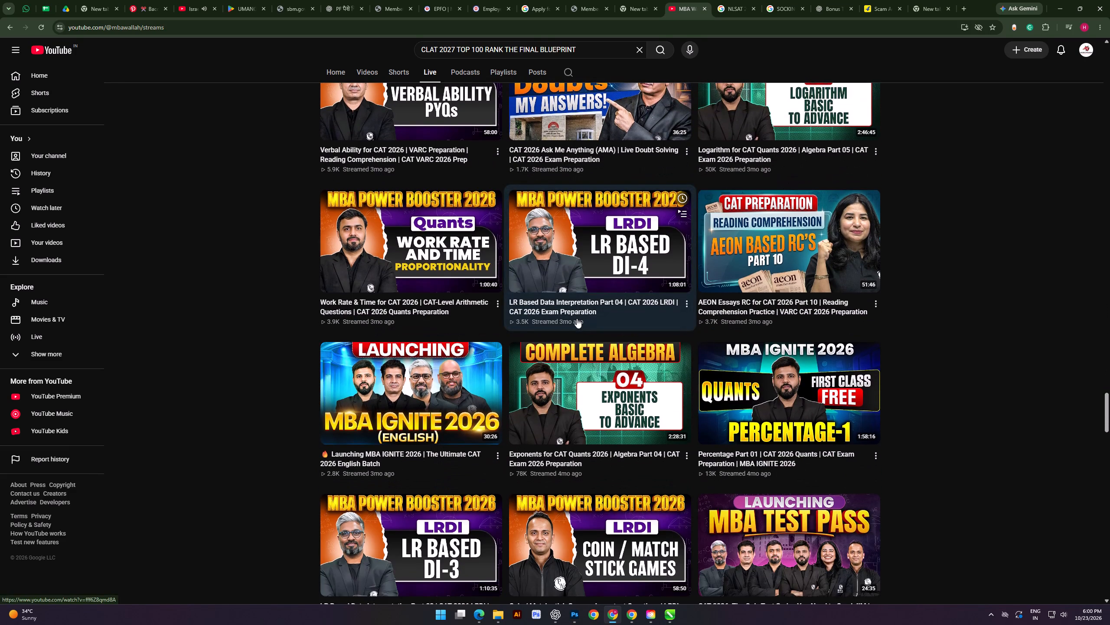
scroll(577, 319, down, 15)
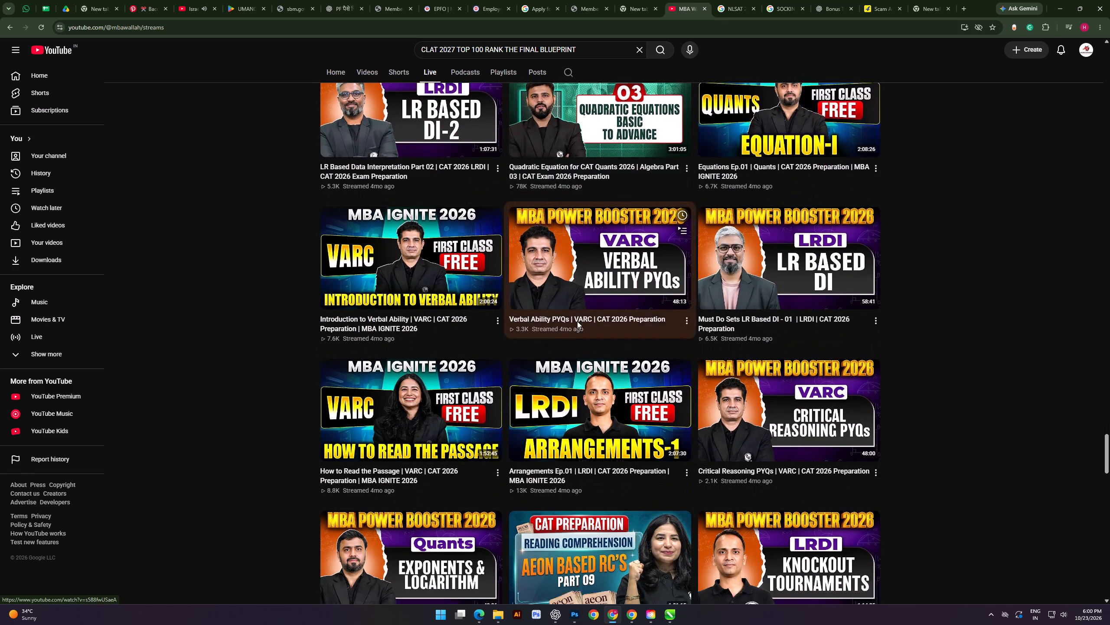
scroll(577, 321, down, 4)
scroll(440, 344, down, 4)
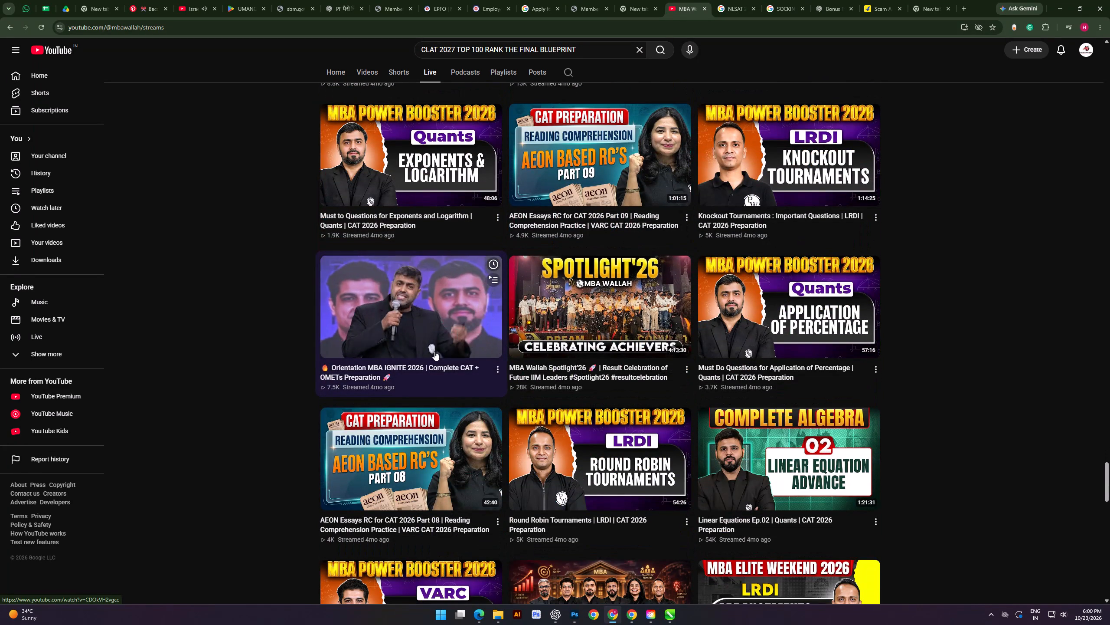
scroll(445, 352, up, 20)
scroll(445, 352, up, 17)
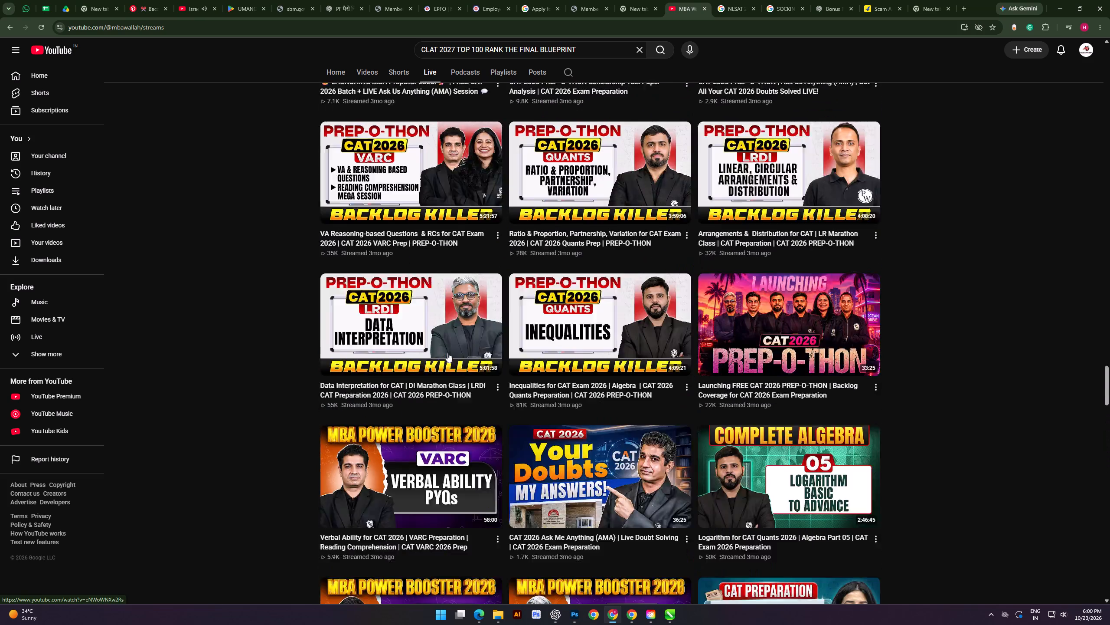
scroll(535, 309, up, 7)
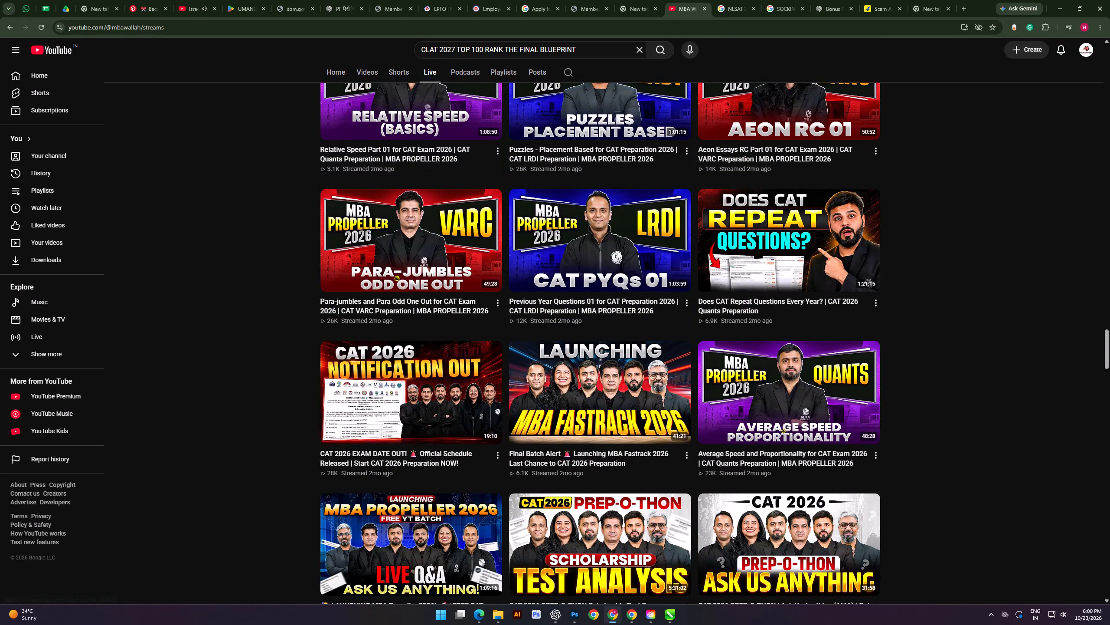
Remove "CLAT 2027" from the query and search YouTube for "TOP 100 RANK THE FINAL BLUEPRINT".
drag(455, 48, 386, 66)
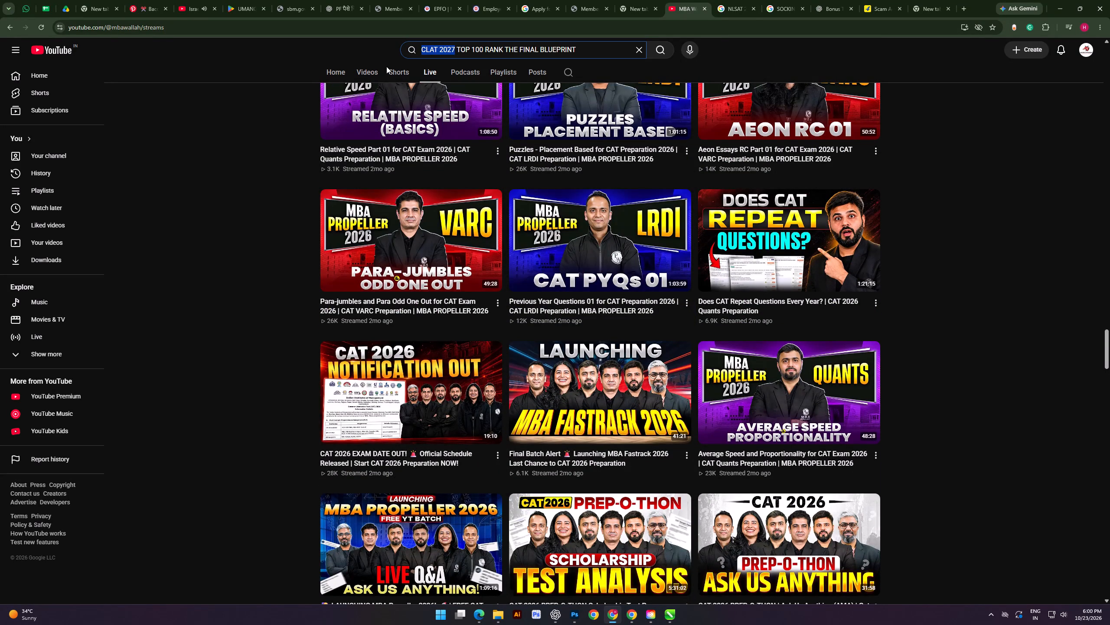
key(BackSpace)
key(Return)
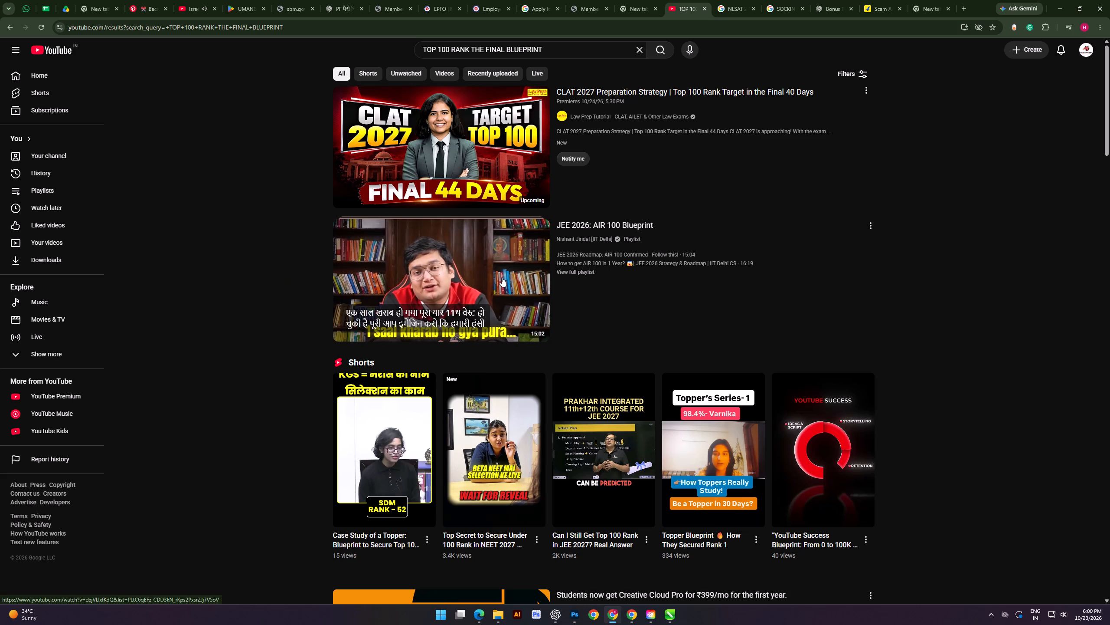
Open the "JEE 2026: AIR 100 Blueprint" playlist, go to its creator's channel and pause the video playback.
click(596, 221)
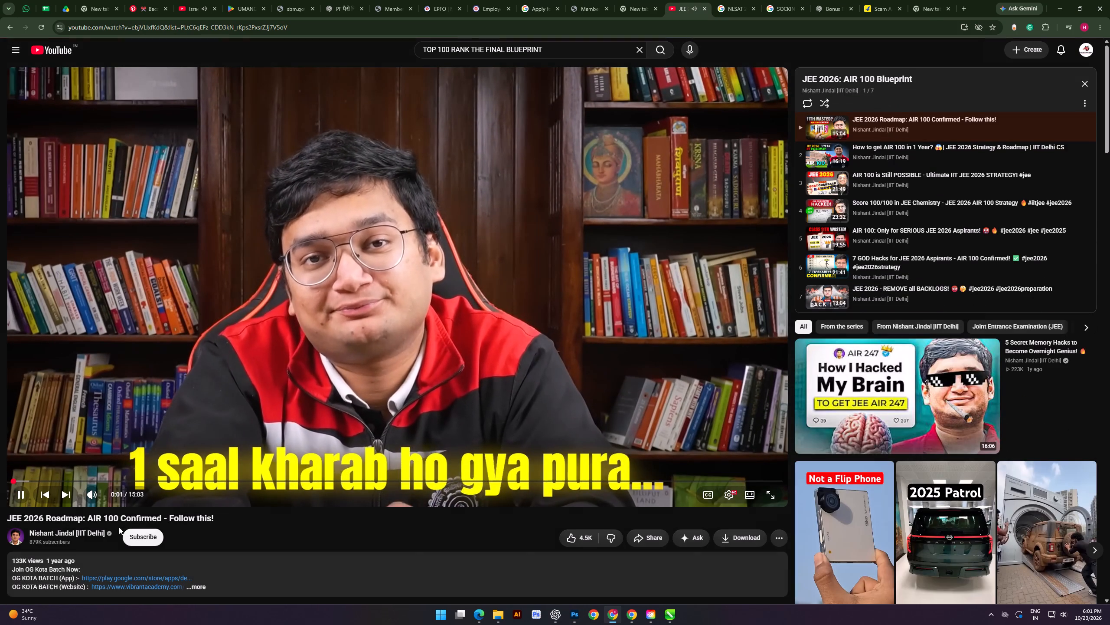
click(87, 533)
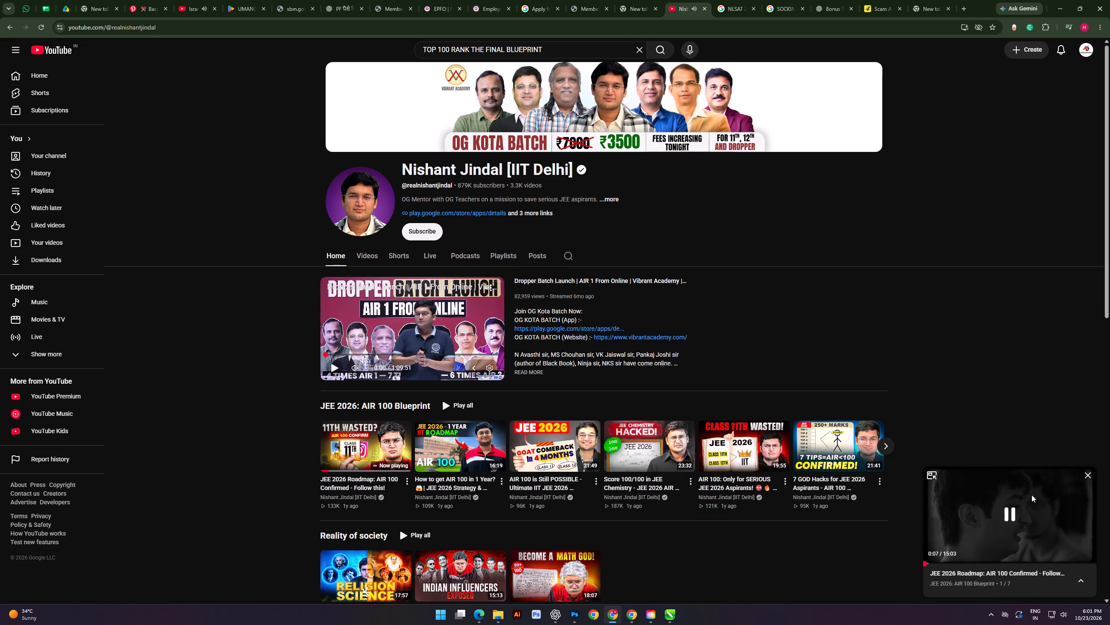
click(1007, 517)
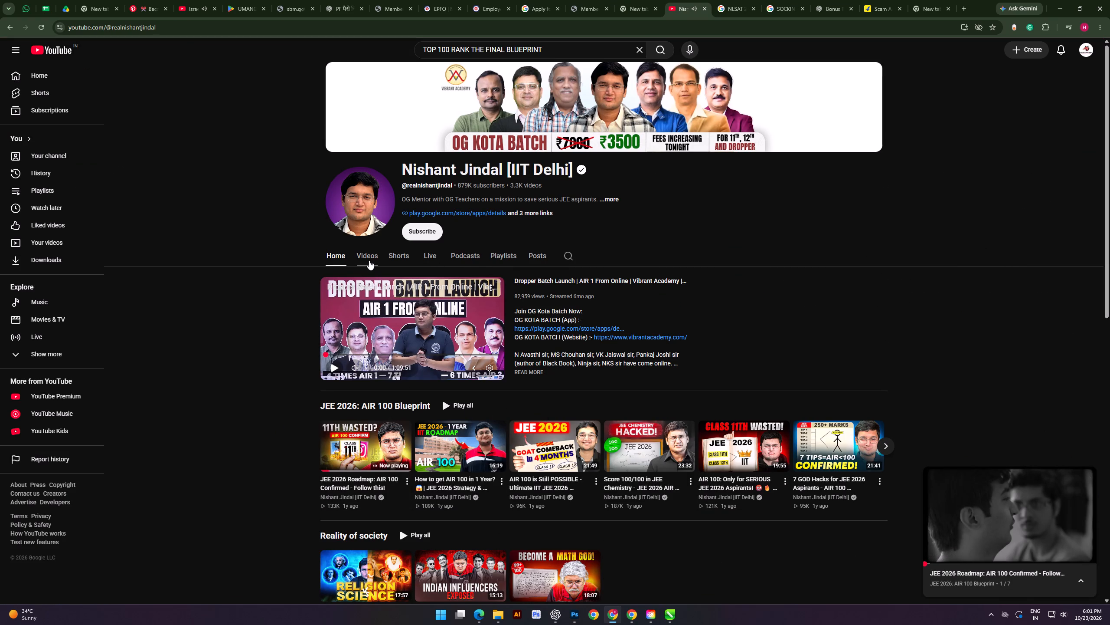
Look over the Nishant Jindal [IIT Delhi] channel's videos and live streams, examining the latest video thumbnails for design references.
click(367, 254)
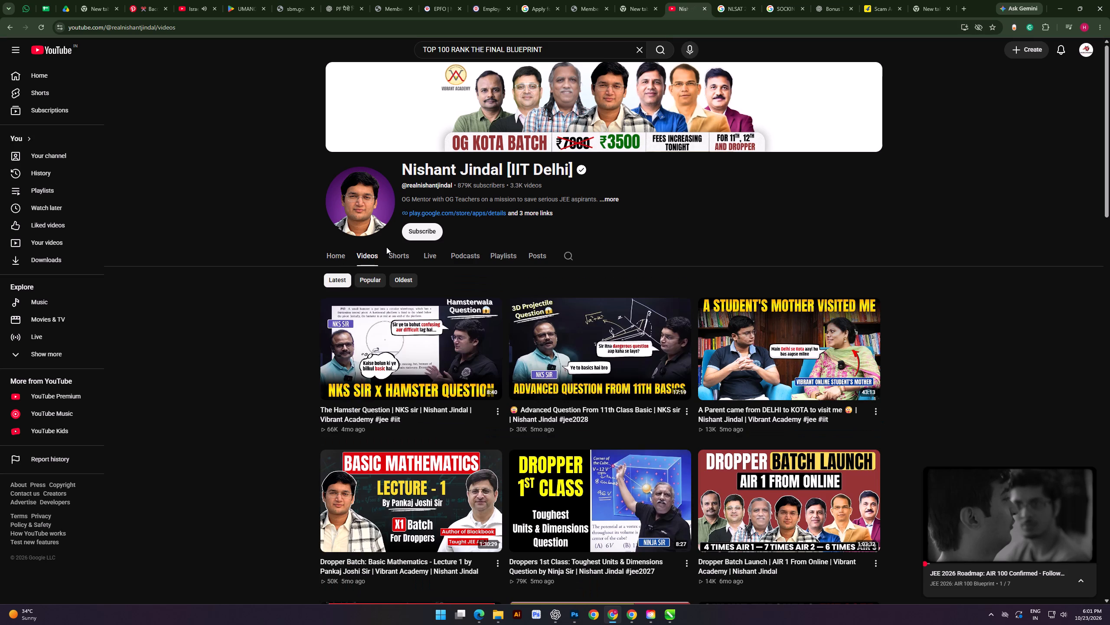
click(431, 255)
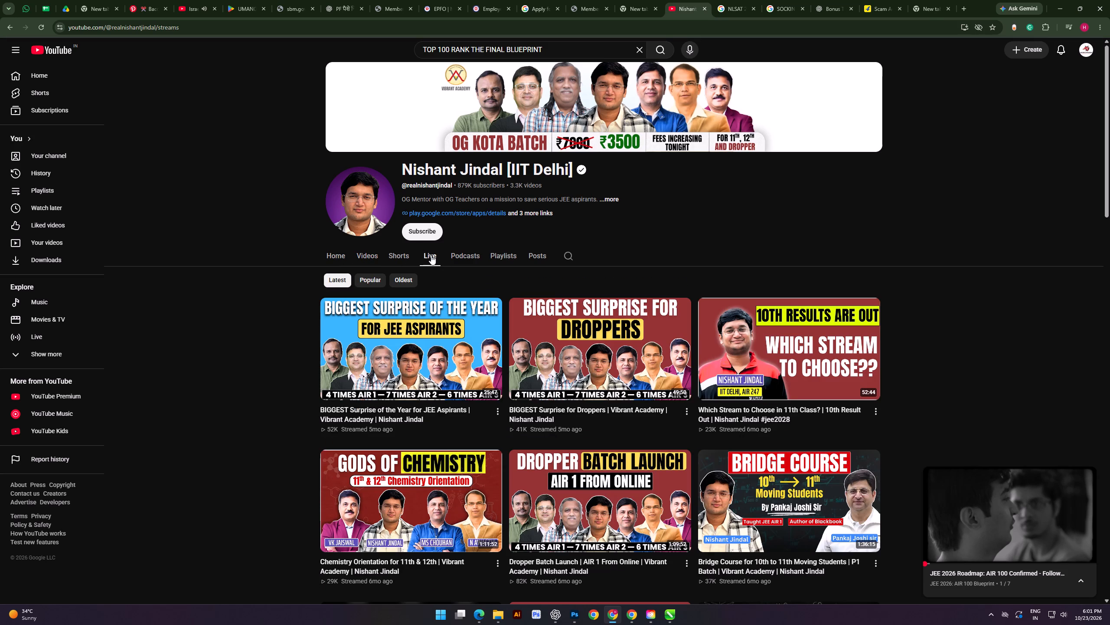
click(391, 256)
click(370, 256)
scroll(371, 257, down, 5)
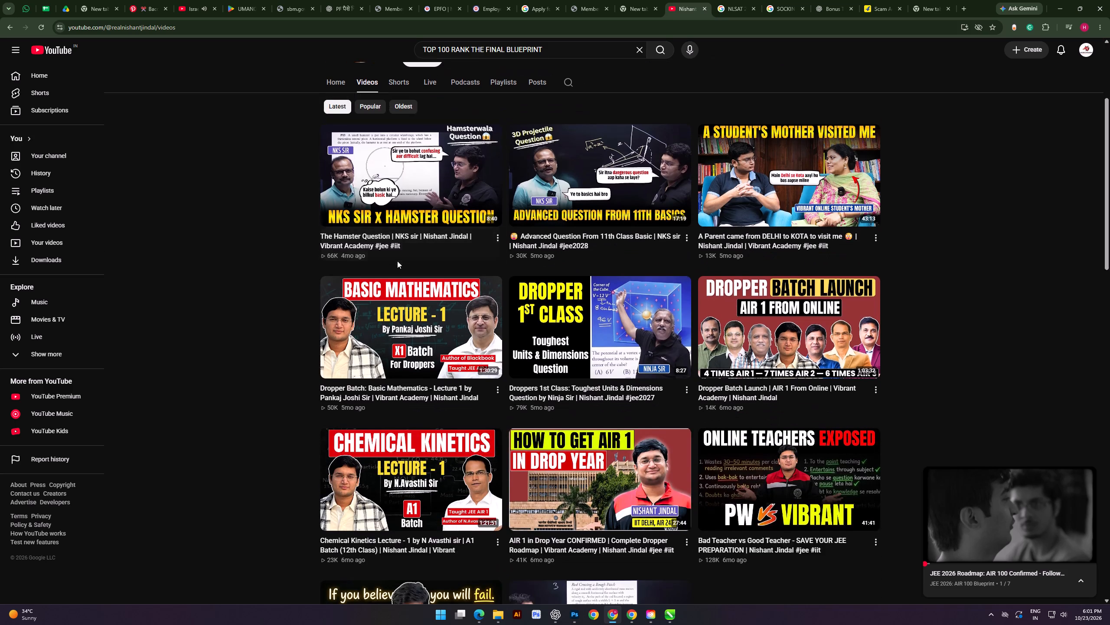
scroll(397, 261, down, 11)
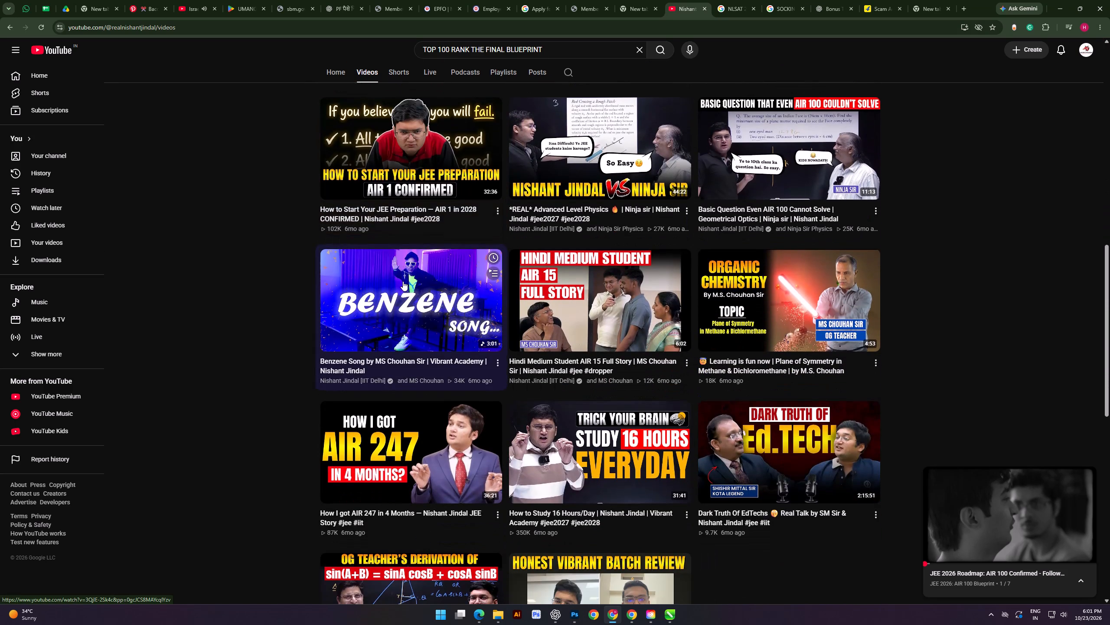
scroll(403, 281, down, 16)
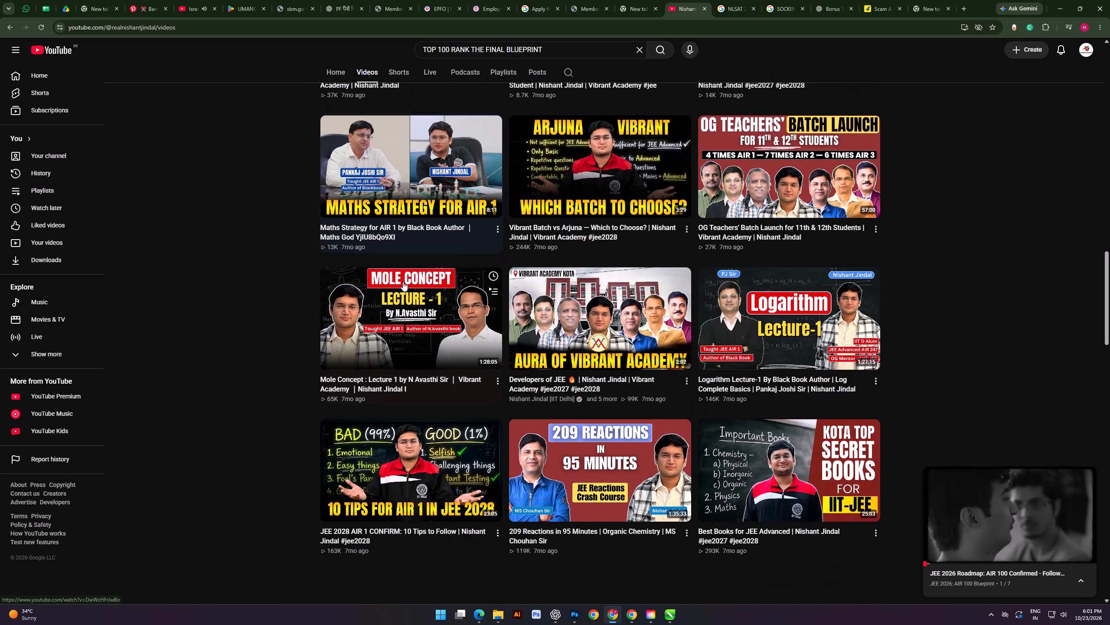
scroll(403, 282, down, 7)
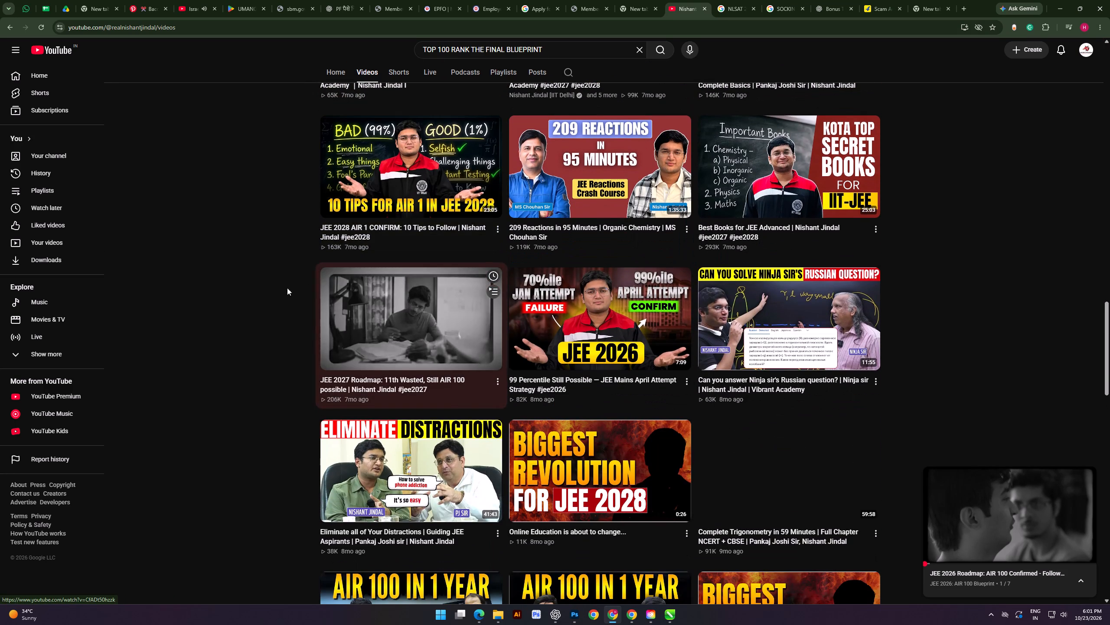
Examine the channel's older video thumbnails for AIR 100, roadmap and strategy layouts suited to the rank blueprint design.
scroll(264, 340, down, 7)
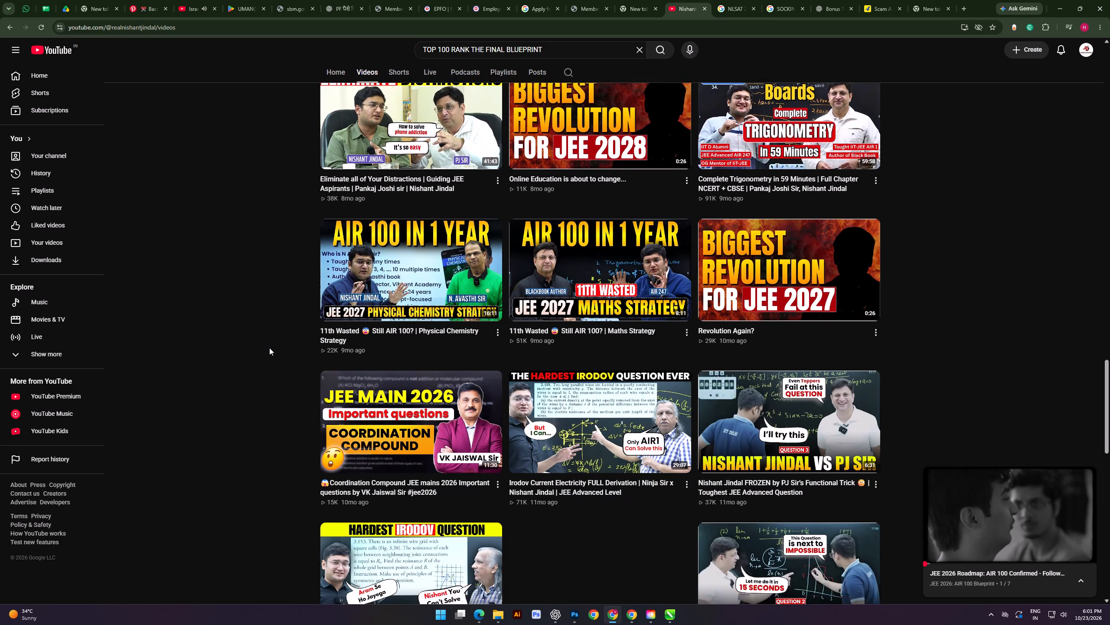
scroll(269, 348, down, 11)
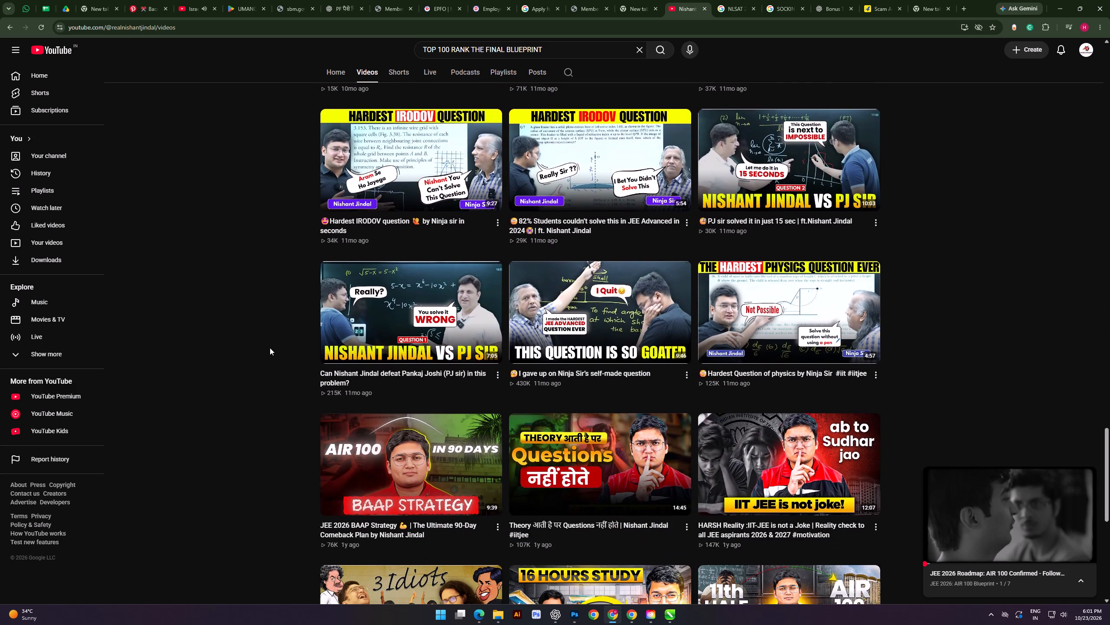
scroll(270, 348, down, 2)
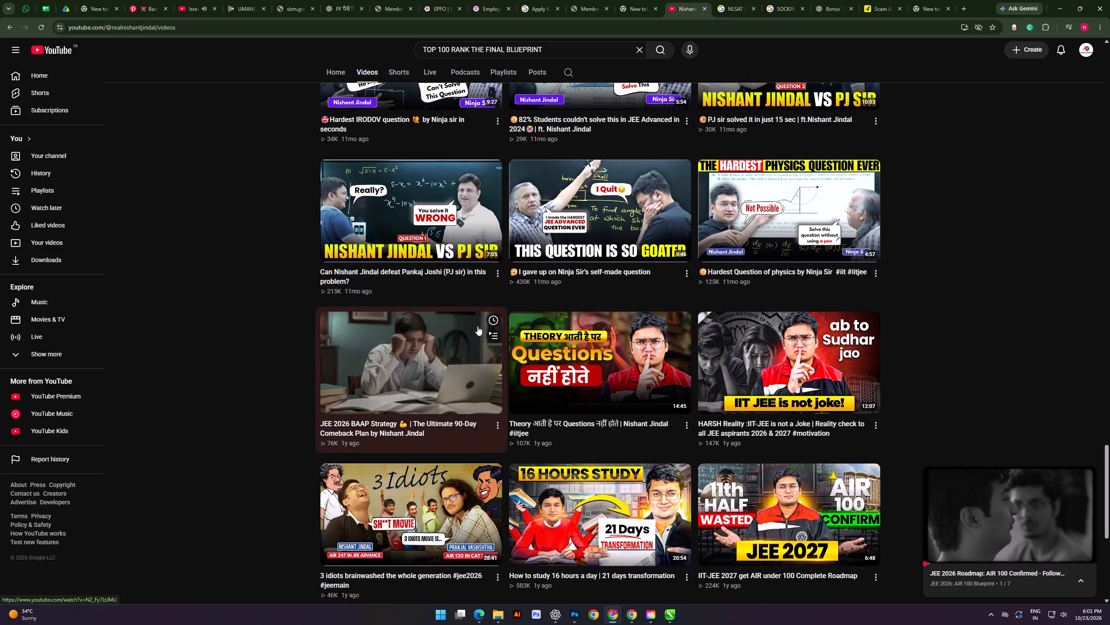
scroll(310, 370, down, 4)
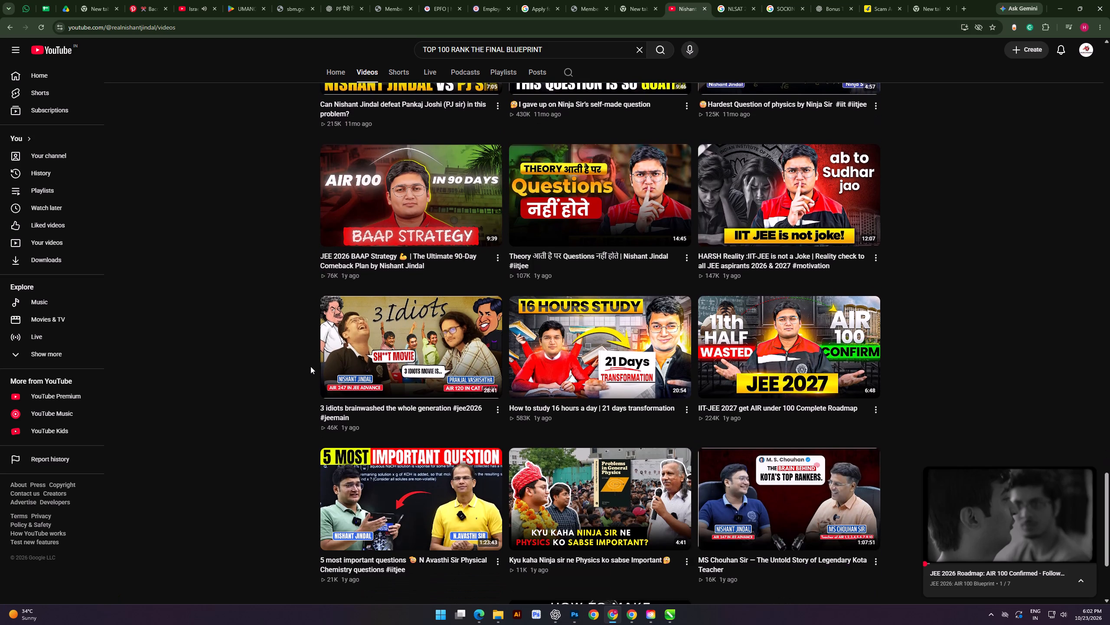
scroll(310, 365, down, 2)
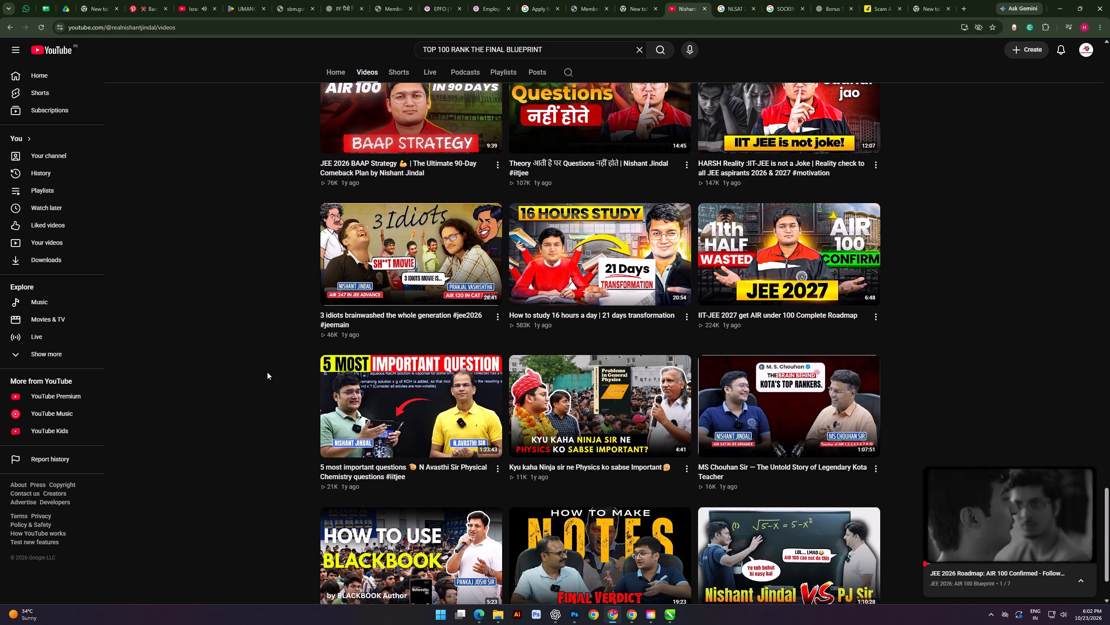
scroll(268, 372, down, 1)
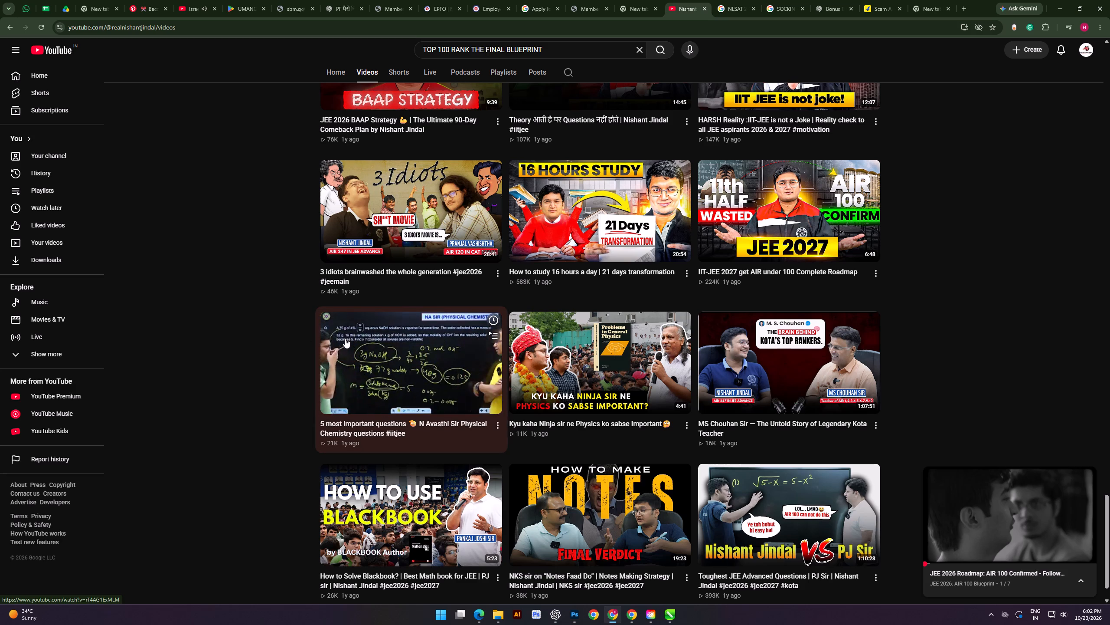
scroll(345, 339, down, 6)
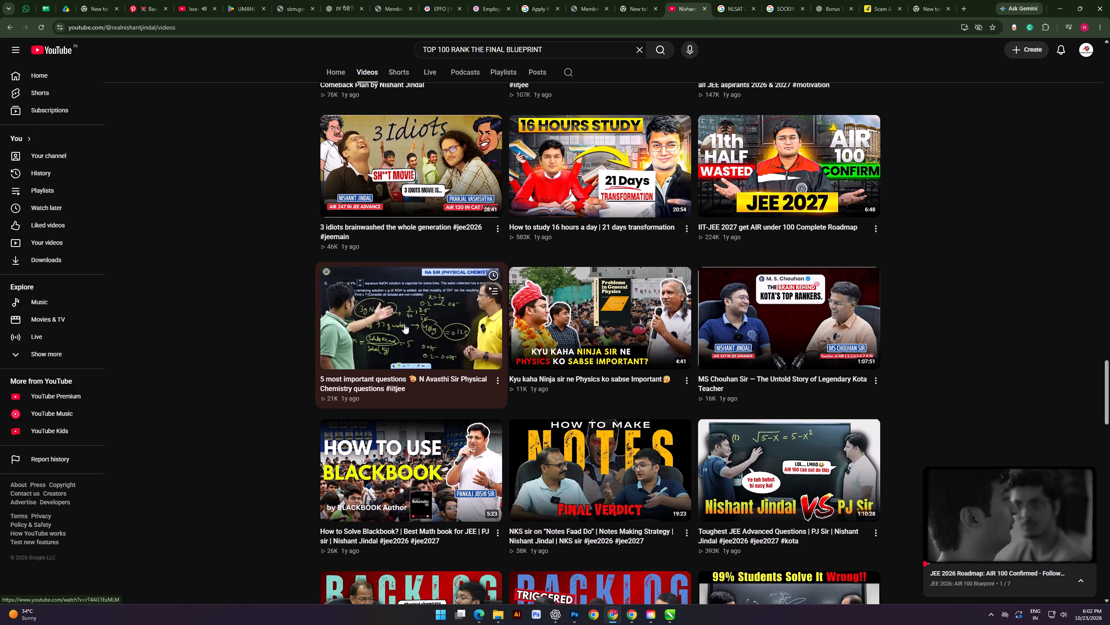
scroll(398, 325, down, 11)
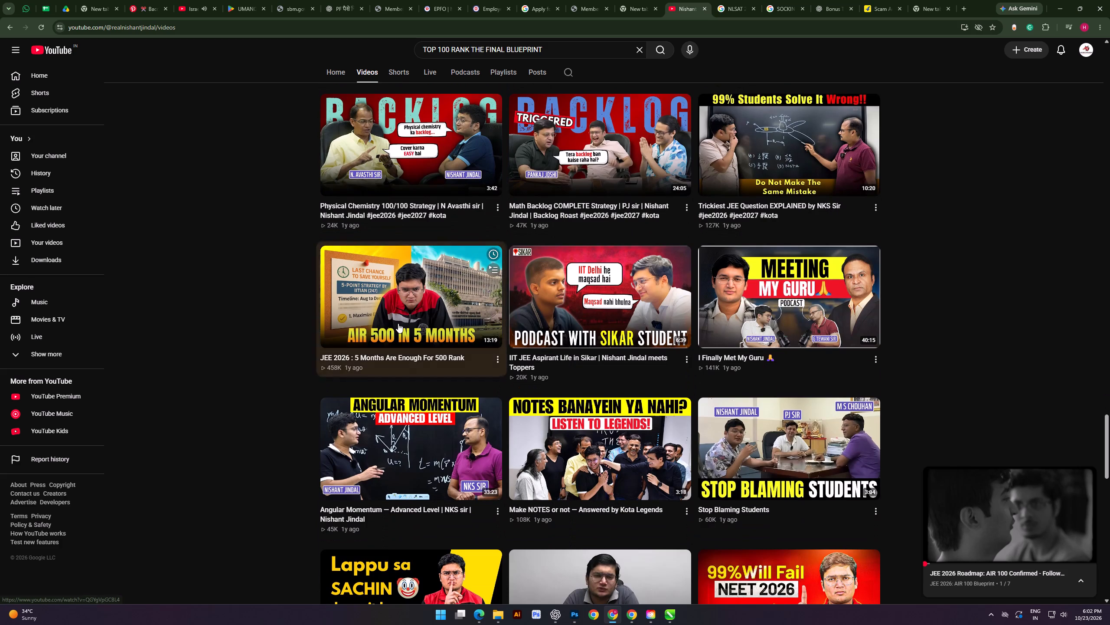
scroll(398, 323, down, 9)
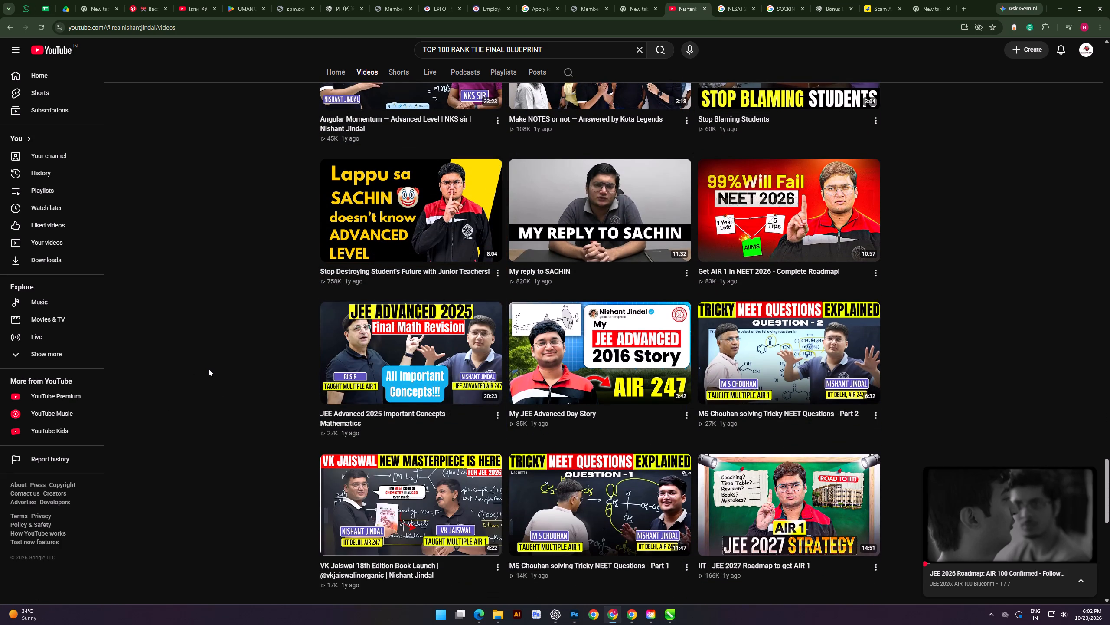
Capture a screenshot of the "99% Will Fail NEET 2026" video thumbnail as a design reference.
key(Print)
drag(695, 151, 740, 204)
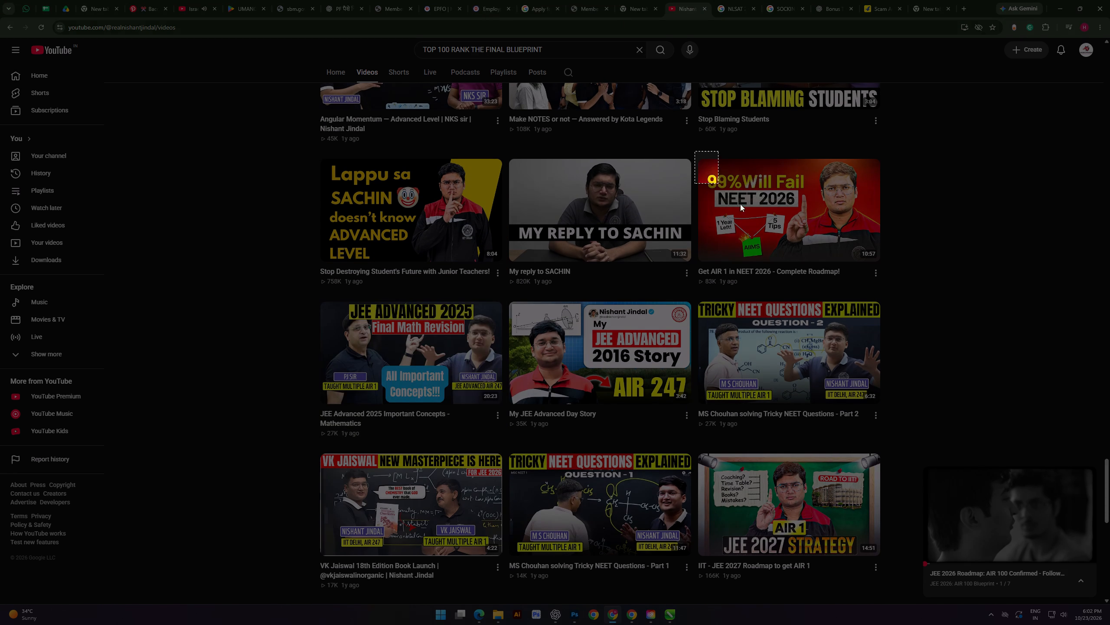
drag(740, 204, 884, 264)
Go further back through the channel's videos, examining thumbnails for title styling and composition references.
scroll(336, 371, down, 3)
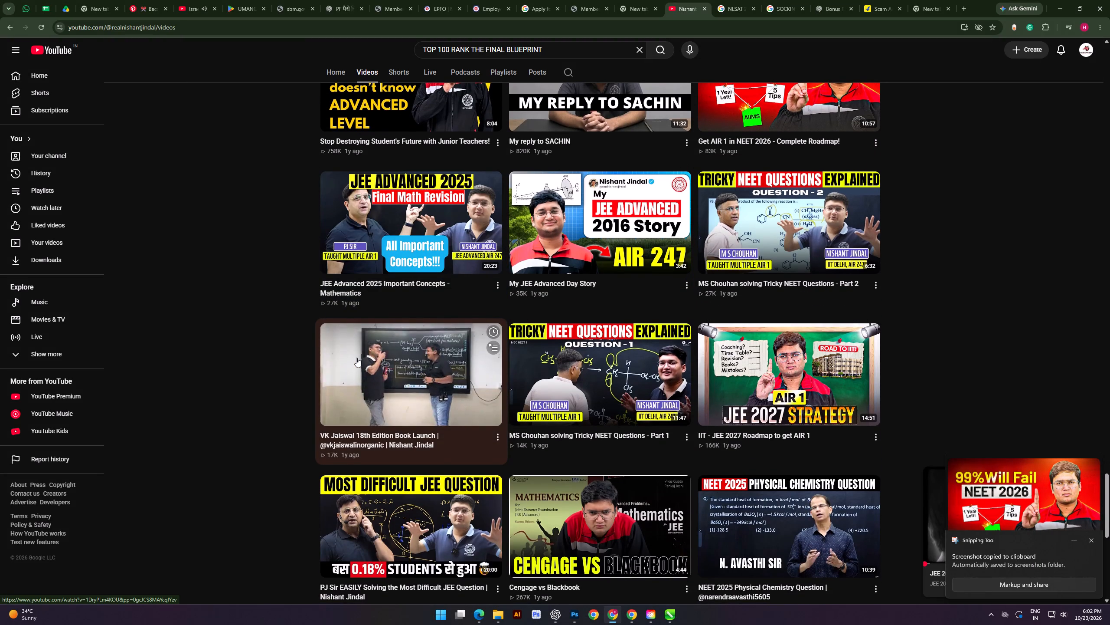
scroll(362, 358, down, 6)
scroll(290, 354, down, 3)
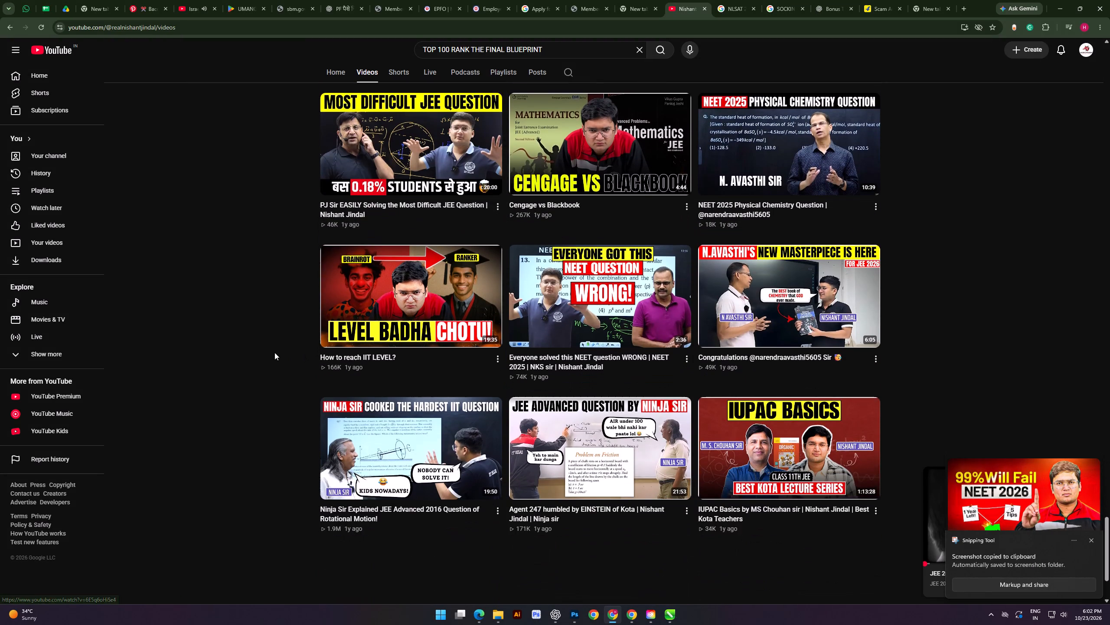
scroll(262, 352, down, 7)
scroll(299, 345, down, 6)
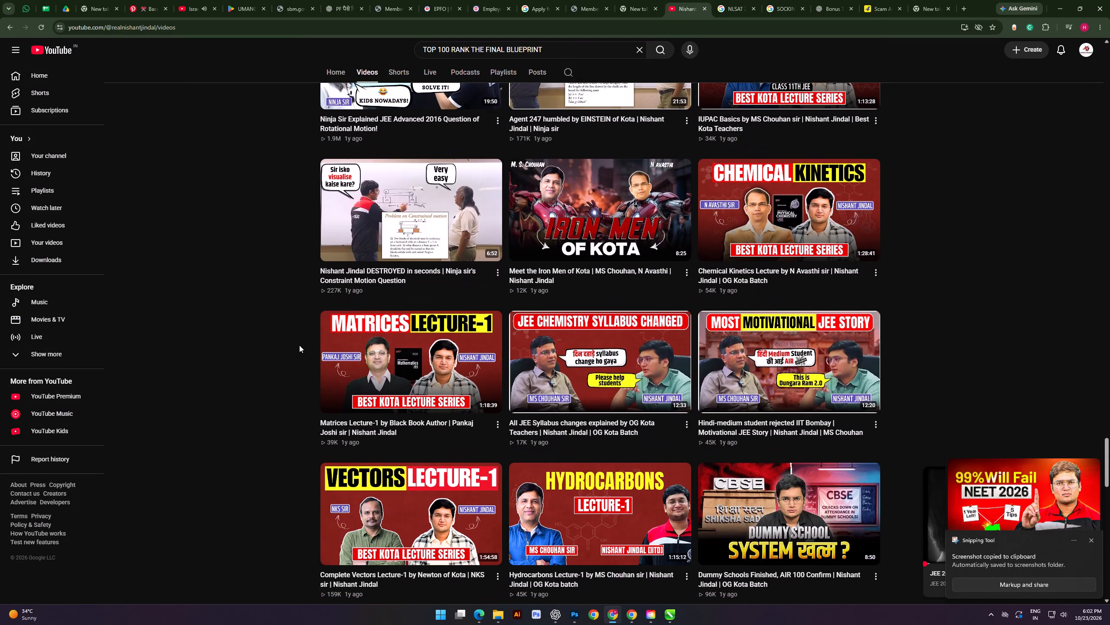
scroll(851, 388, down, 6)
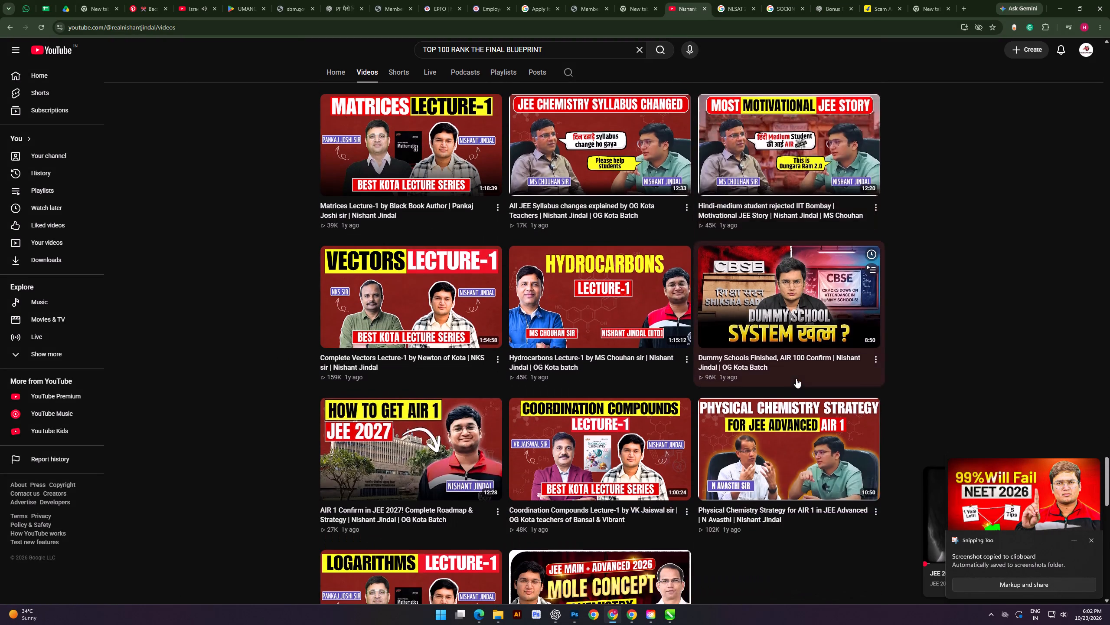
scroll(796, 378, down, 15)
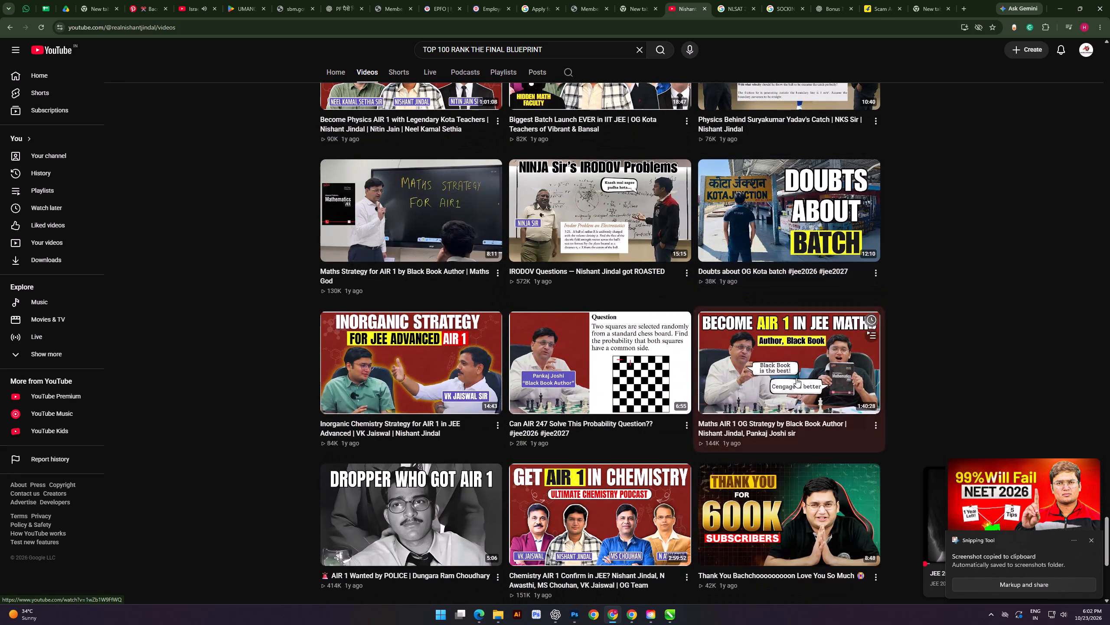
scroll(705, 366, down, 6)
scroll(638, 368, down, 2)
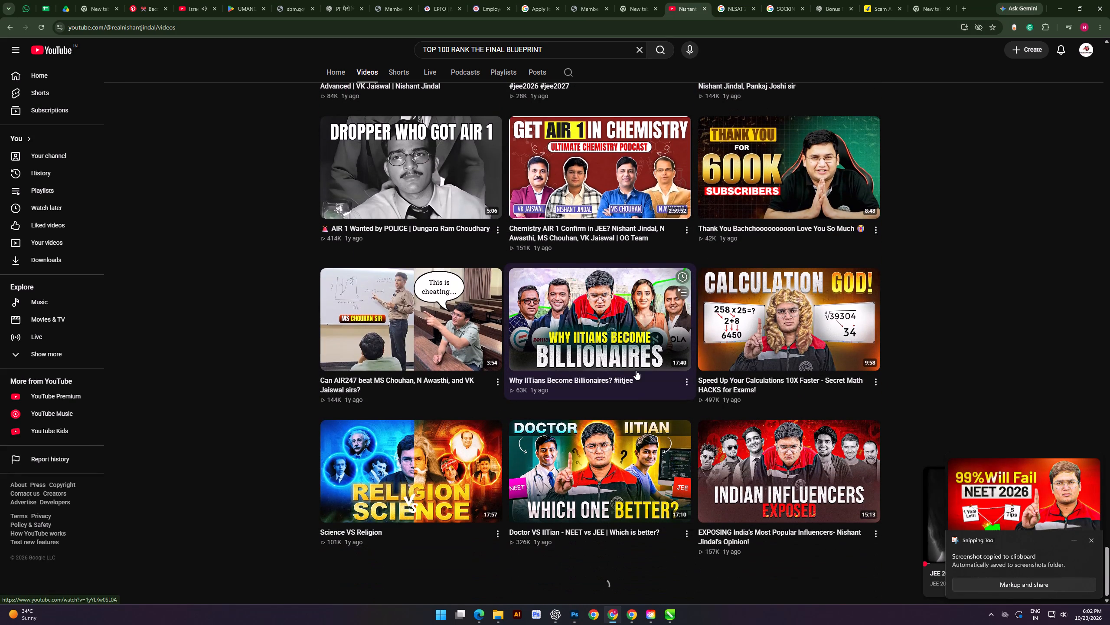
scroll(635, 372, down, 2)
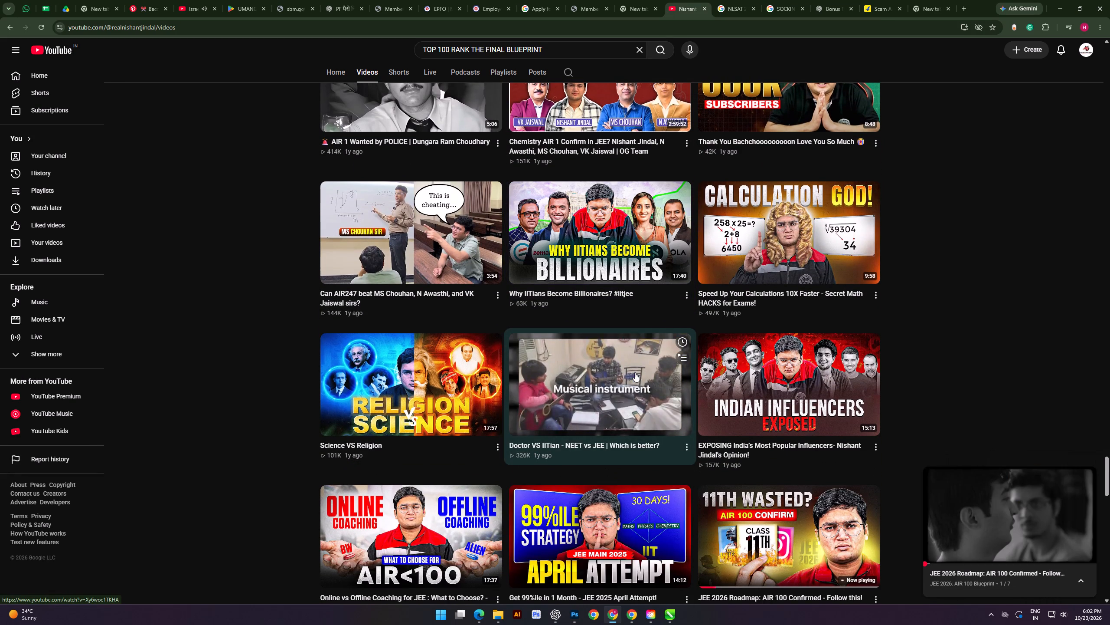
scroll(635, 372, down, 7)
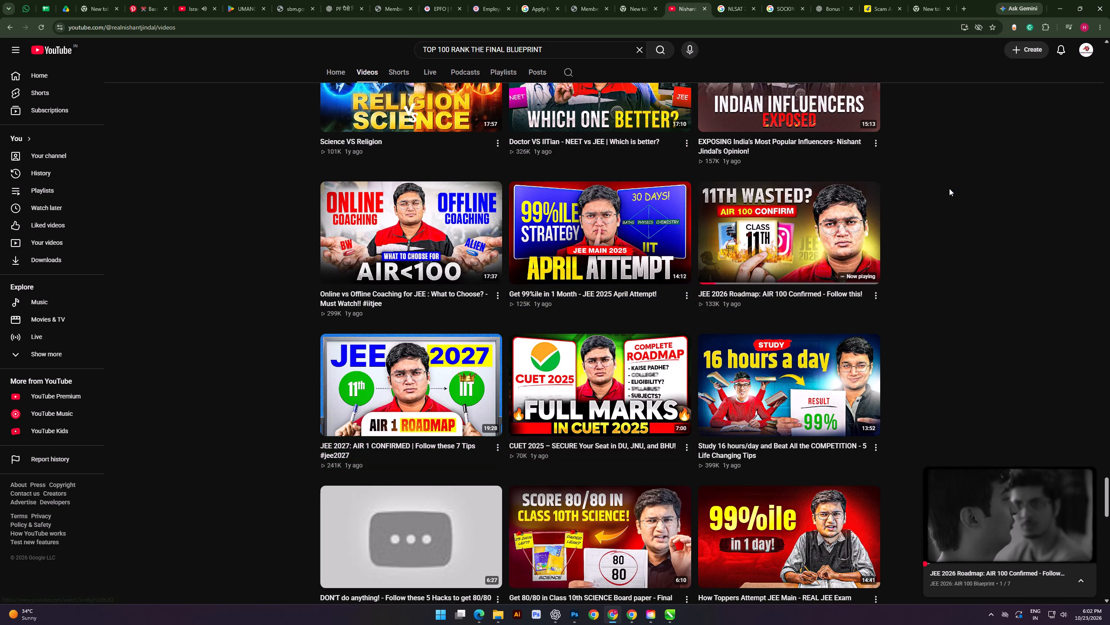
Capture a screenshot of the "11TH WASTED? AIR 100 CONFIRM" video thumbnail as a design reference.
drag(694, 175, 882, 291)
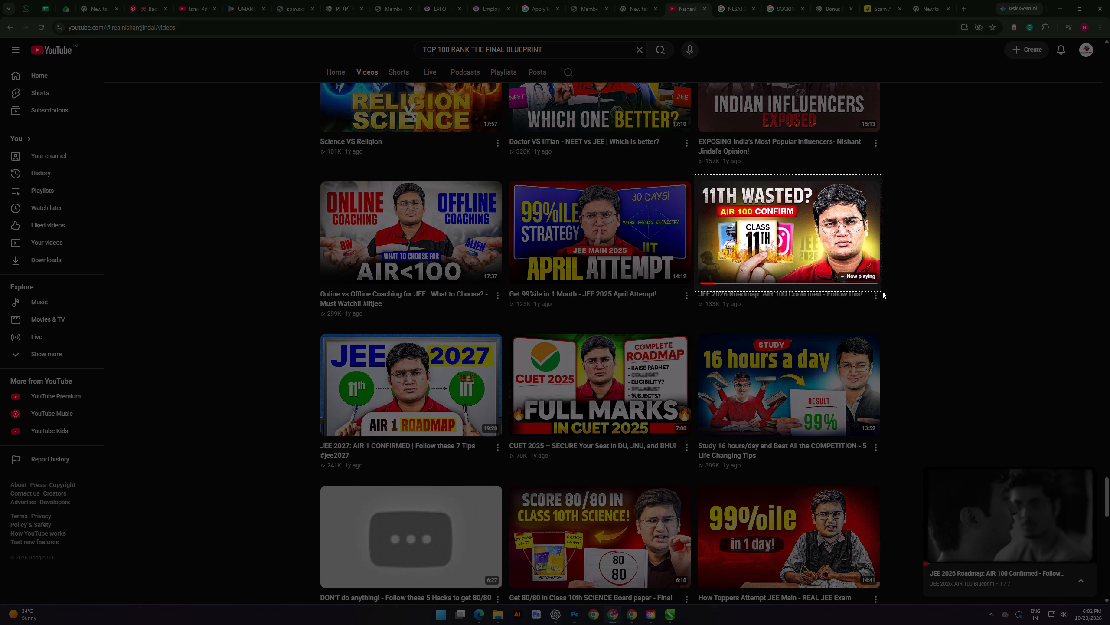
drag(882, 291, 889, 288)
Capture a screenshot of the "STUDY 16 hours a day" video thumbnail with the 99% result sheet.
scroll(816, 336, down, 4)
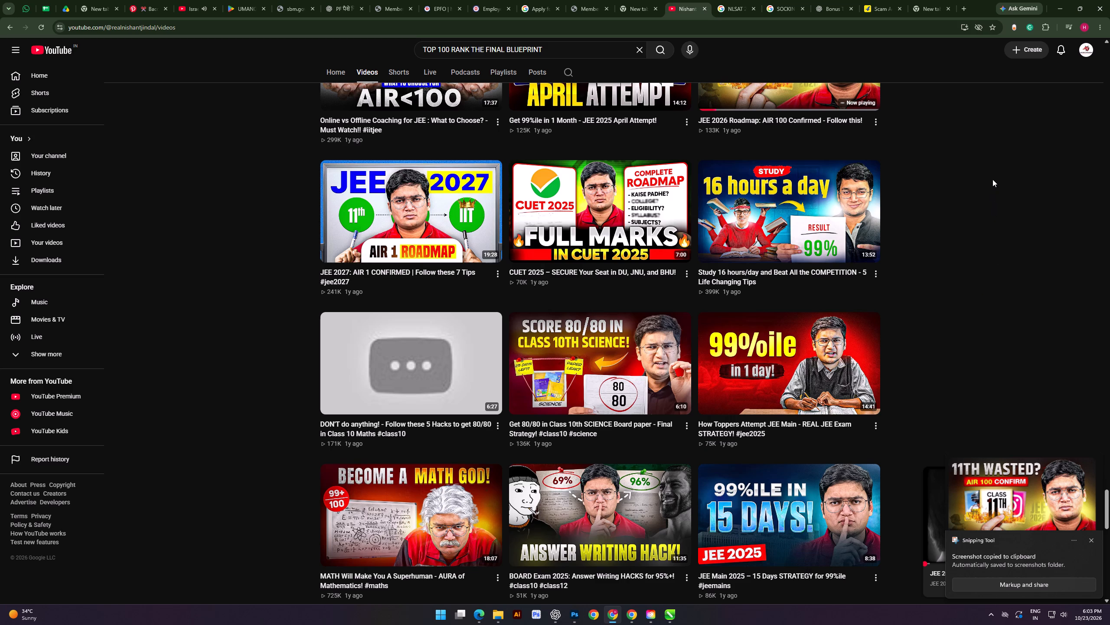
key(Print)
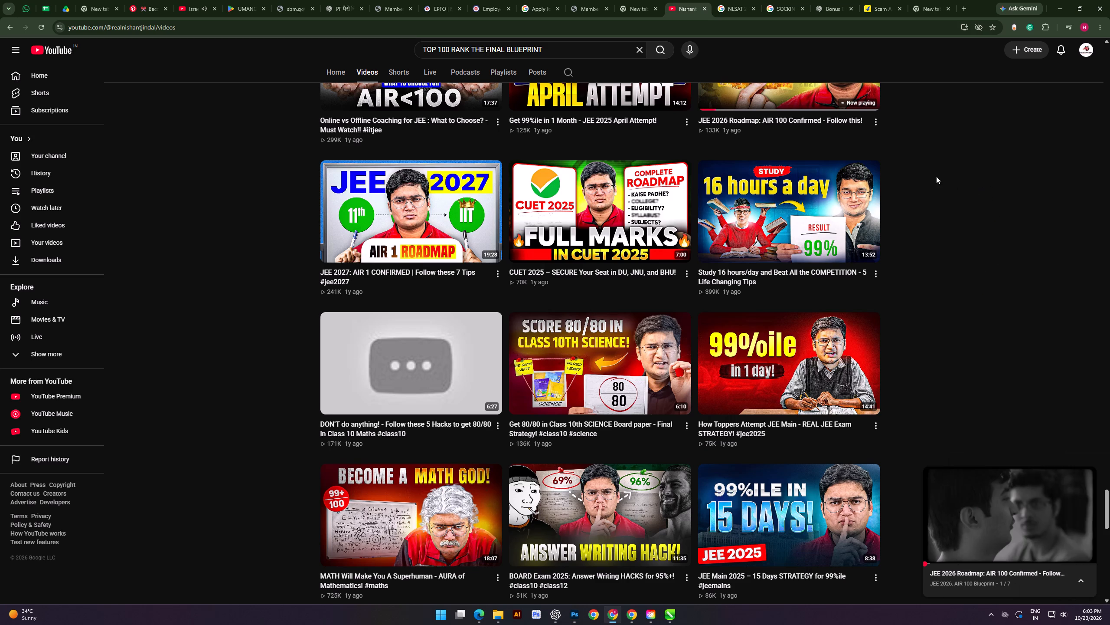
drag(890, 150, 691, 264)
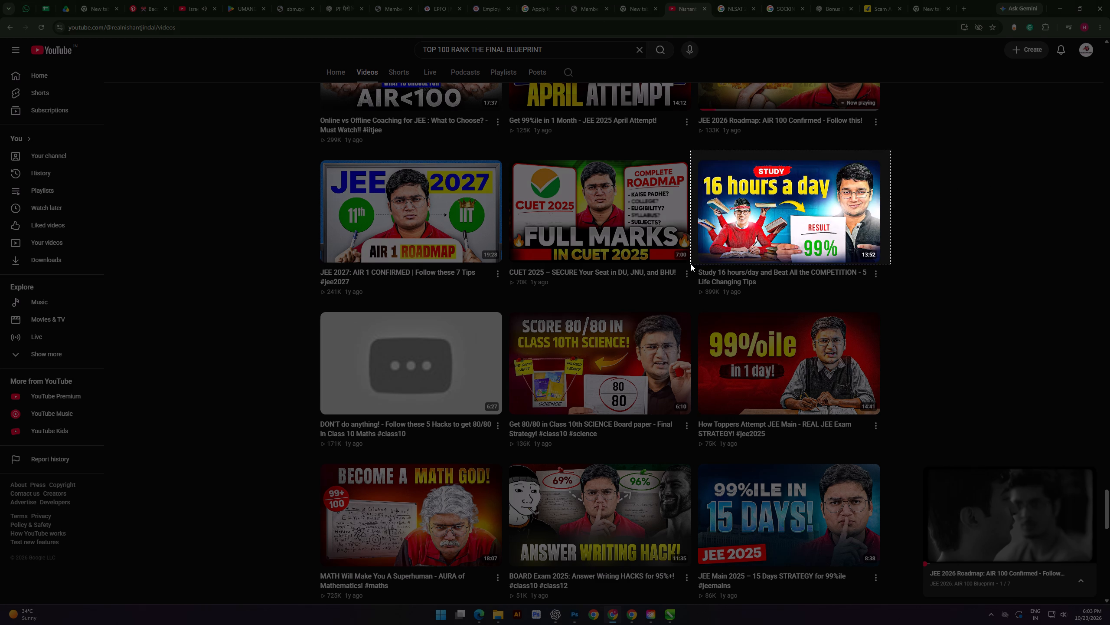
drag(691, 264, 693, 267)
Examine the channel's older video thumbnails for further title styling and composition references.
scroll(696, 268, down, 7)
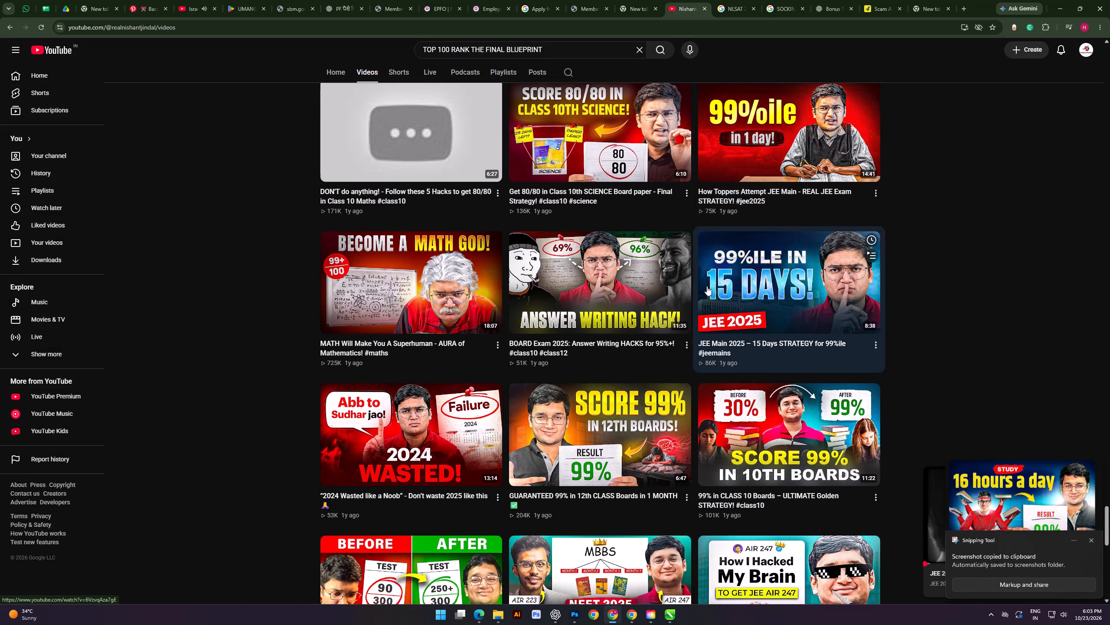
scroll(707, 286, down, 4)
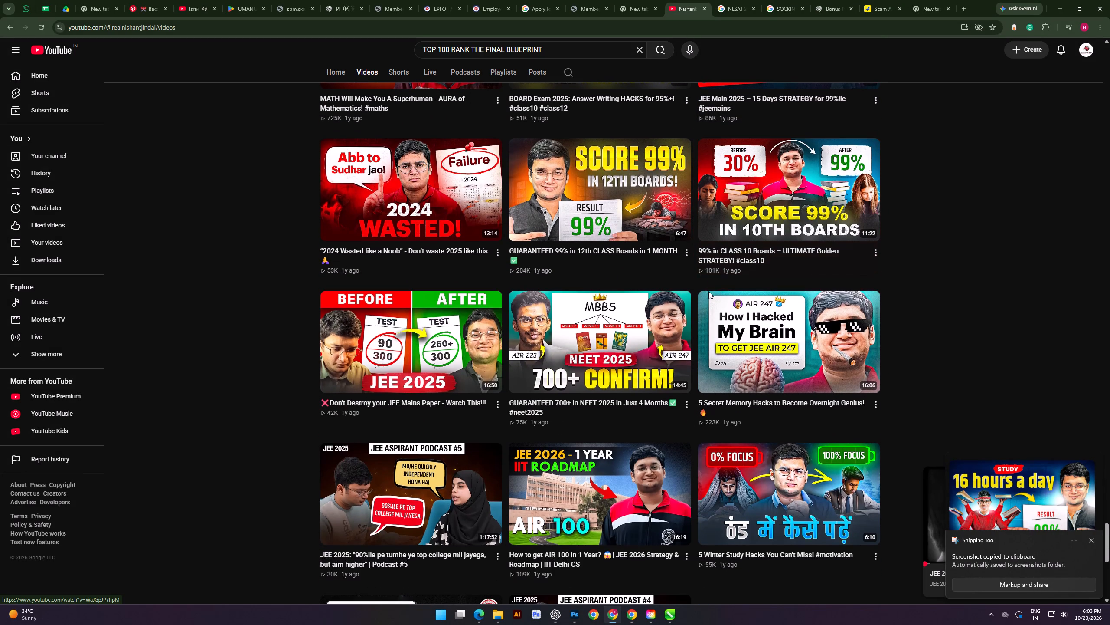
scroll(961, 294, down, 2)
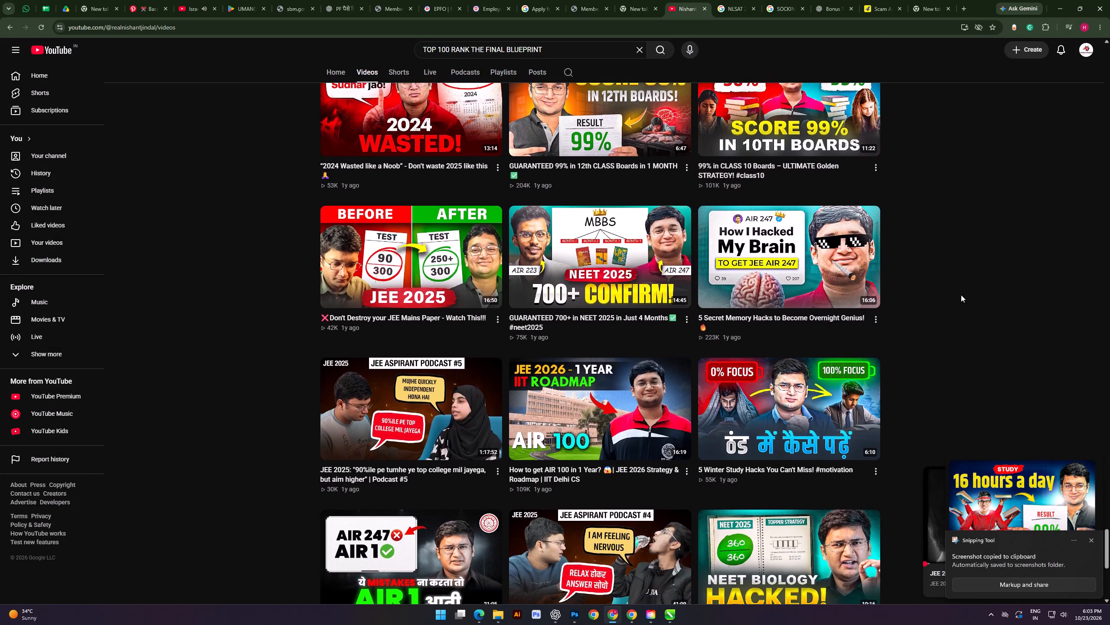
scroll(960, 297, down, 3)
scroll(917, 314, down, 6)
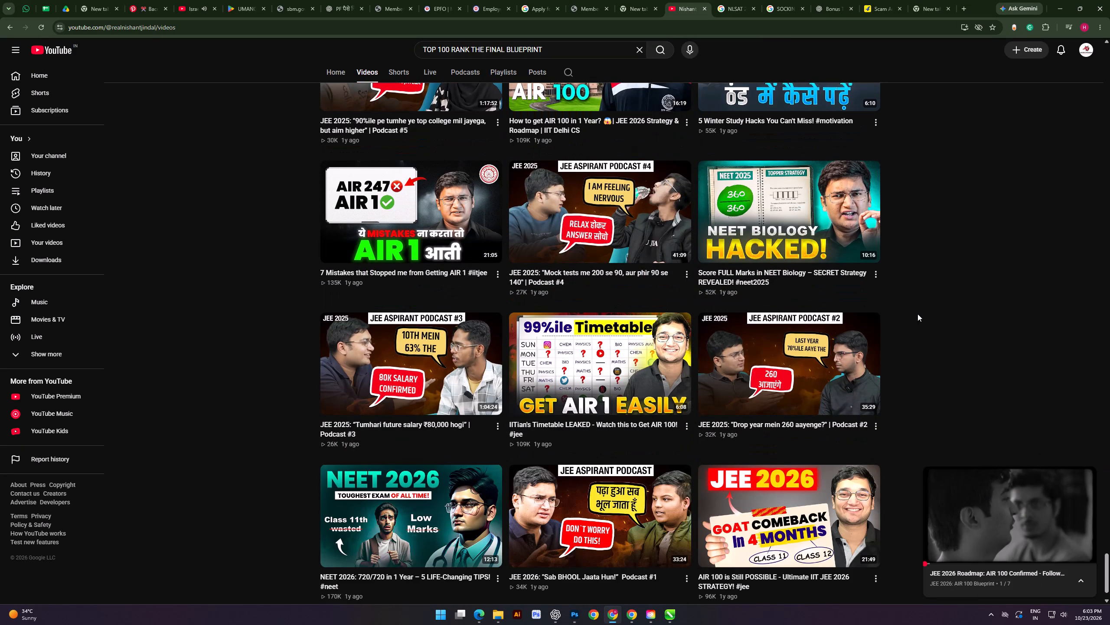
scroll(917, 314, down, 17)
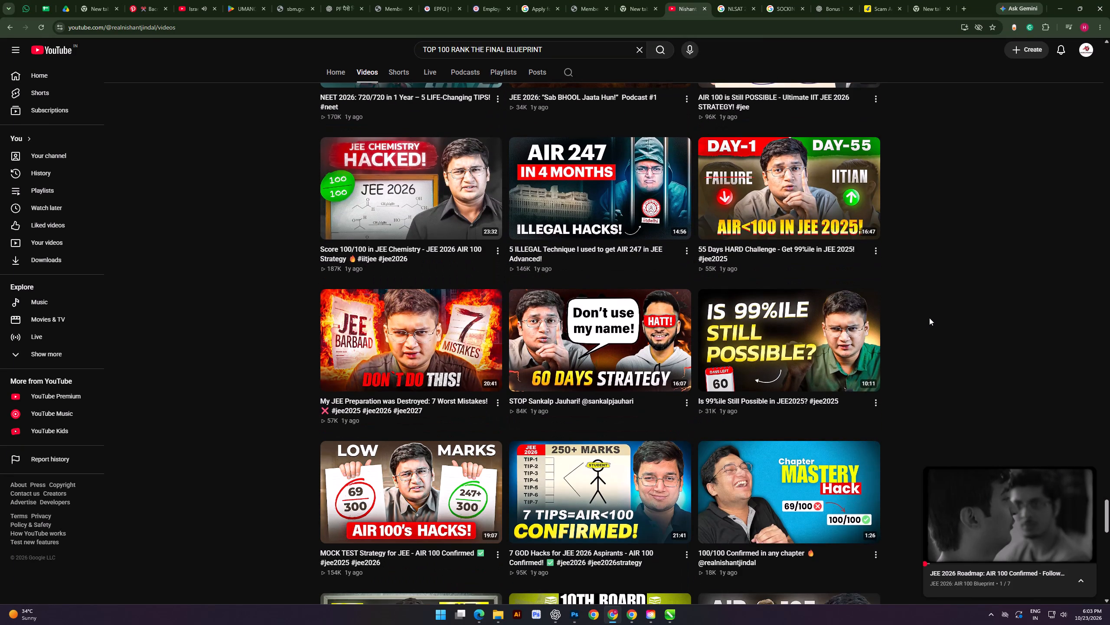
scroll(929, 318, down, 7)
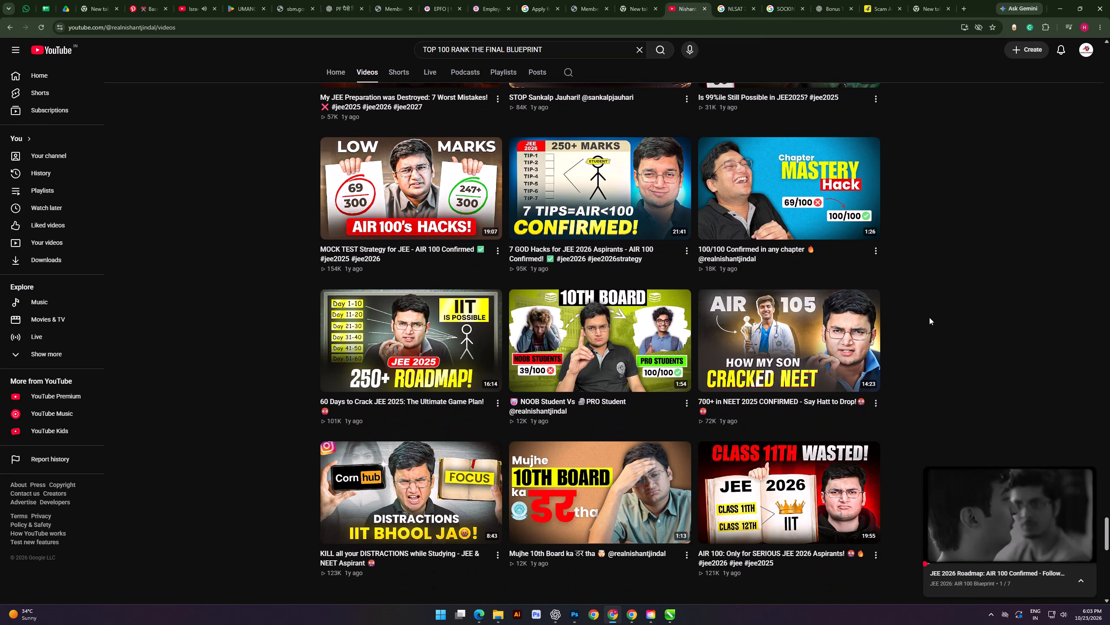
scroll(929, 317, down, 9)
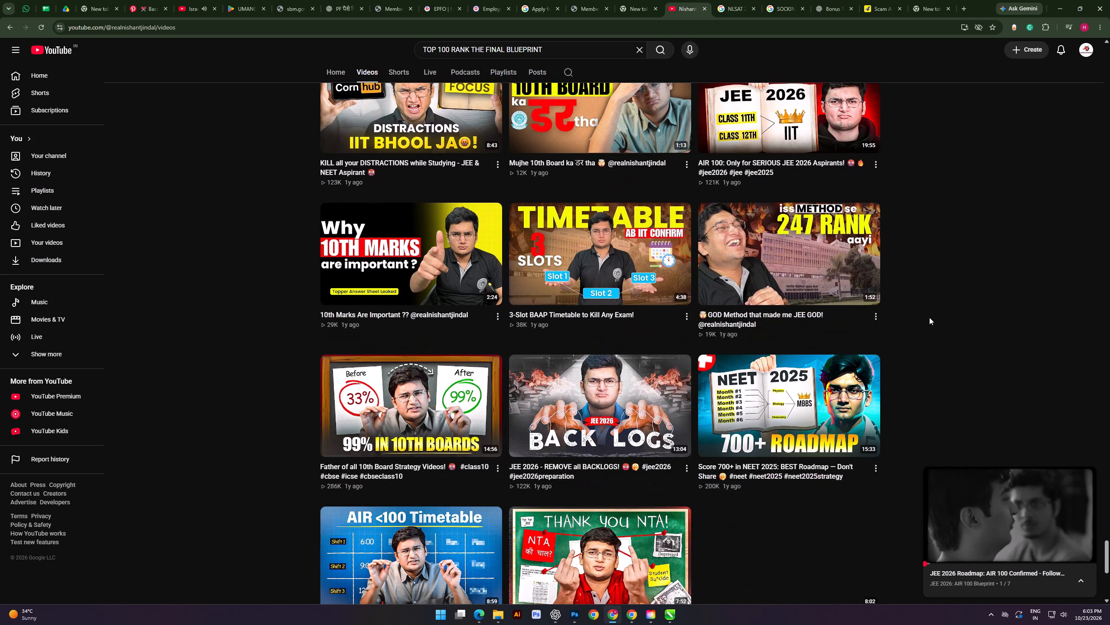
scroll(929, 317, down, 11)
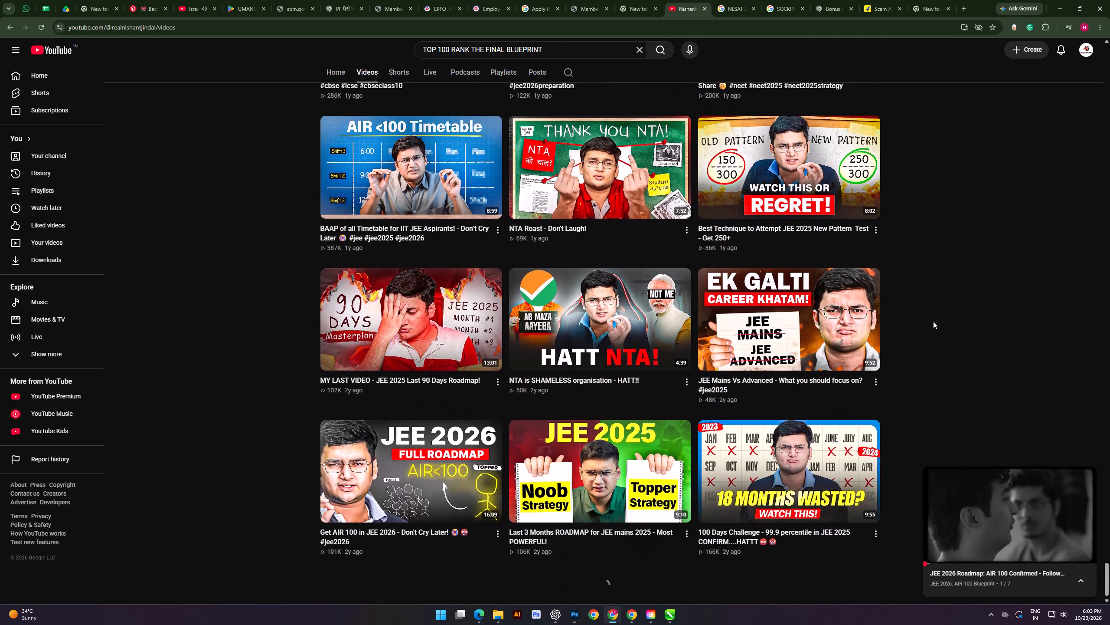
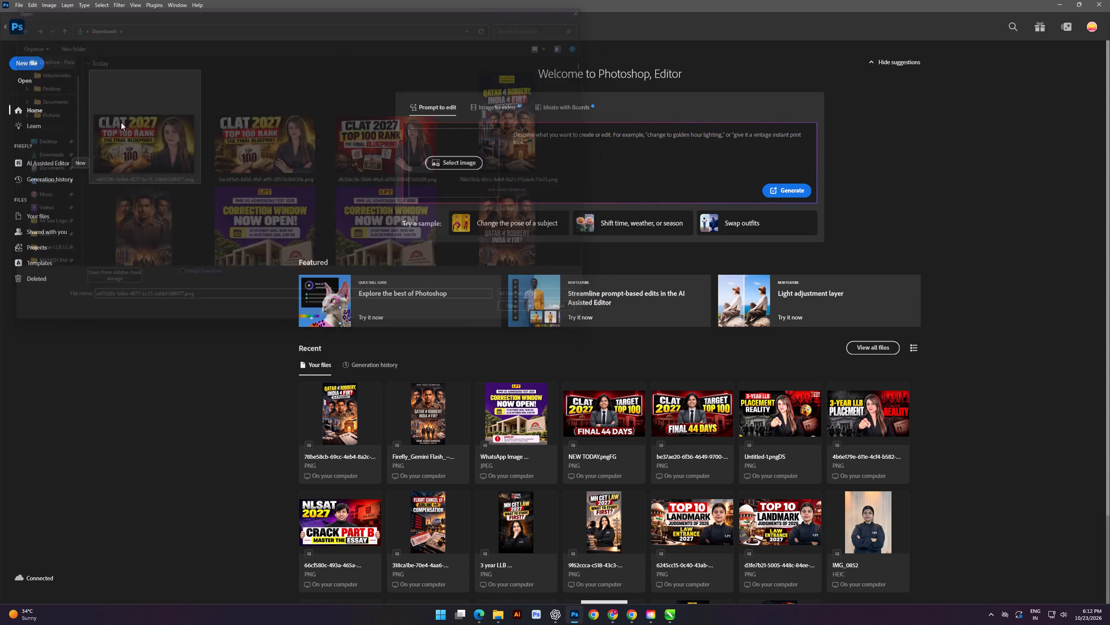
Extend the canvas on all four sides to about 1882 × 1051 px and fill the added border with Generative Expand, without a prompt.
scroll(420, 250, down, 3)
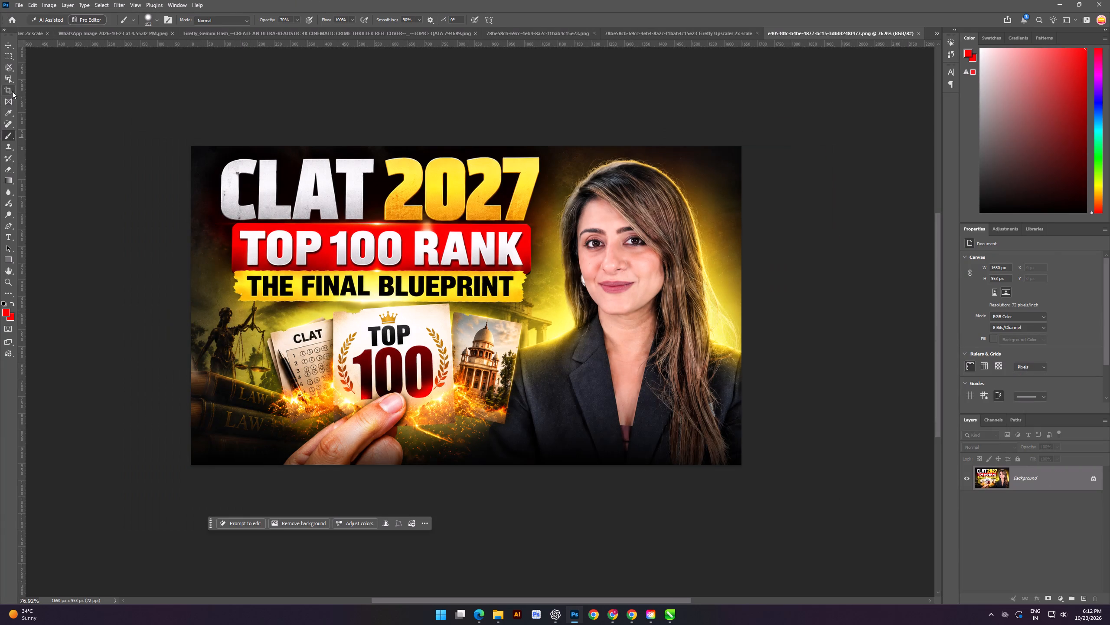
click(11, 91)
alt+drag(470, 464, 470, 469)
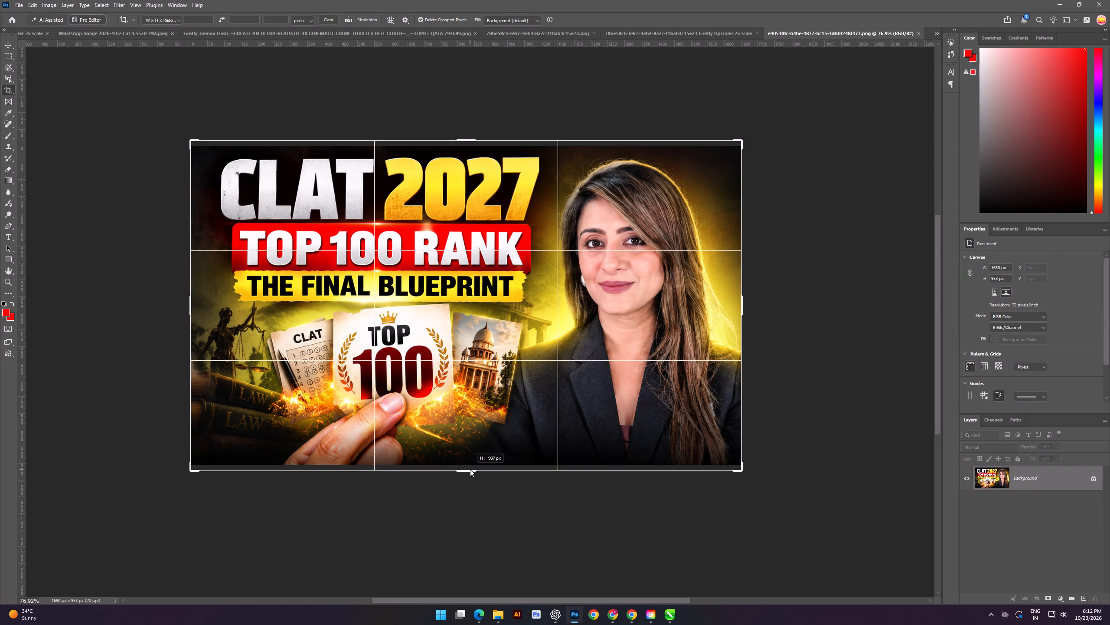
alt+drag(470, 469, 470, 480)
alt+drag(742, 305, 780, 309)
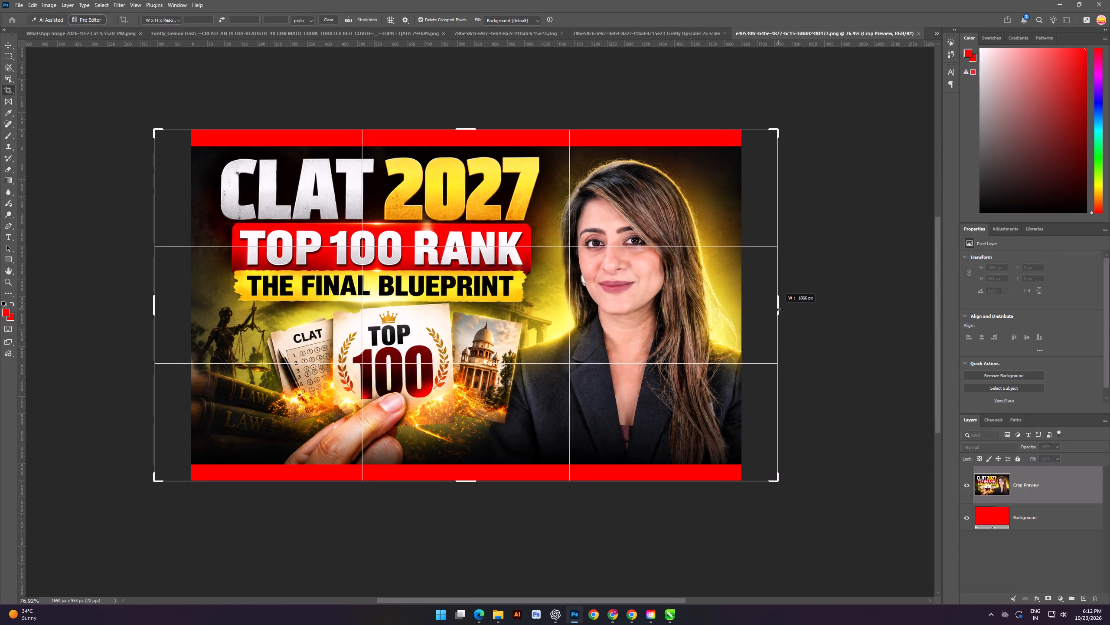
alt+drag(780, 309, 781, 309)
click(251, 520)
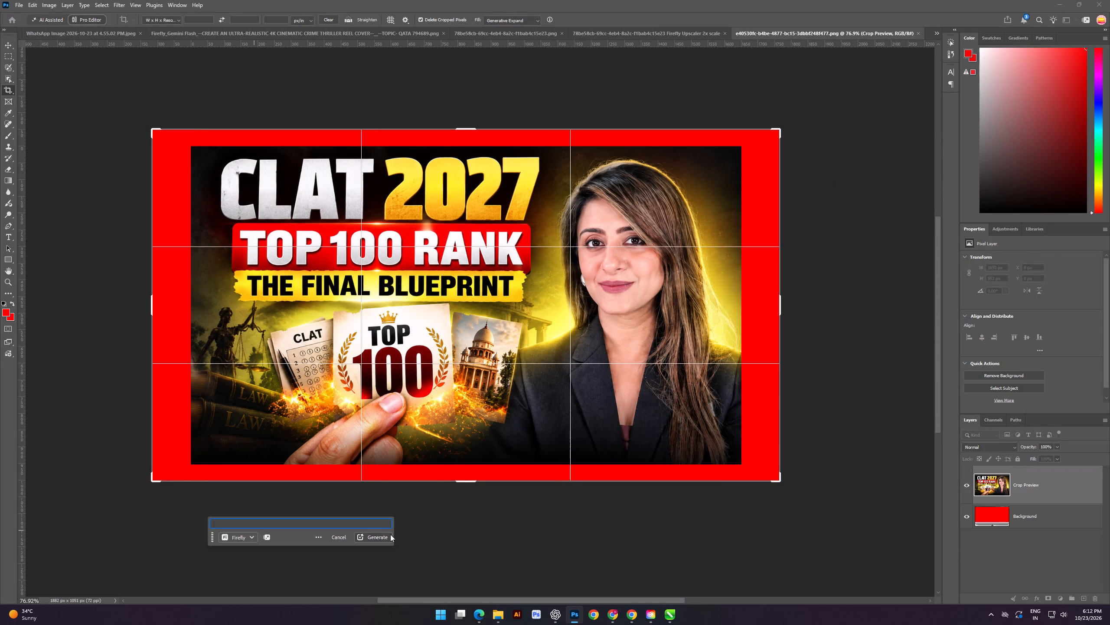
click(385, 536)
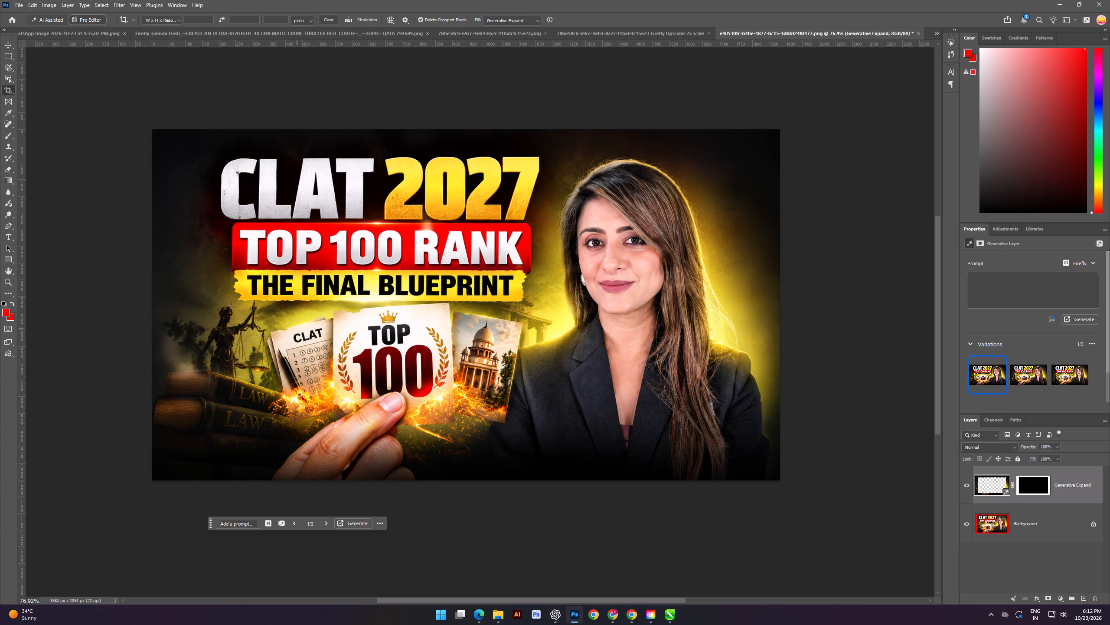
Compare the three Generative Expand variations and choose the first one.
click(1023, 375)
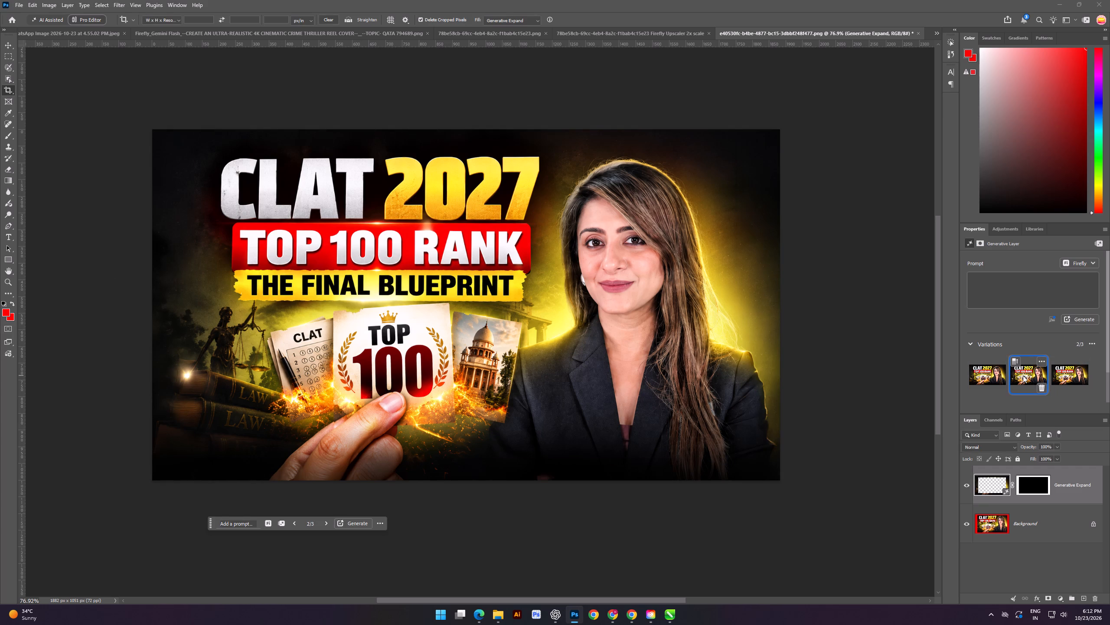
click(1060, 381)
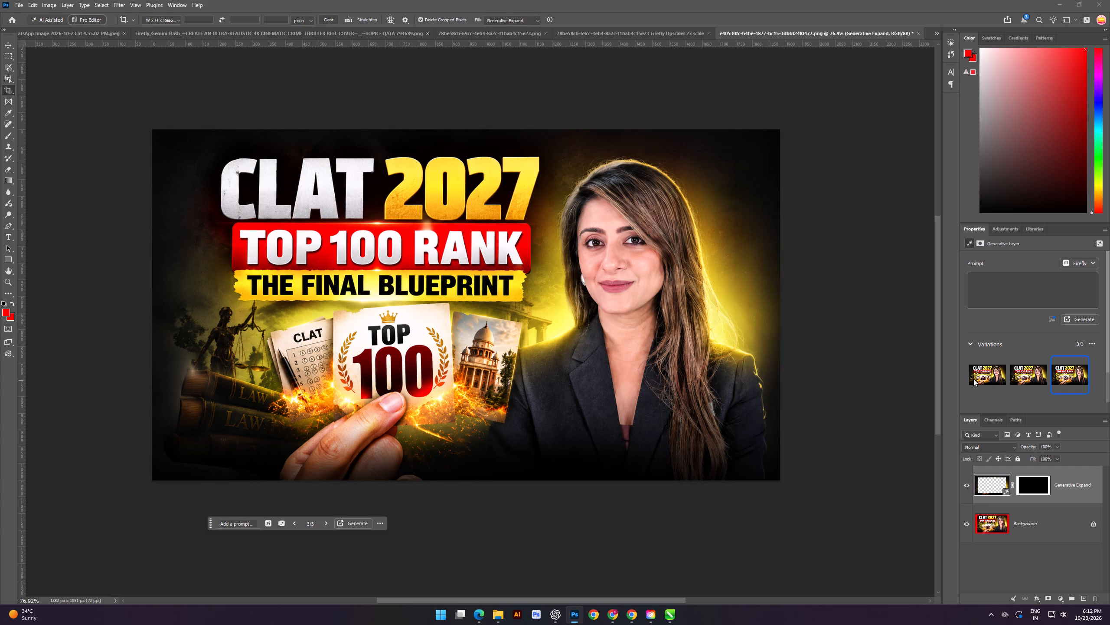
click(981, 373)
Merge the Generative Expand layer with the Background layer.
shift+click(1021, 528)
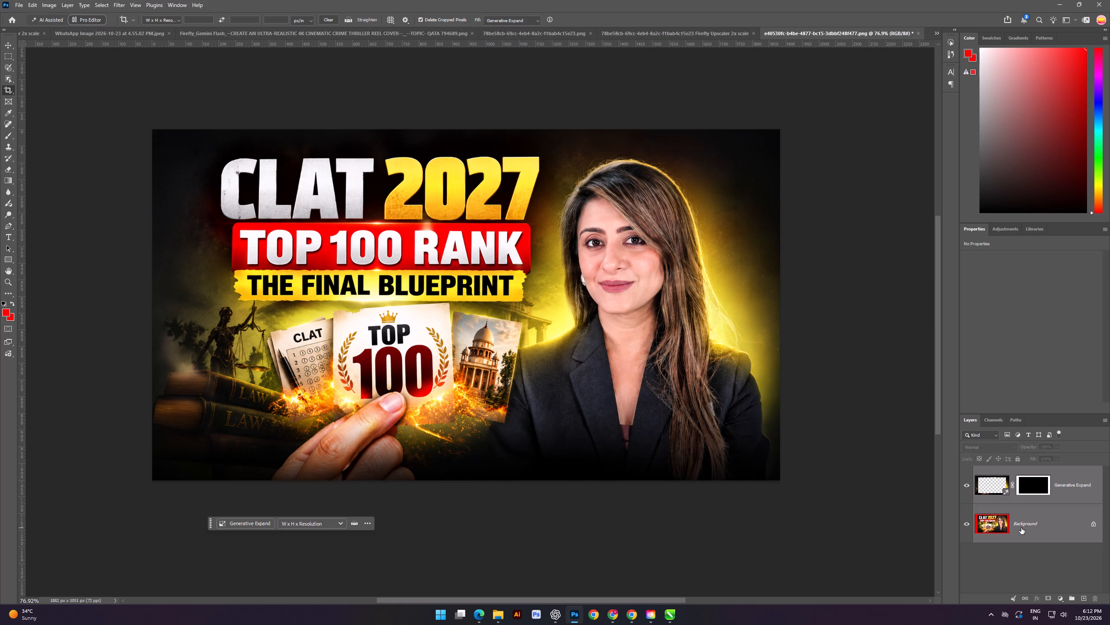
key(ctrl+e)
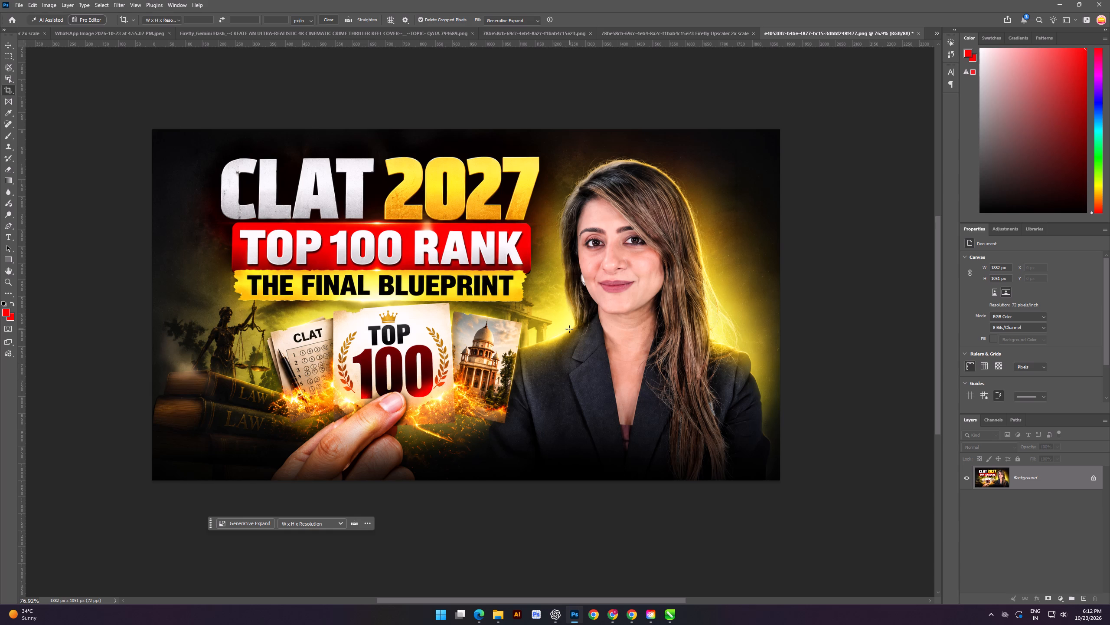
Place MANSI.png from the Mansi Mam folder in LPT ALL FACULTIES as an embedded image, keeping its default size and position.
click(14, 5)
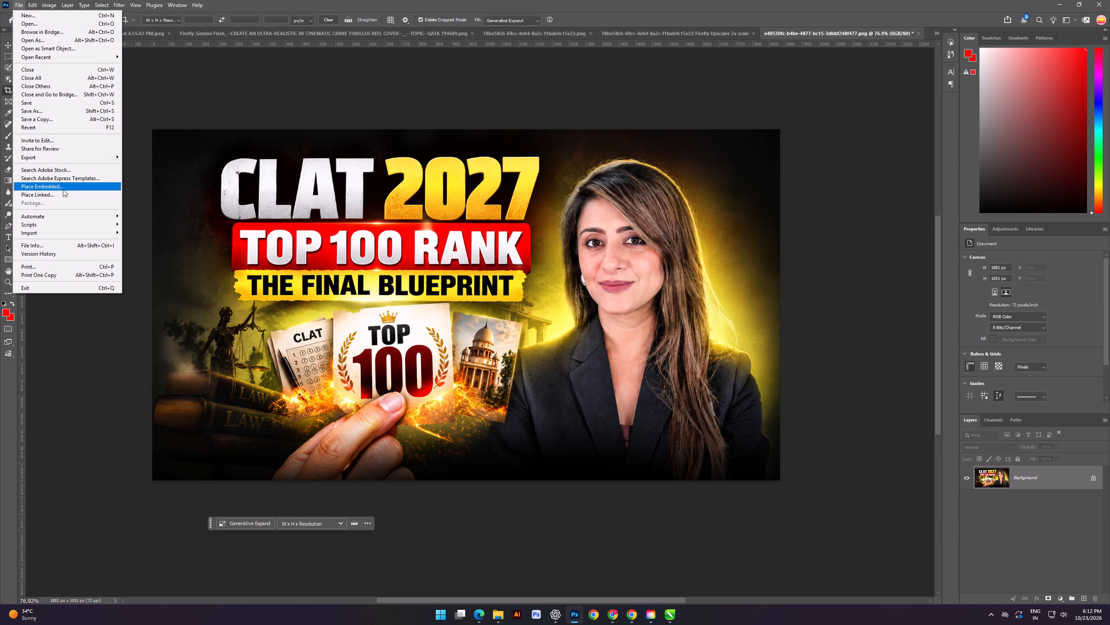
click(62, 188)
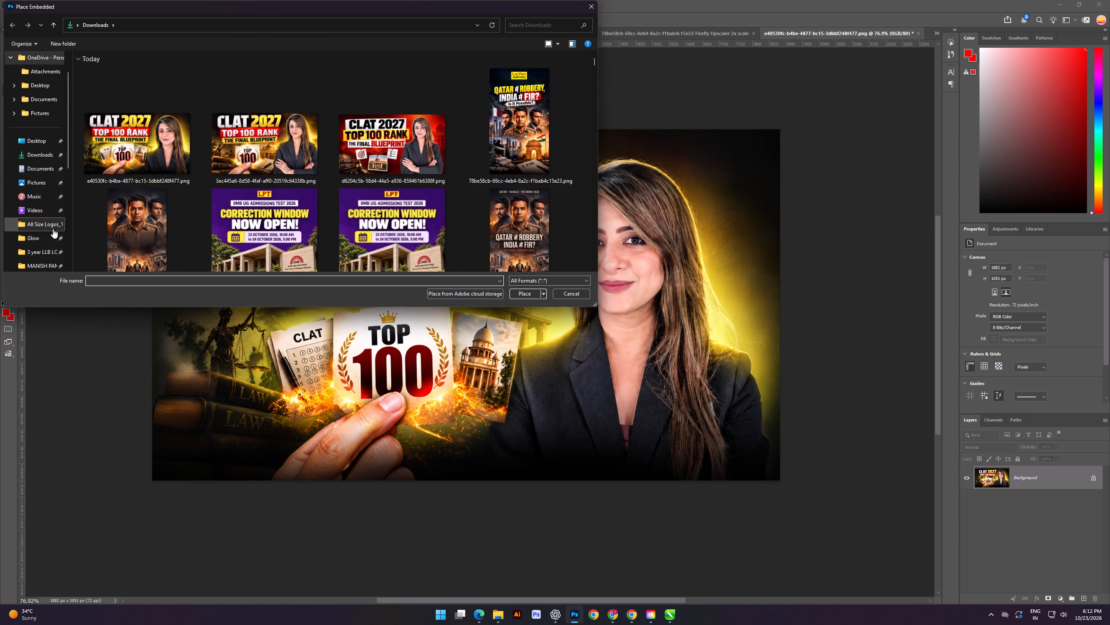
click(49, 225)
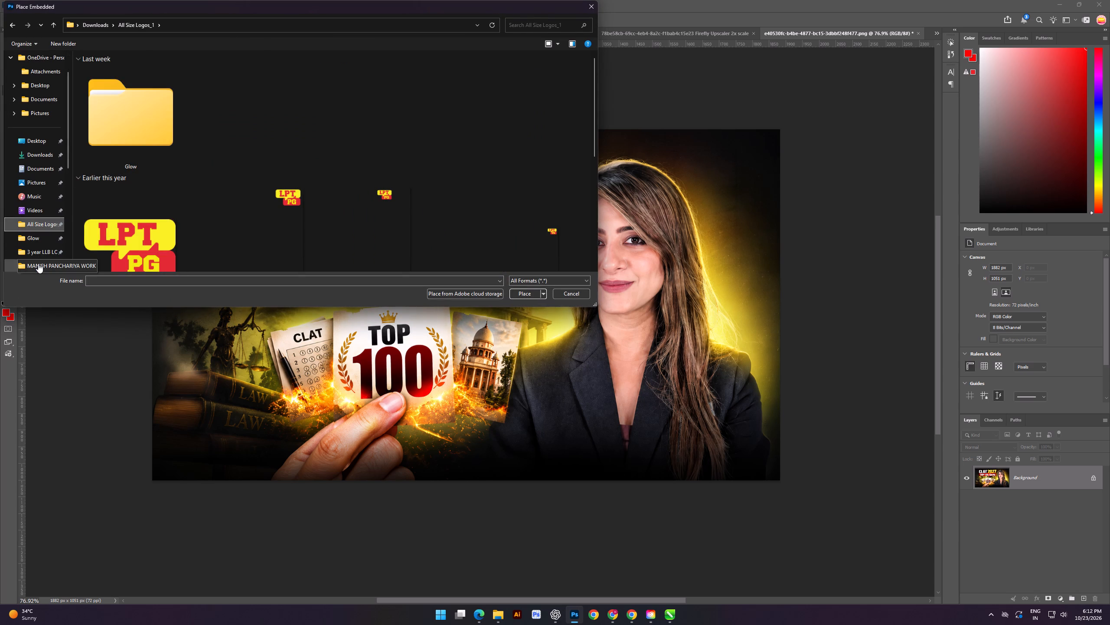
click(38, 263)
double_click(201, 85)
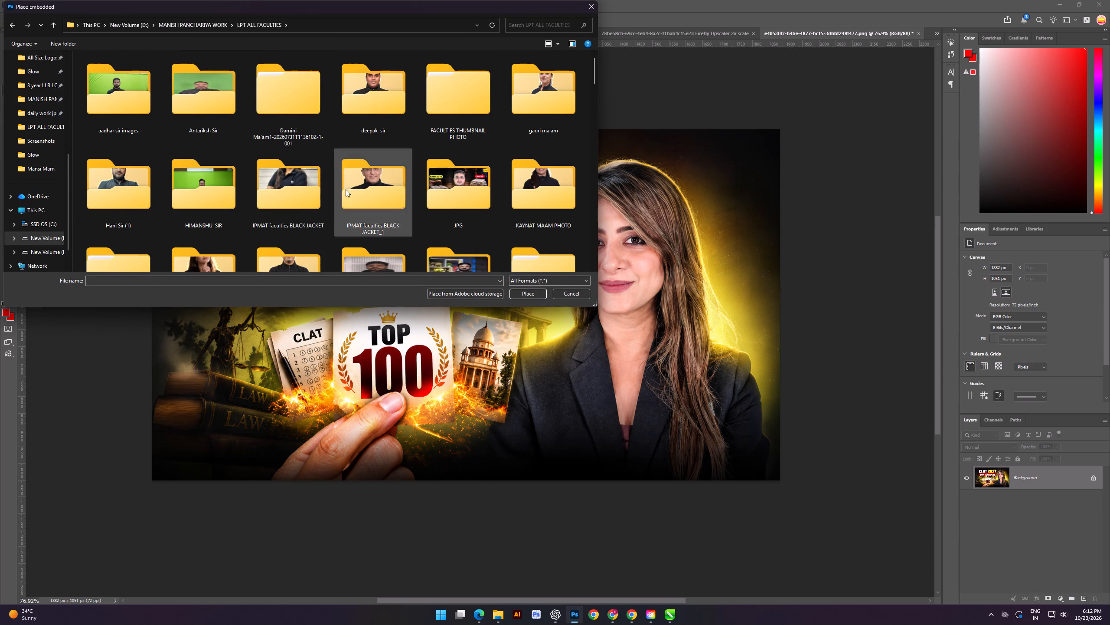
double_click(304, 182)
click(53, 23)
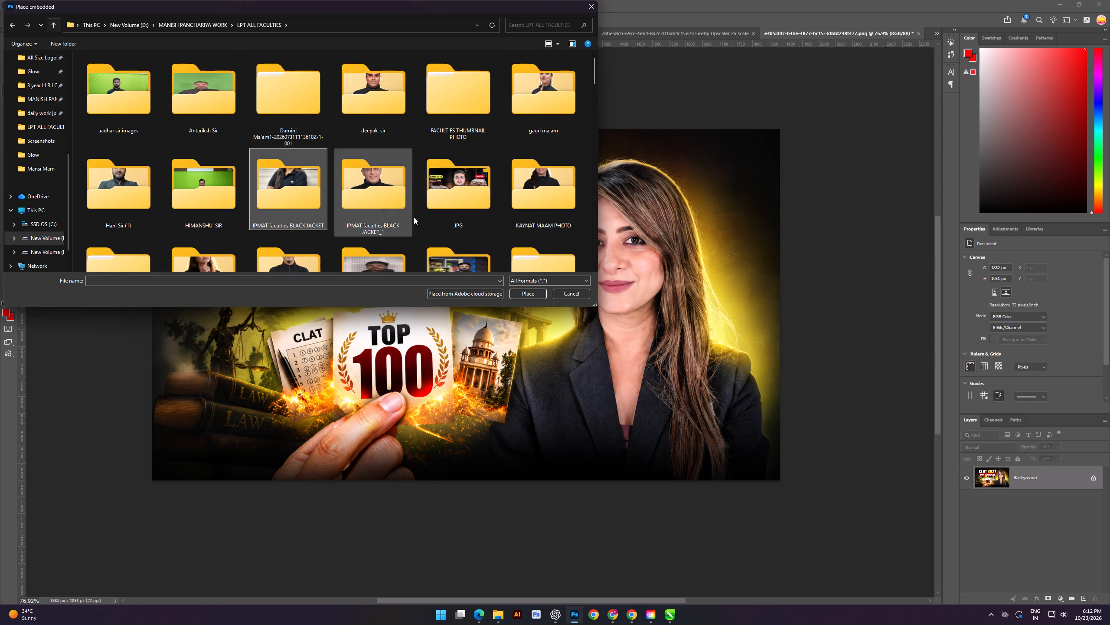
scroll(280, 221, down, 1)
double_click(172, 211)
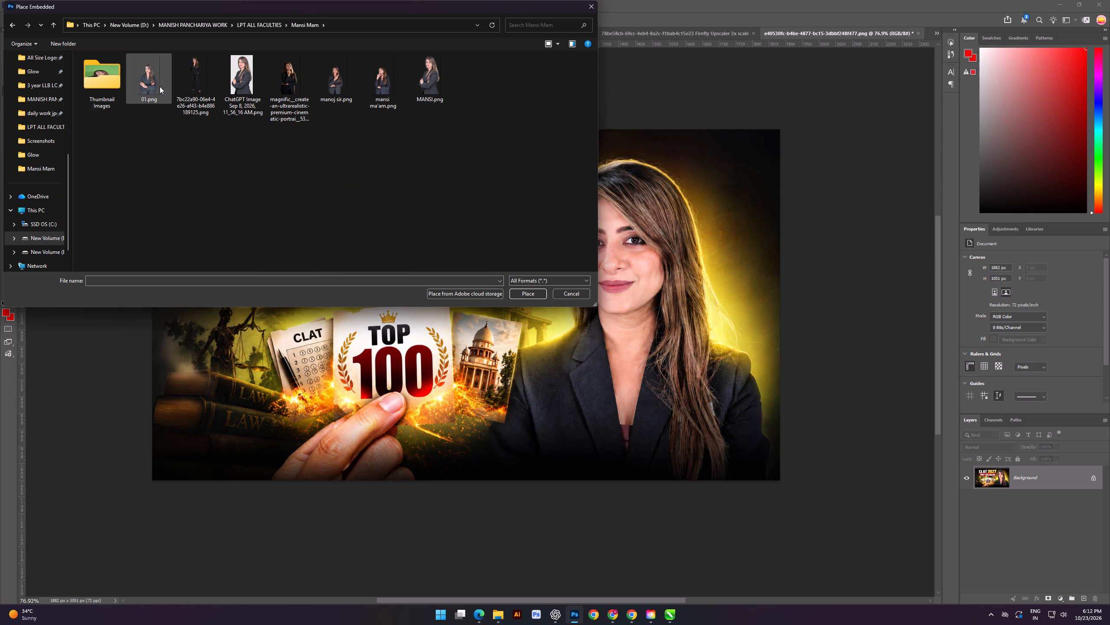
double_click(434, 78)
scroll(648, 282, down, 1)
alt+scroll(648, 282, down, 4)
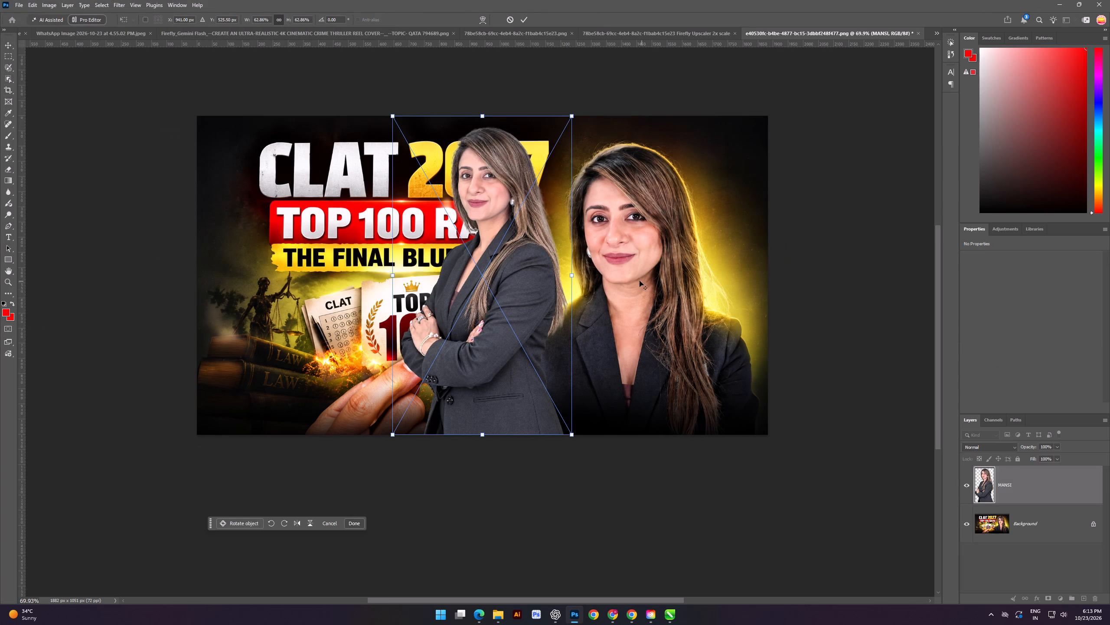
alt+scroll(640, 281, down, 7)
scroll(551, 286, down, 3)
click(666, 448)
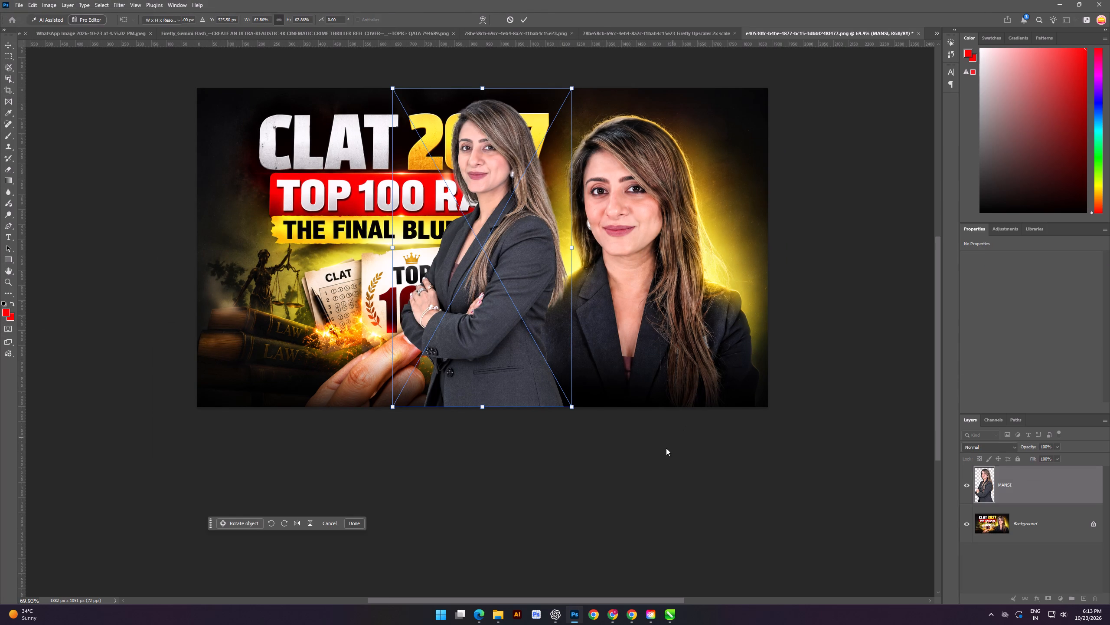
scroll(652, 349, down, 3)
click(5, 41)
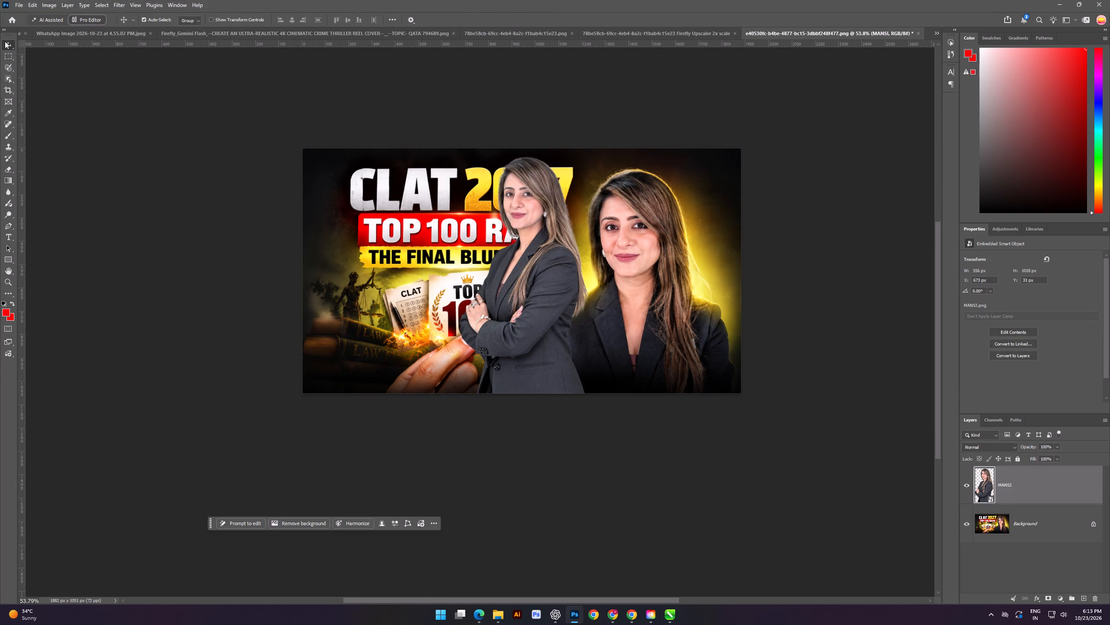
Hide the placed MANSI portrait layer.
click(88, 155)
click(964, 489)
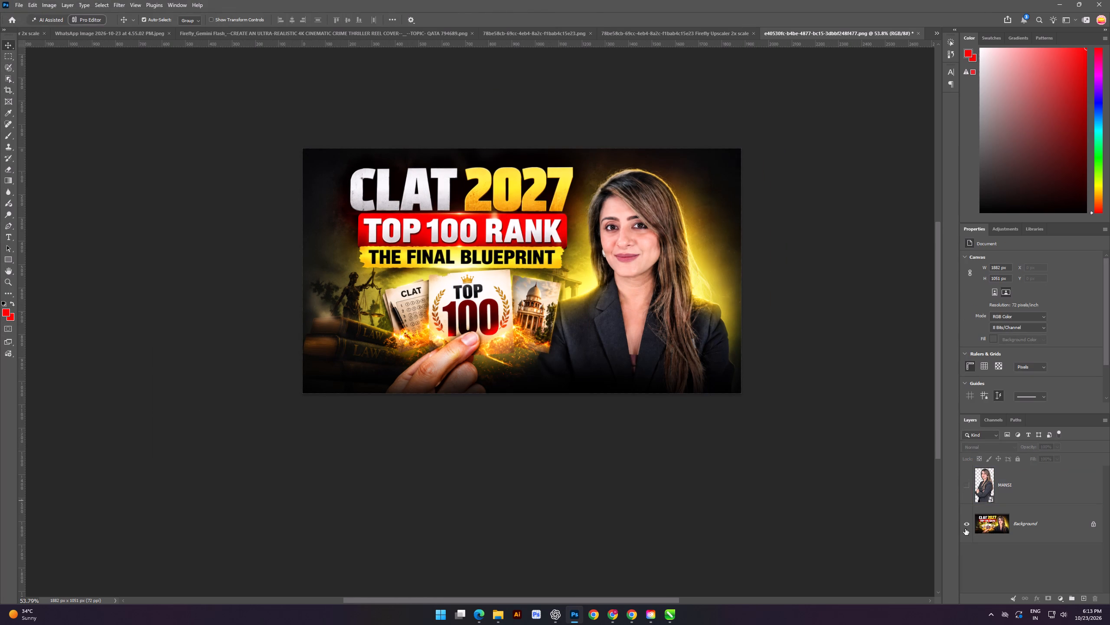
On the Background layer, paint a Selection Brush selection covering the whole woman and the glow around her outline.
scroll(587, 201, up, 4)
click(8, 69)
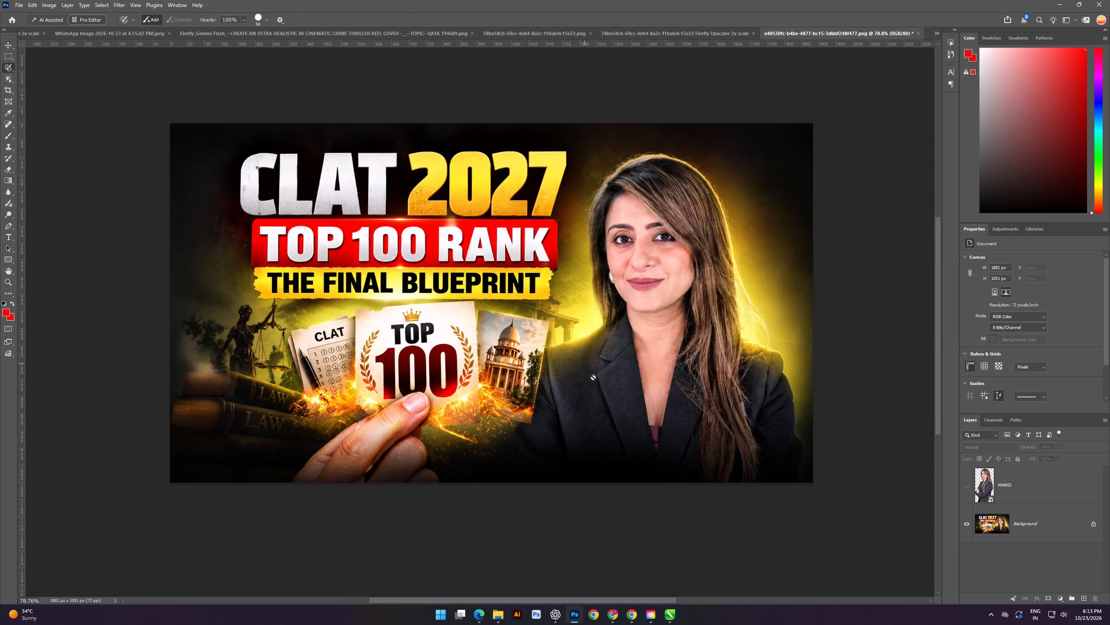
scroll(594, 381, up, 2)
click(999, 529)
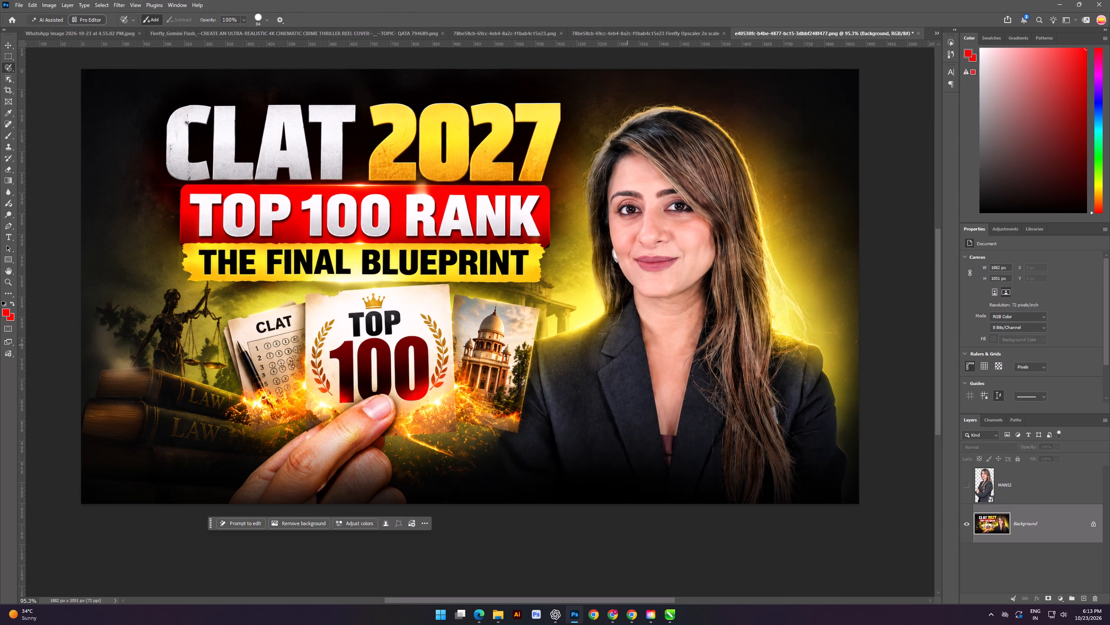
drag(532, 349, 595, 275)
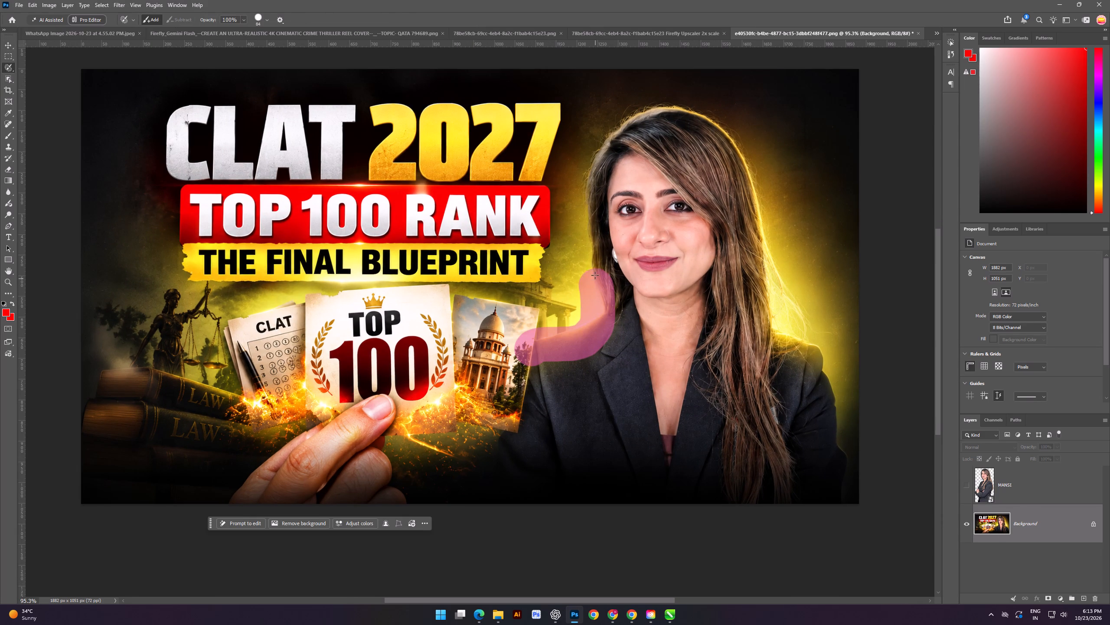
drag(595, 275, 712, 128)
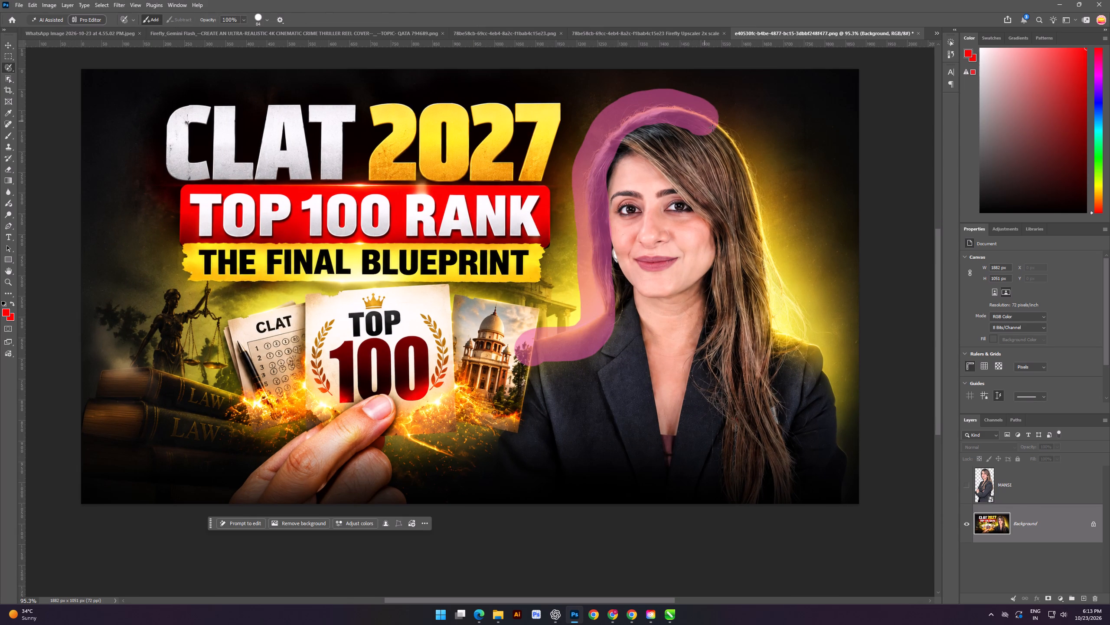
drag(712, 128, 841, 439)
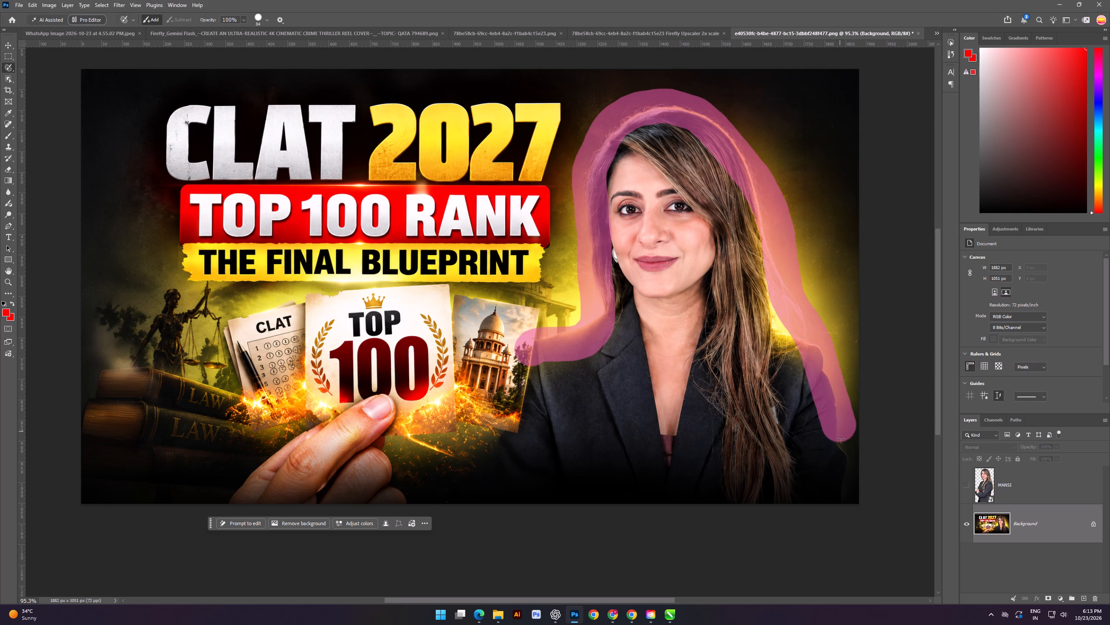
drag(841, 439, 511, 492)
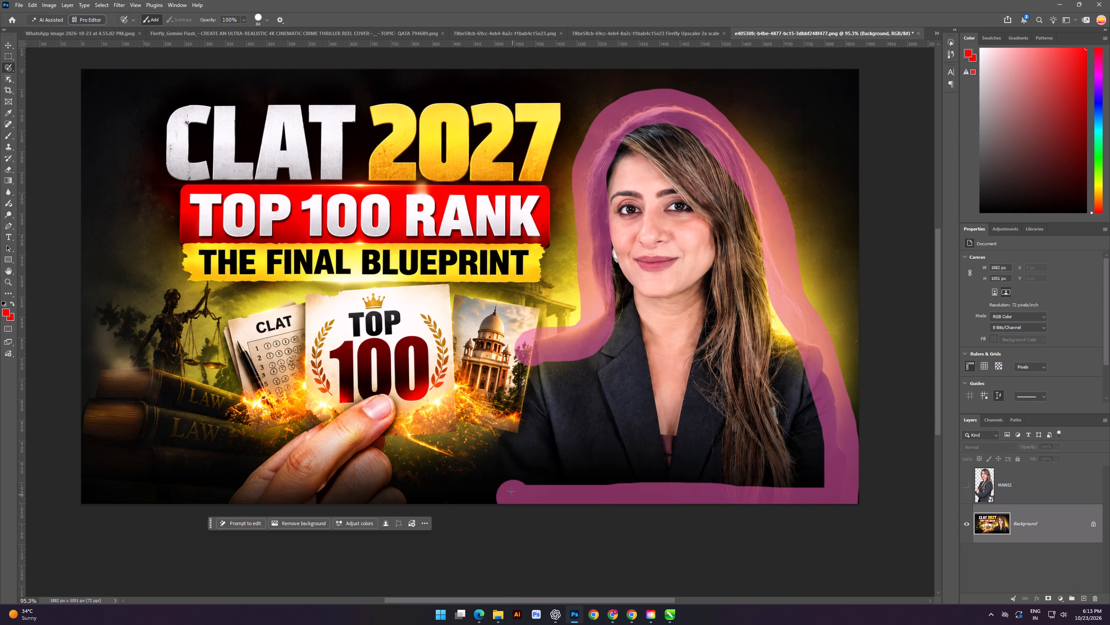
drag(511, 492, 548, 365)
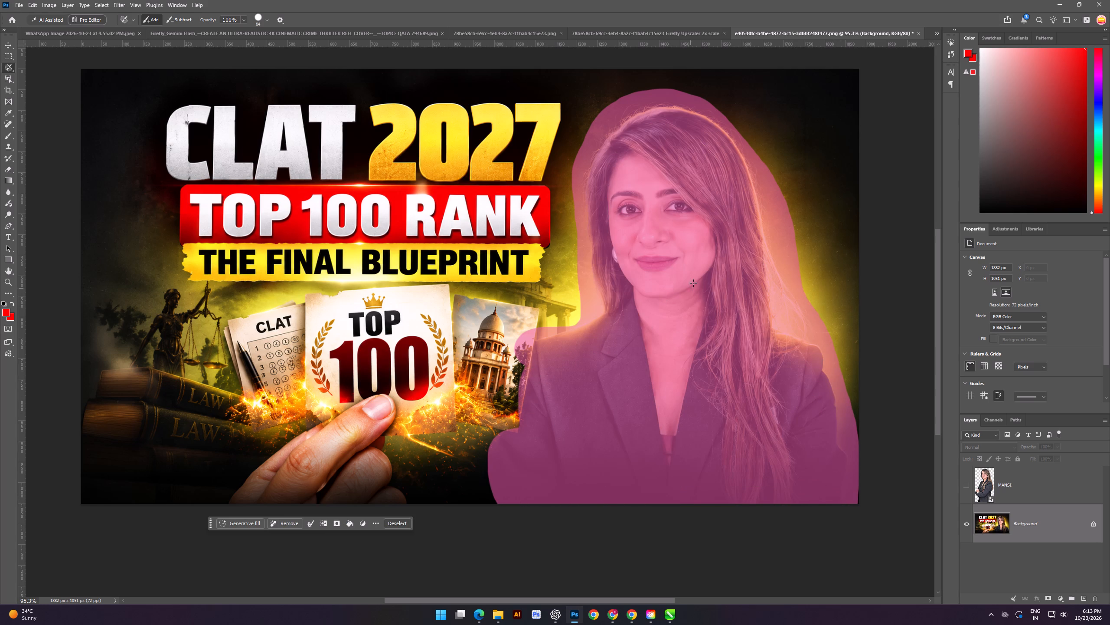
drag(714, 123, 780, 204)
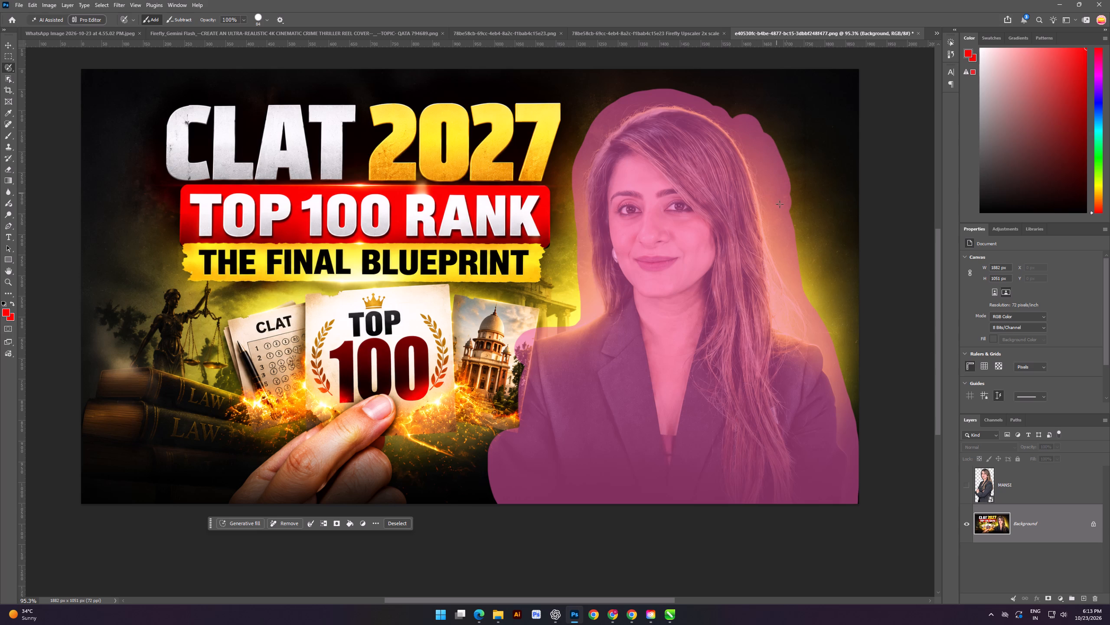
drag(780, 204, 758, 335)
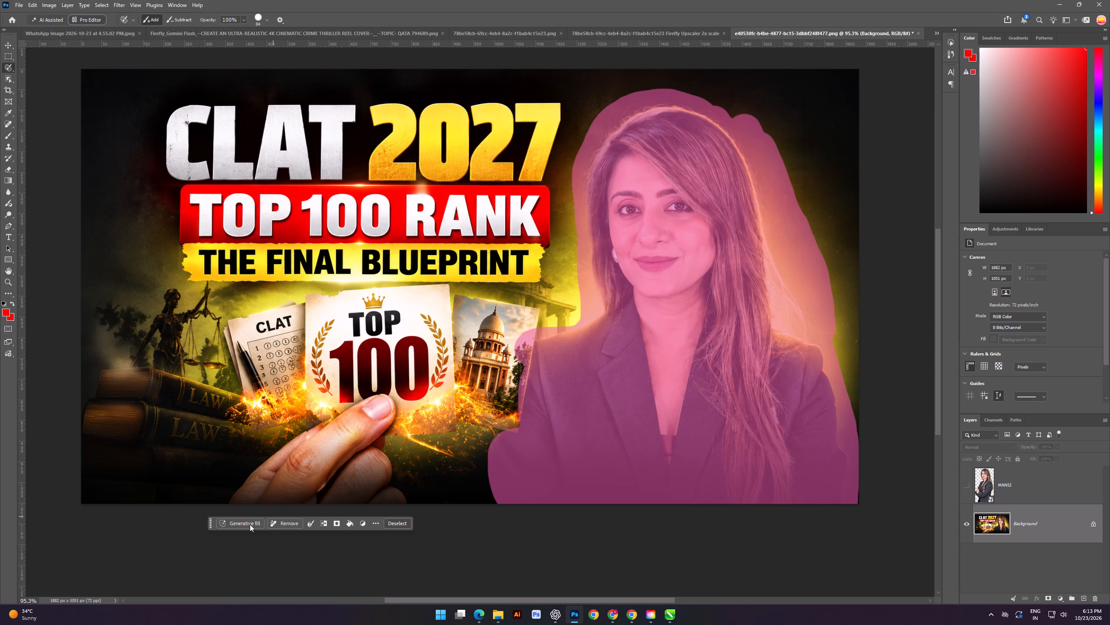
Run Generative Fill on the selected woman and glow with the prompt "REMOVE".
click(255, 524)
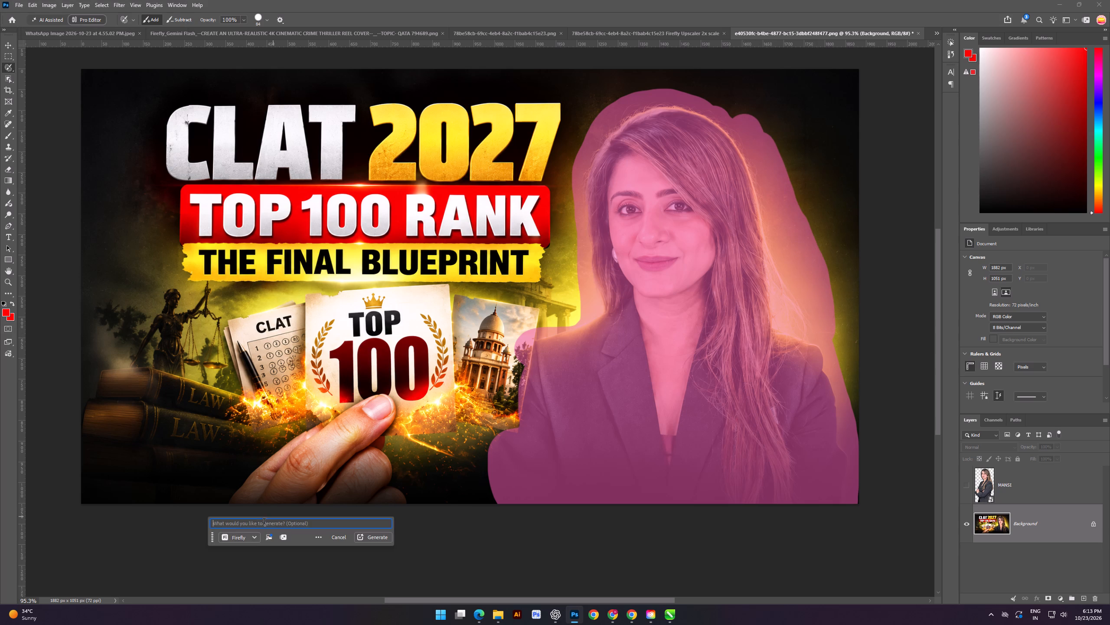
text(REMOCE)
key(space)
key(BackSpace)
key(BackSpace)
key(BackSpace)
text(VE)
key(Return)
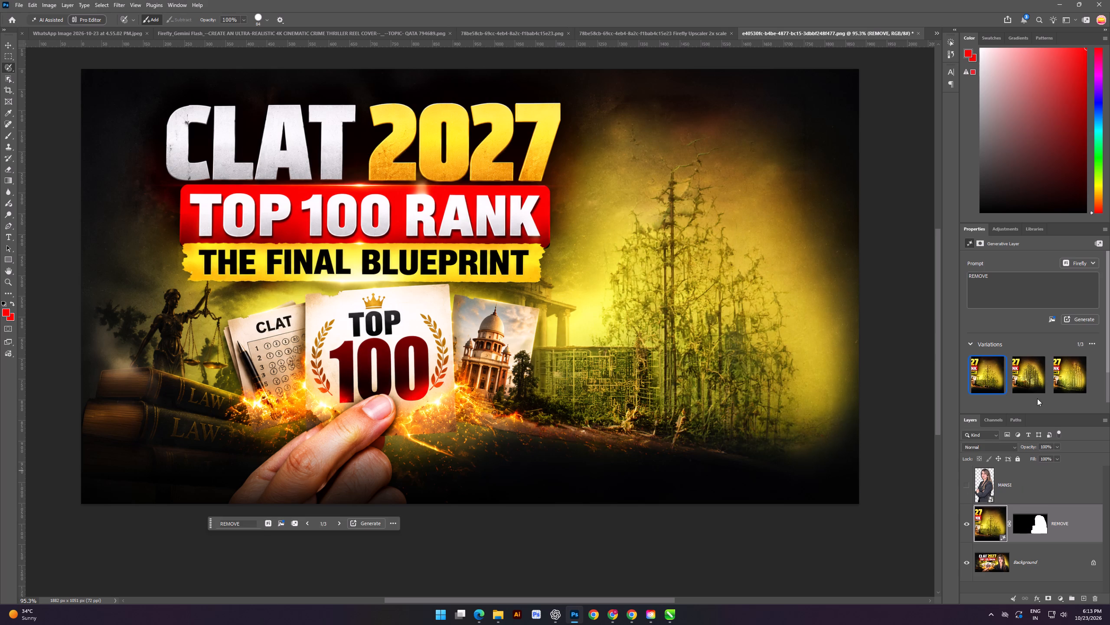
Compare the three generated background variations and stay with the first one.
click(1018, 378)
click(988, 375)
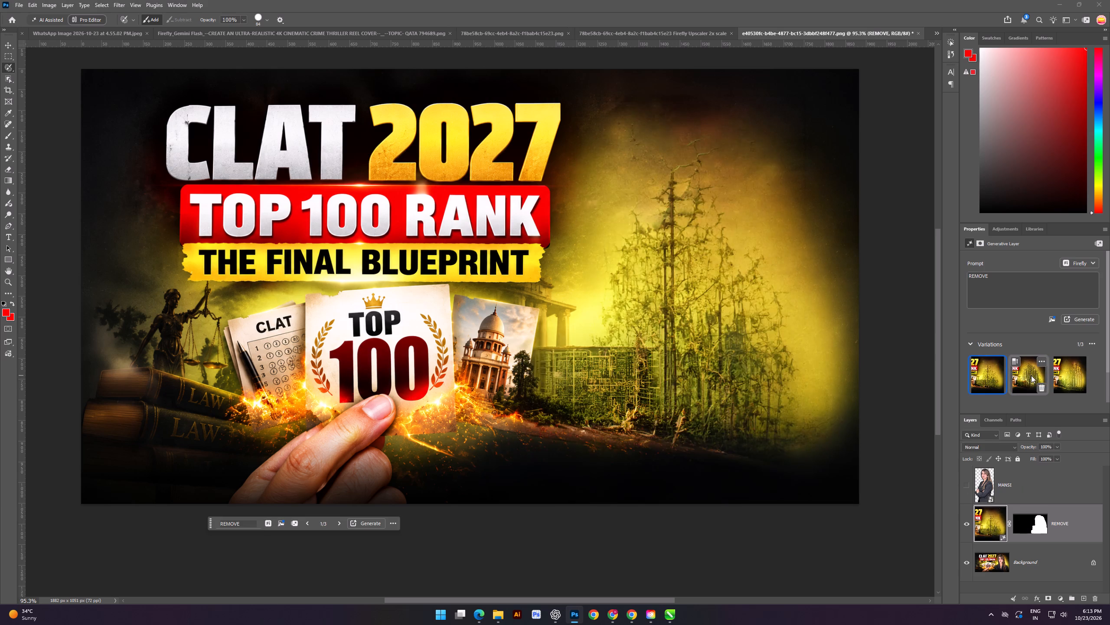
click(1031, 375)
click(1068, 382)
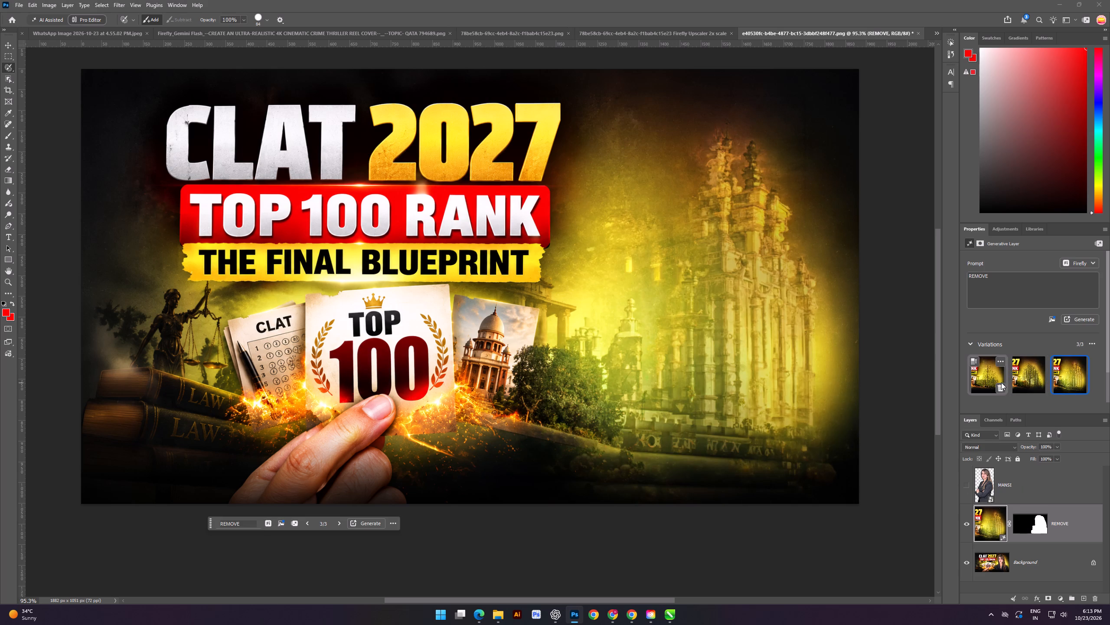
click(1001, 382)
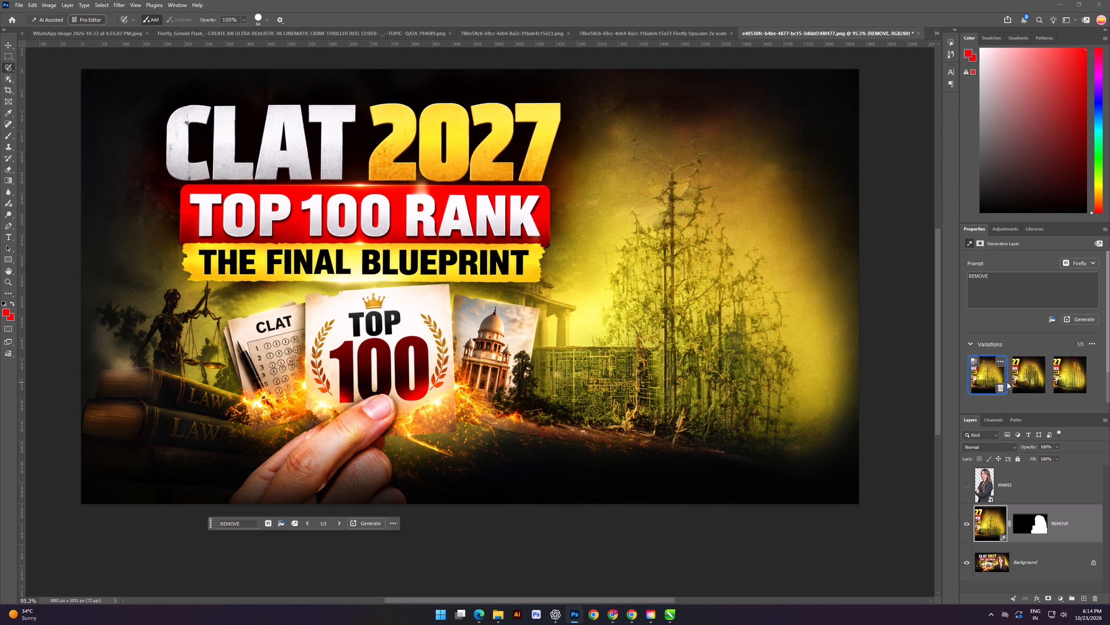
Merge the REMOVE generative layer with the Background layer.
click(1033, 568)
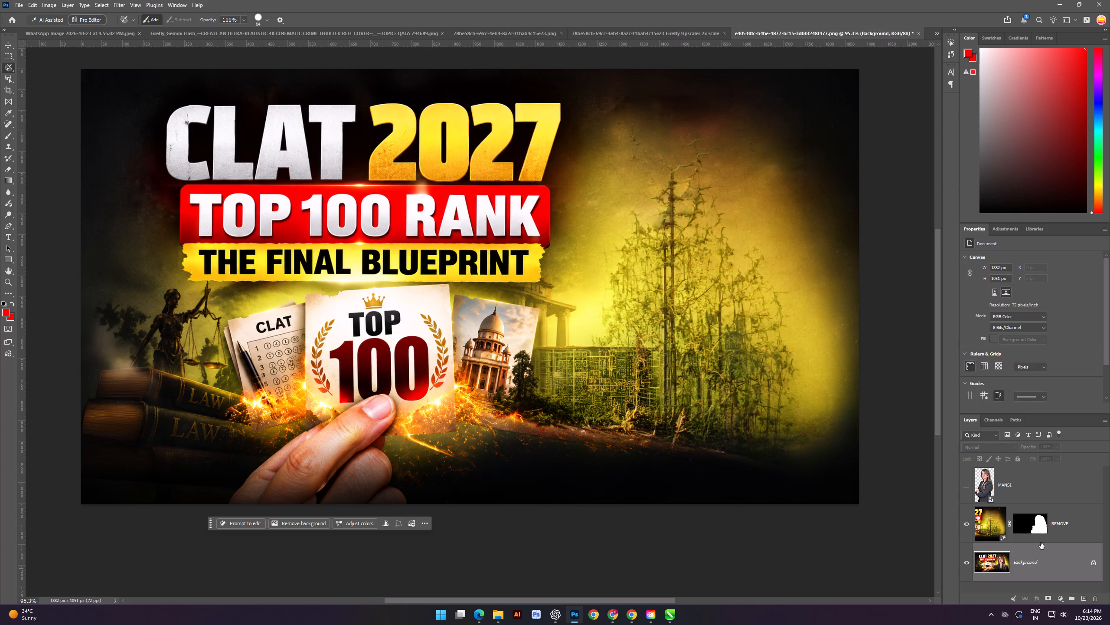
click(1079, 521)
ctrl+click(1051, 563)
key(ctrl+e)
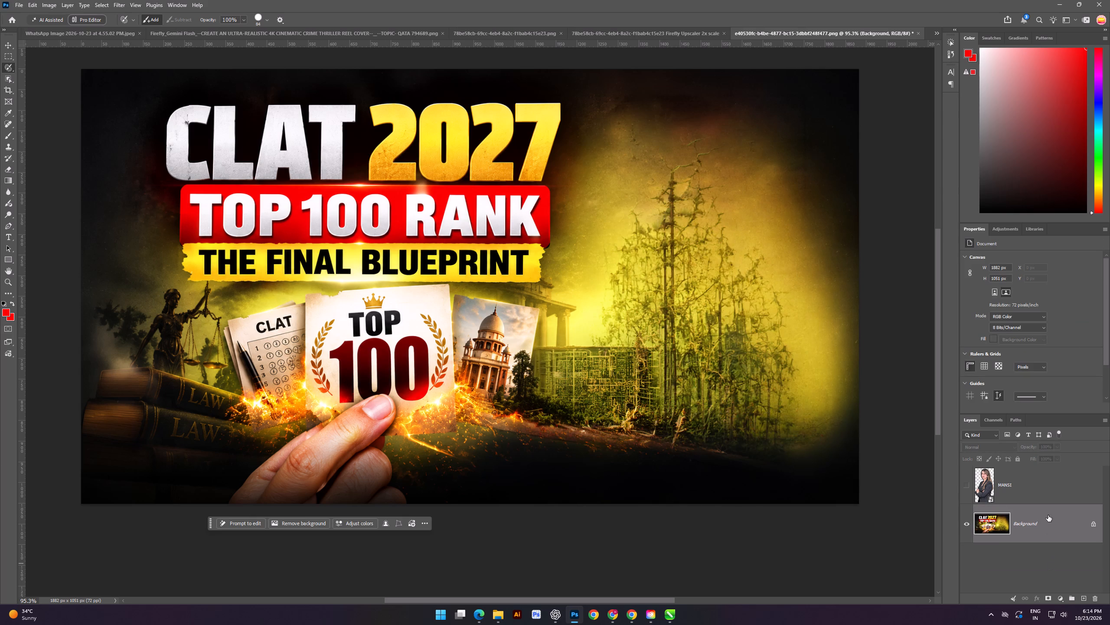
Show the MANSI portrait layer and move the portrait beside the headline, over the yellow glow where the generated woman stood.
click(972, 487)
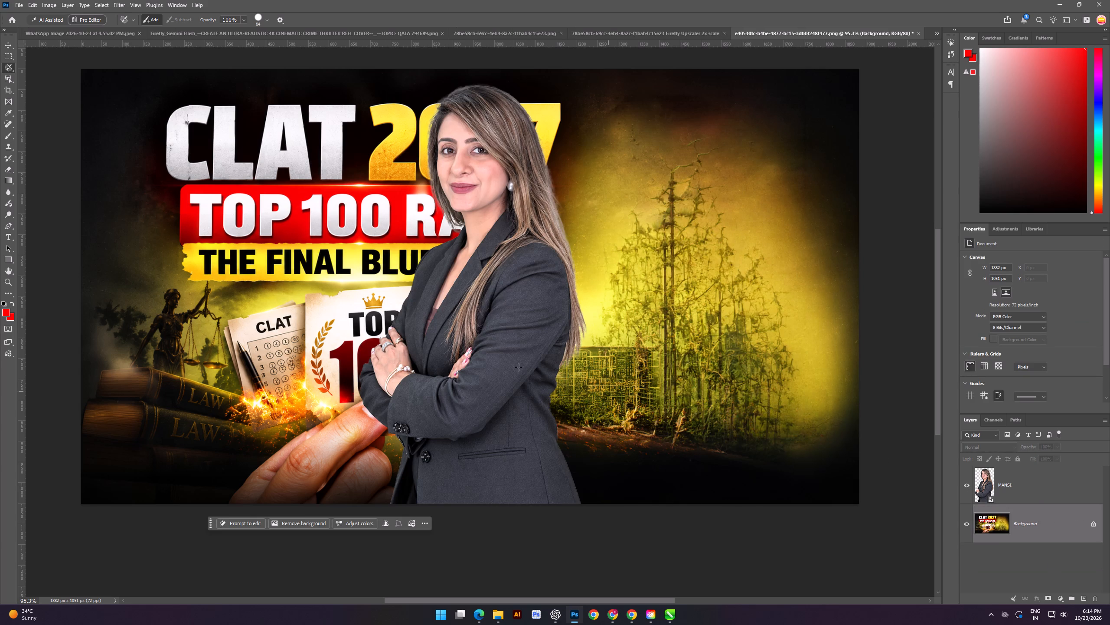
click(9, 45)
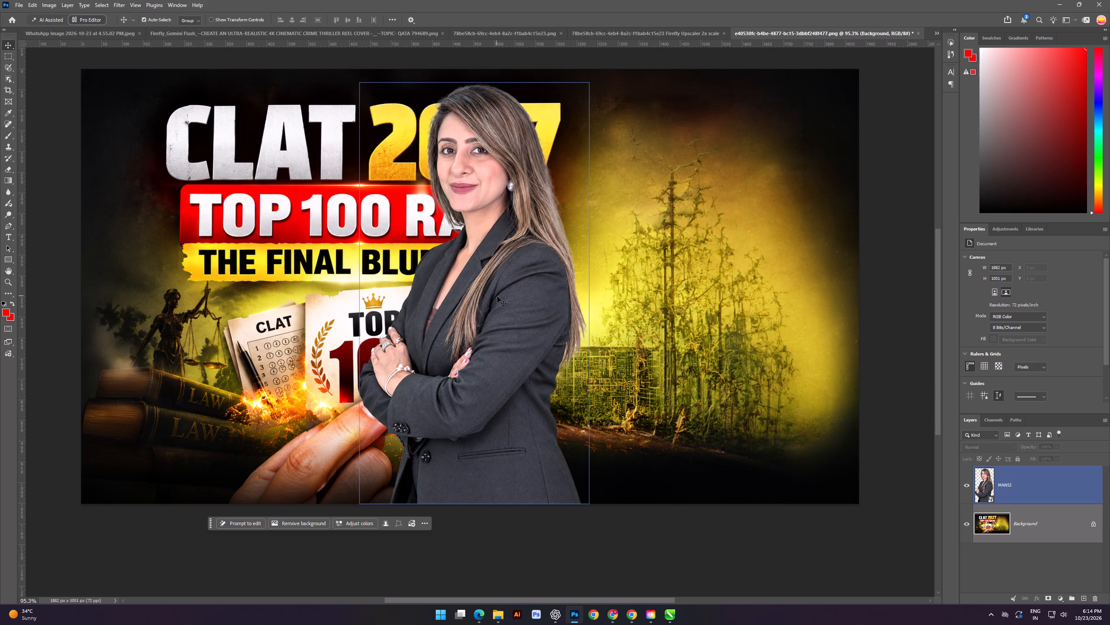
key(ctrl+t)
drag(448, 296, 634, 306)
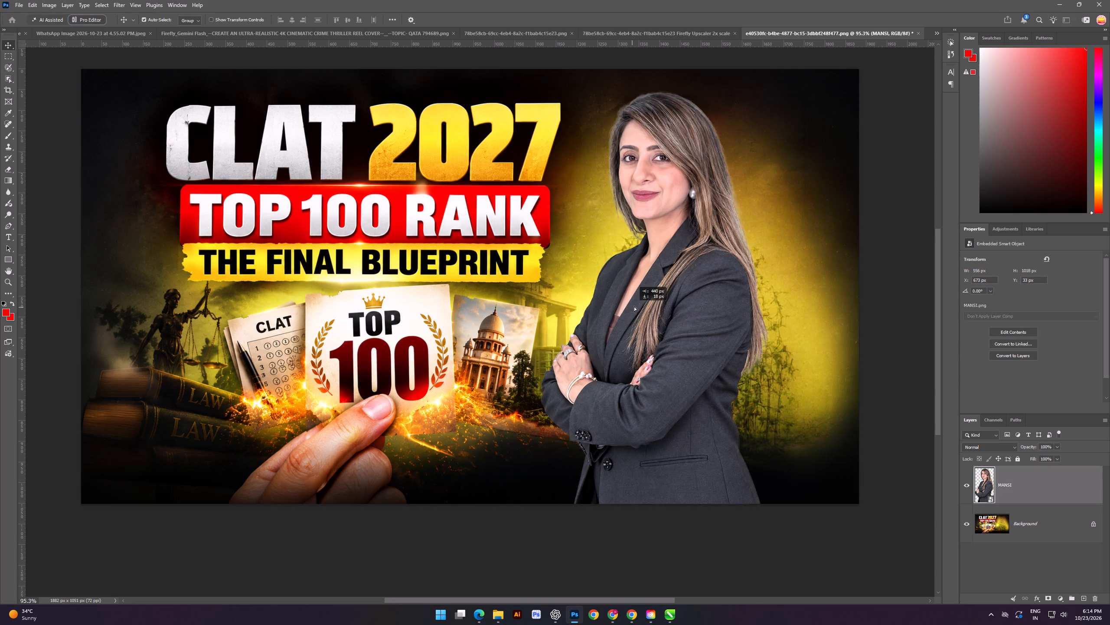
drag(634, 306, 667, 297)
Scale the MANSI portrait proportionally to about 107.84% and position it against the canvas's right edge, clear of the headline.
scroll(668, 297, down, 3)
key(ctrl+t)
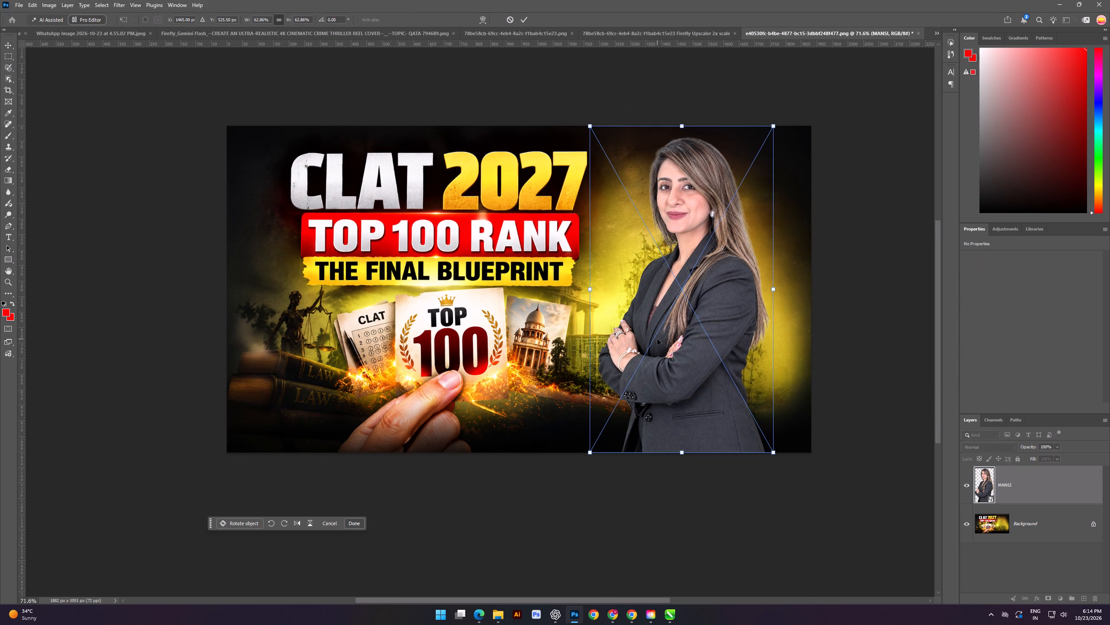
drag(683, 454, 684, 589)
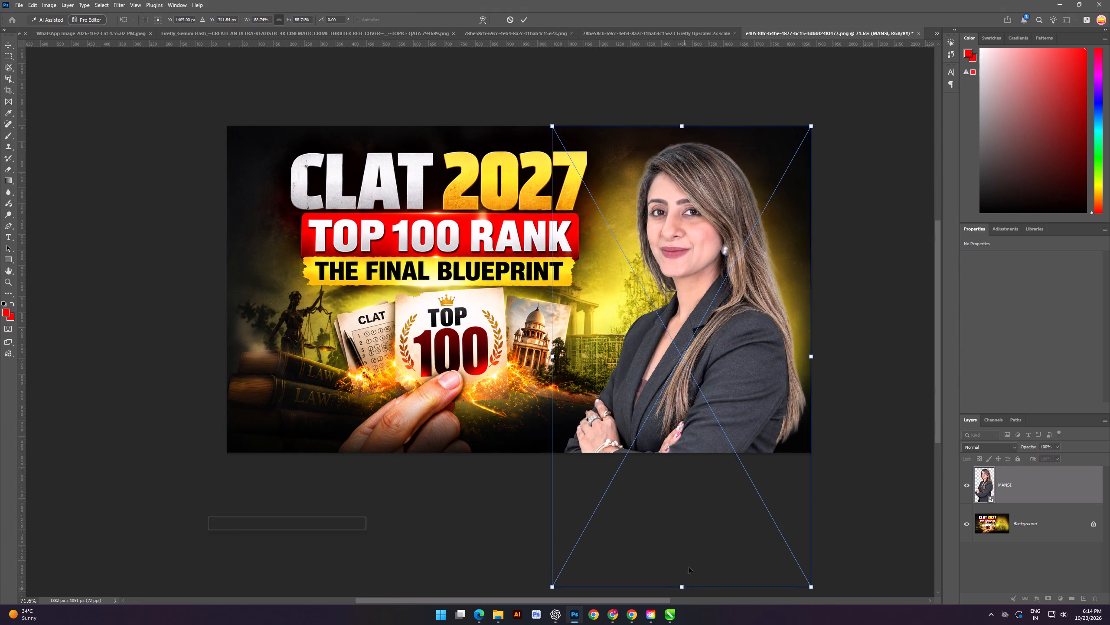
drag(707, 379, 693, 382)
scroll(692, 365, down, 7)
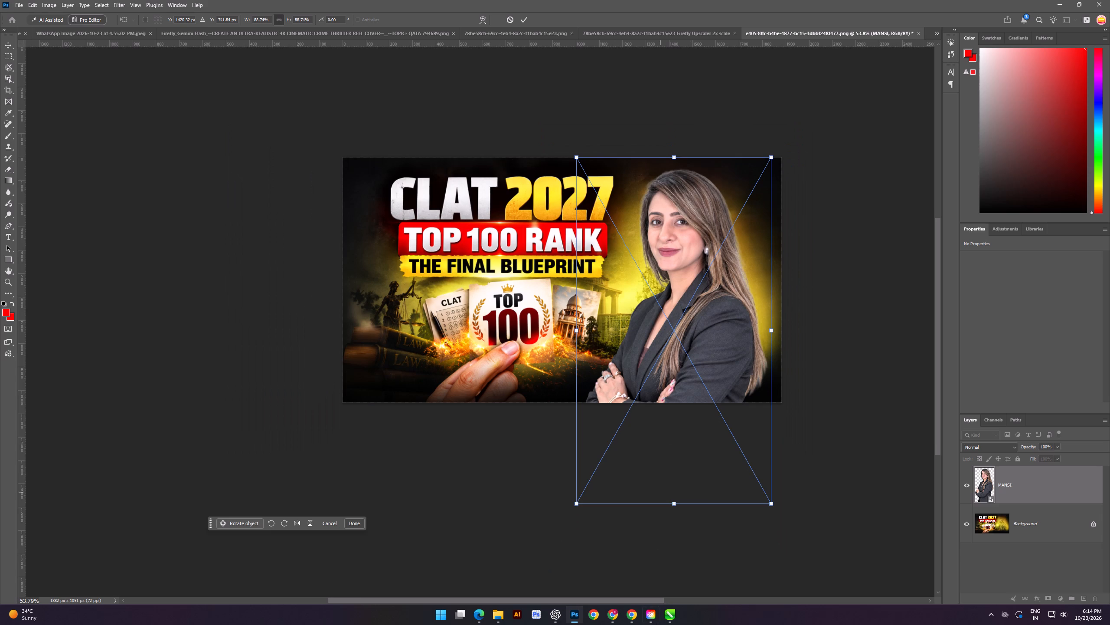
drag(674, 503, 680, 567)
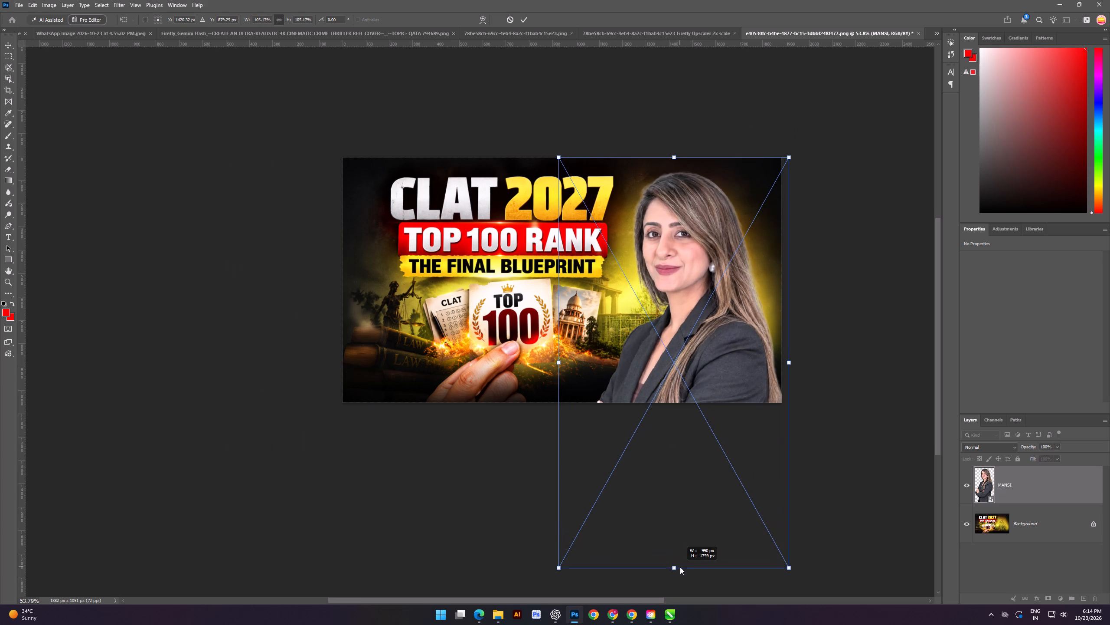
drag(680, 567, 679, 577)
drag(708, 396, 705, 393)
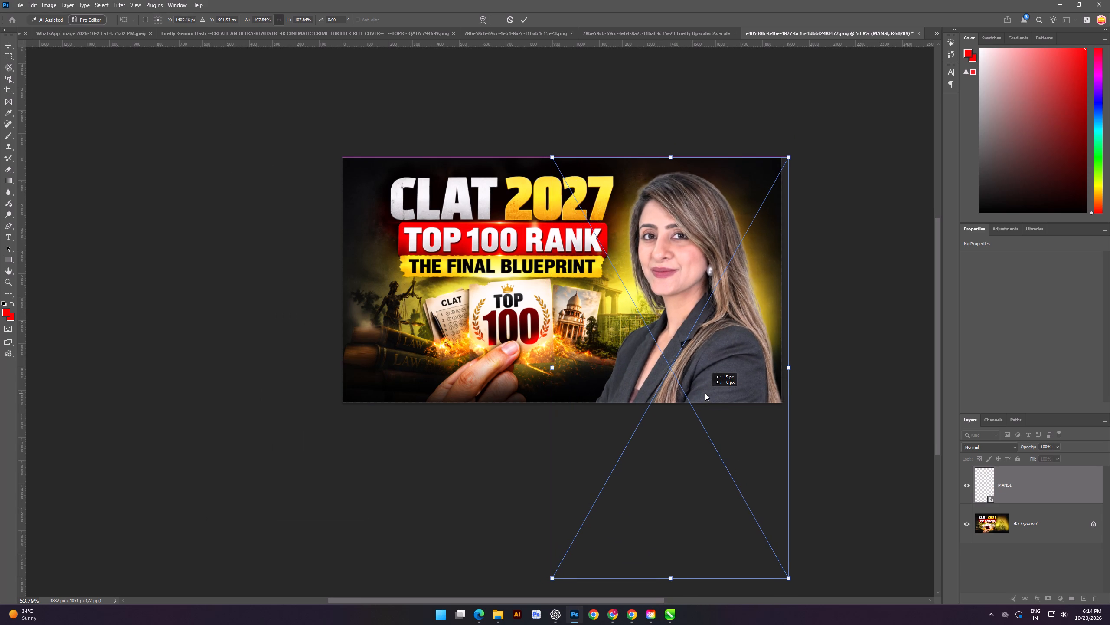
drag(705, 393, 702, 394)
scroll(729, 362, up, 1)
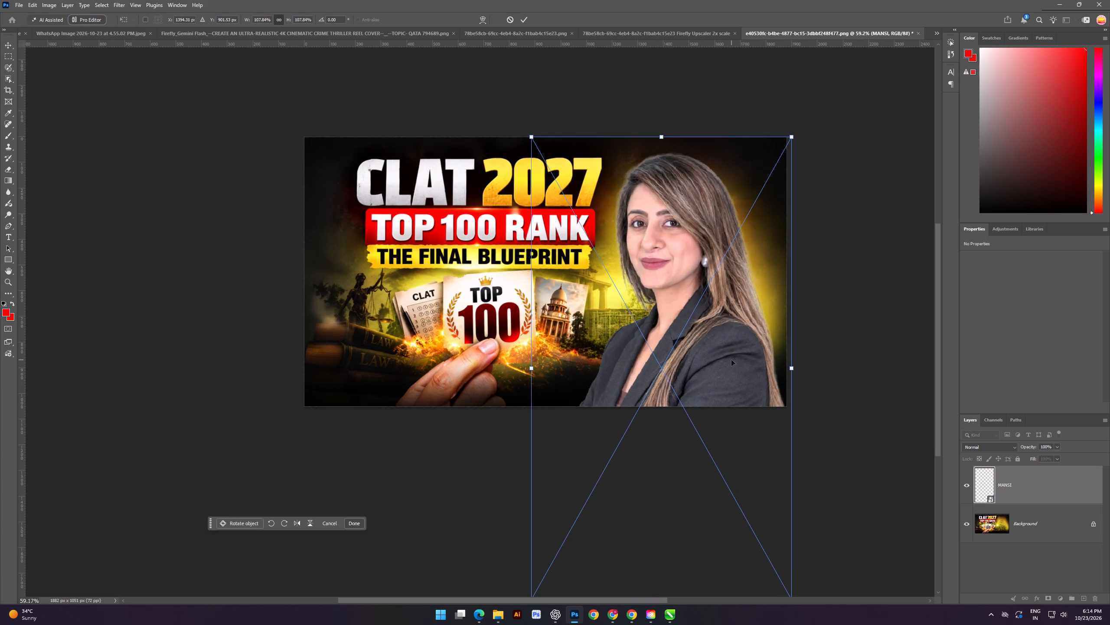
click(4, 48)
click(114, 202)
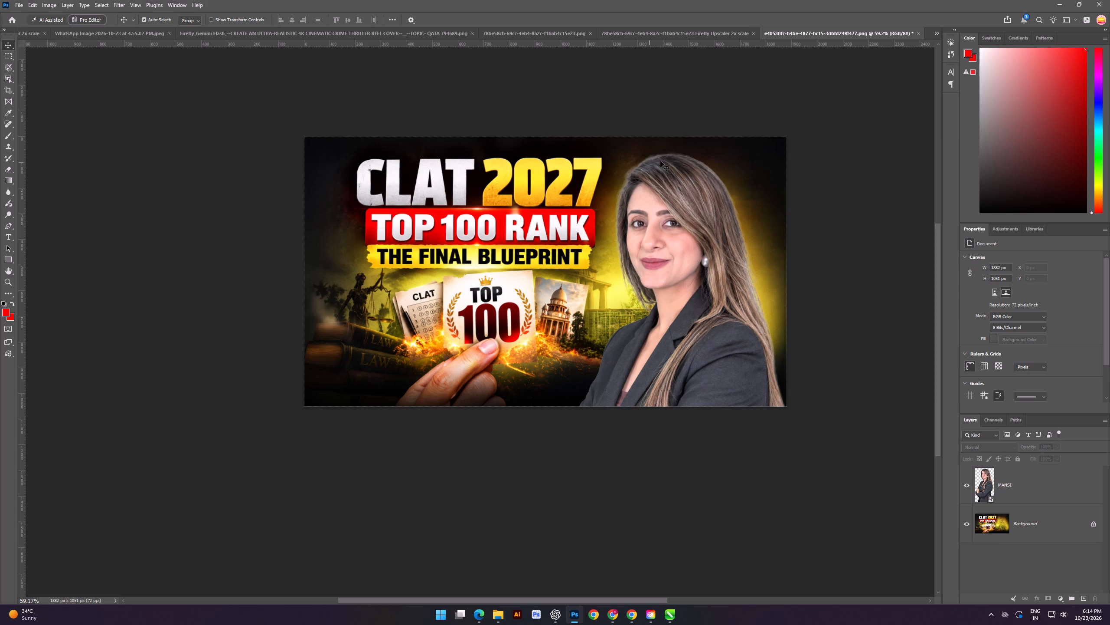
Shift the MANSI portrait straight down by about 20 px.
scroll(667, 170, up, 2)
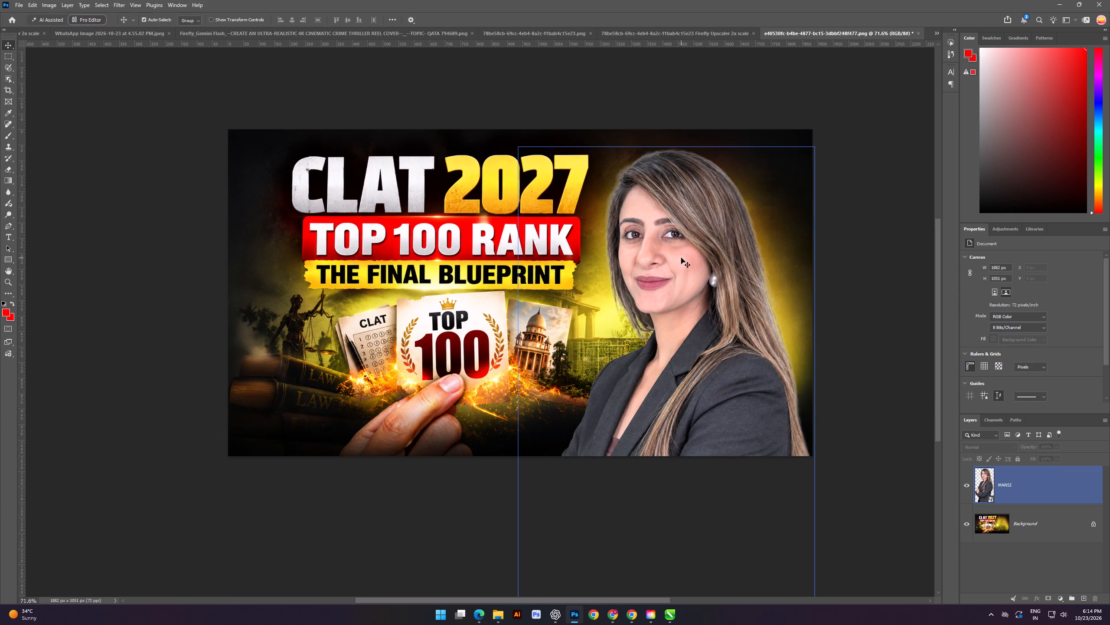
scroll(673, 254, down, 2)
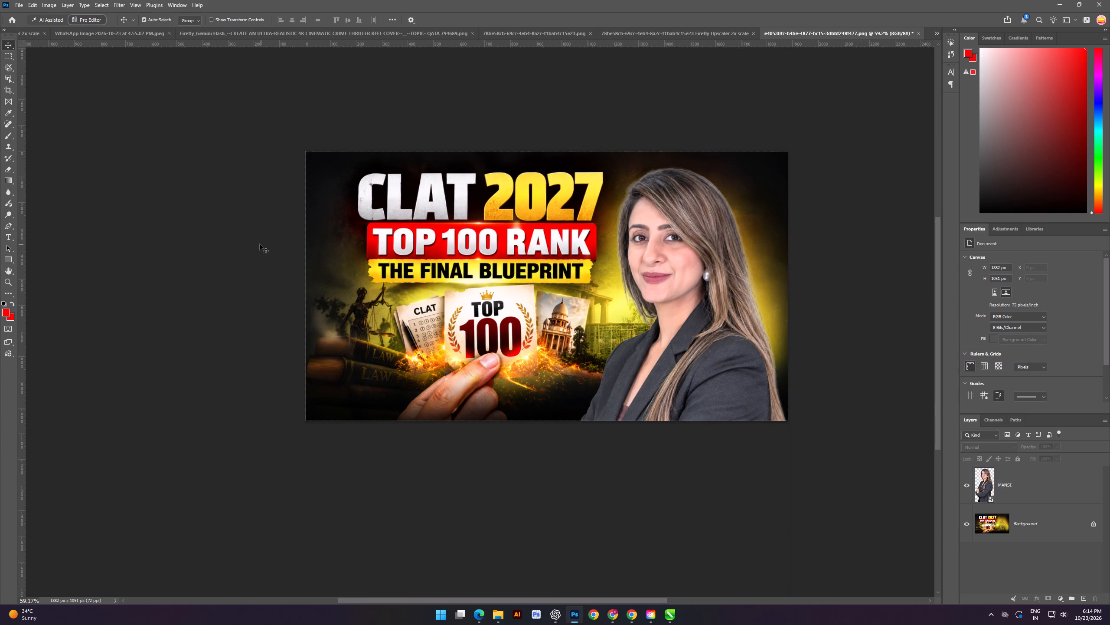
click(219, 227)
click(709, 342)
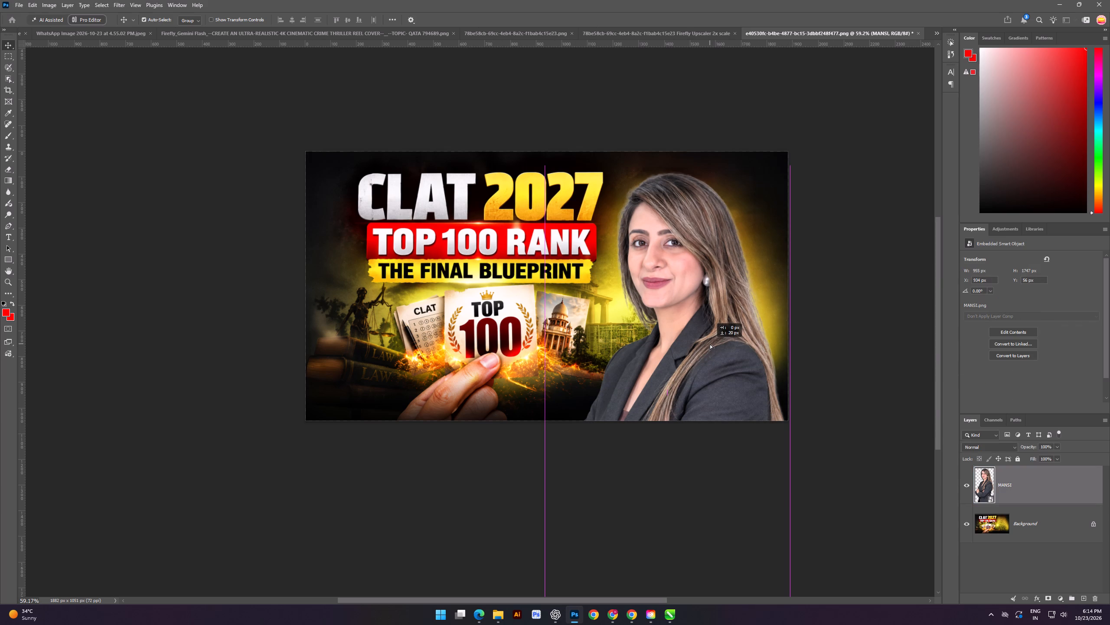
Extend the canvas upward to a height of about 1112 px, filling the added strip with Generative Expand and no prompt.
click(1004, 515)
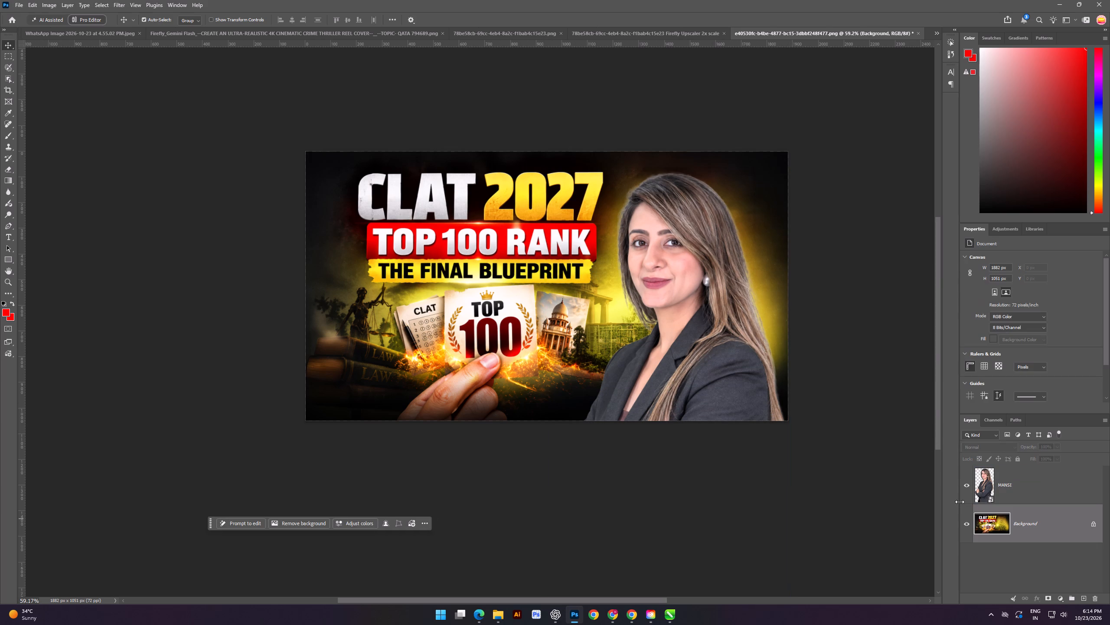
click(6, 89)
drag(550, 150, 548, 144)
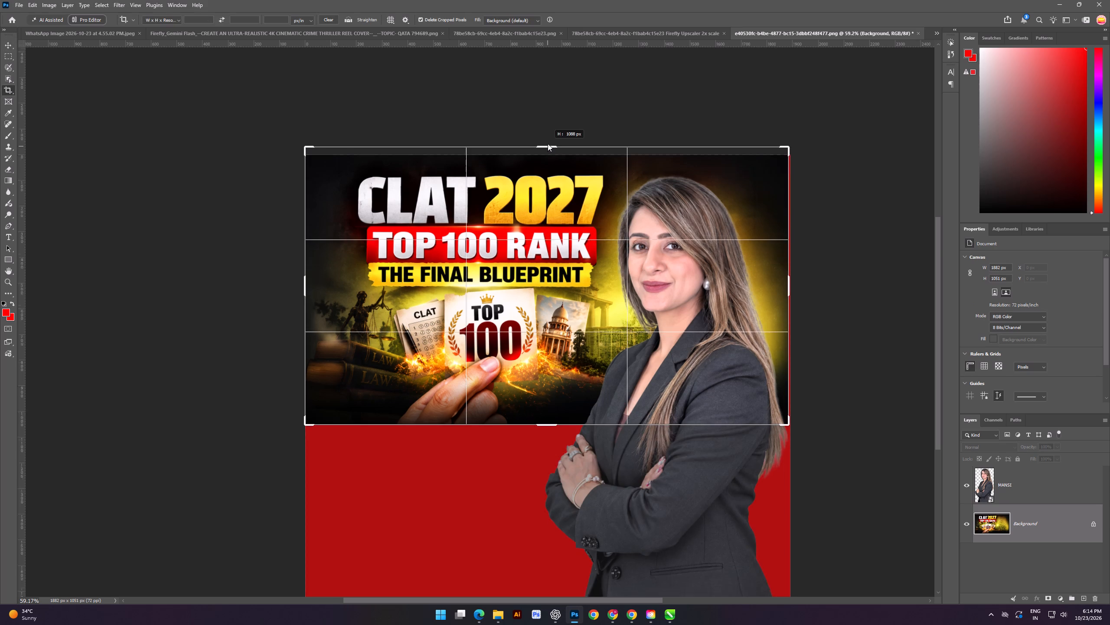
drag(548, 144, 548, 142)
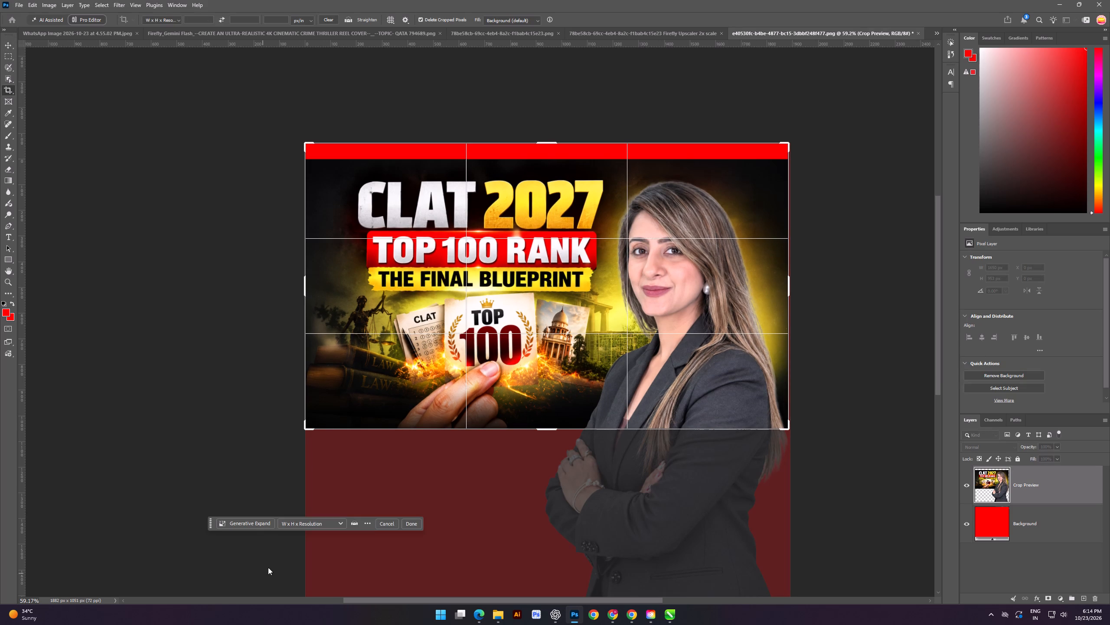
click(248, 516)
click(250, 520)
click(388, 538)
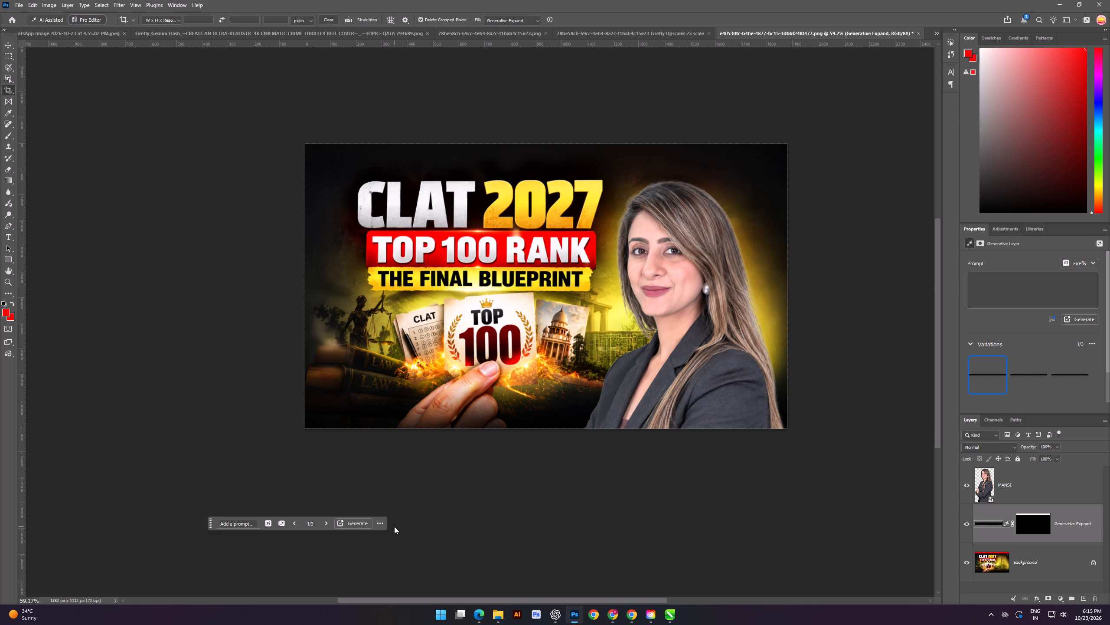
Merge the Generative Expand layer and the MANSI portrait into the Background layer.
ctrl+click(1043, 566)
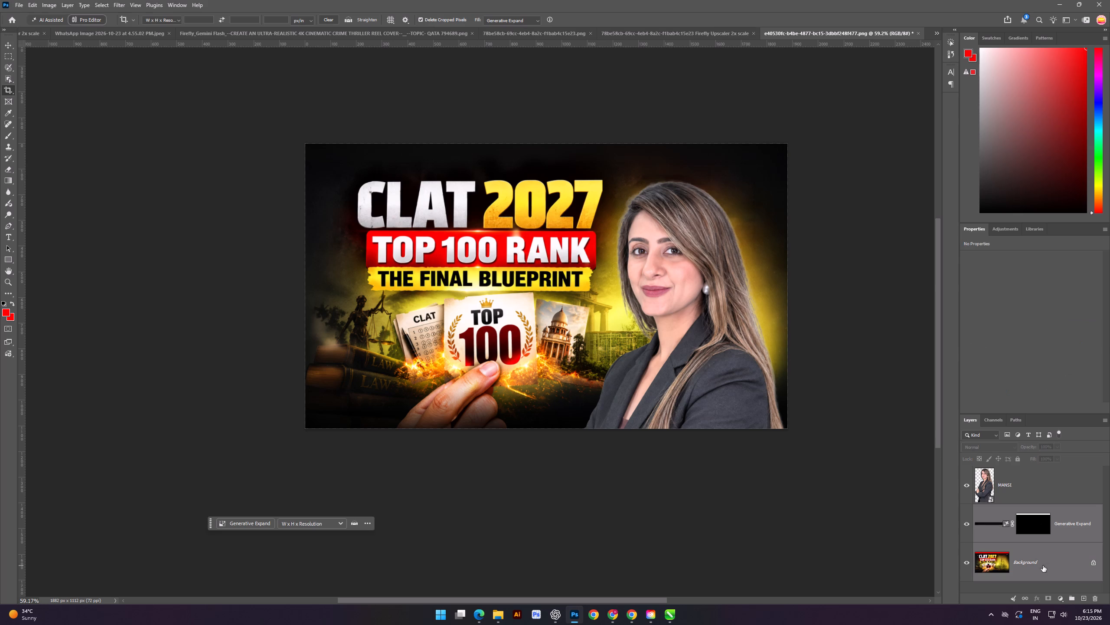
key(ctrl+e)
ctrl+click(1046, 493)
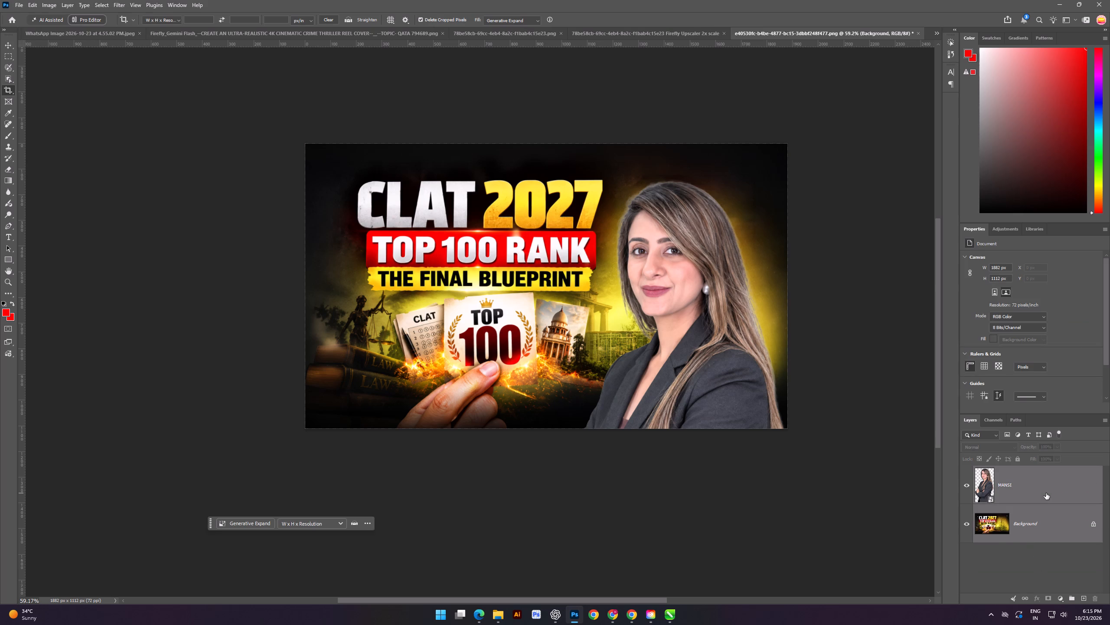
key(ctrl+e)
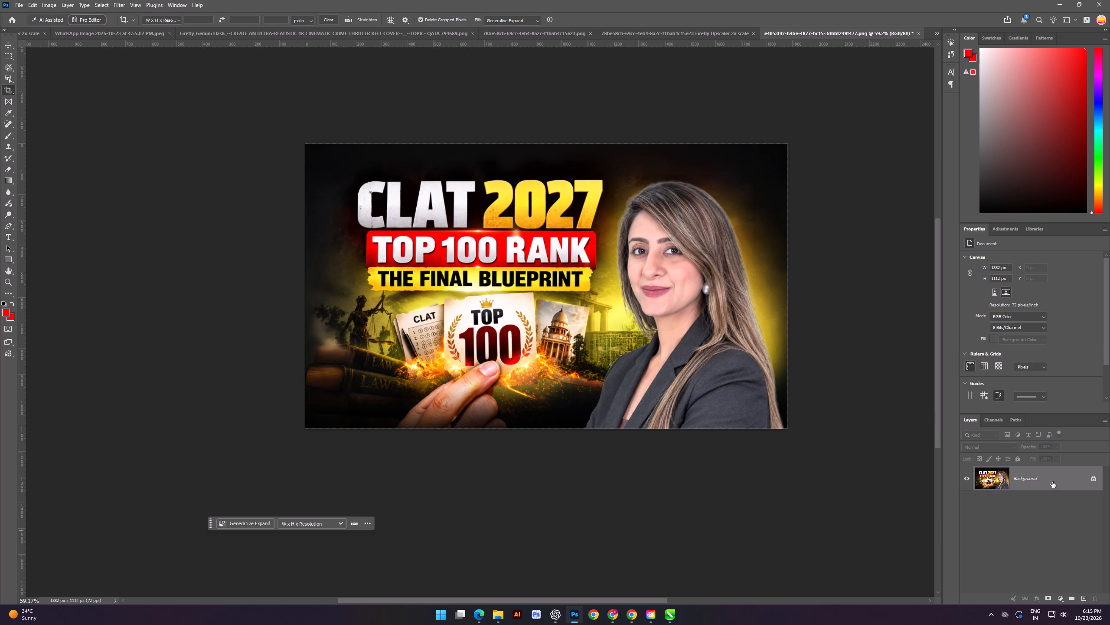
Open the merged thumbnail in the Camera Raw filter and set Texture +18, Clarity +28, Dehaze +11, Grain 15 and Glow 13.
right_click(1052, 481)
click(1045, 580)
key(ctrl+shift+a)
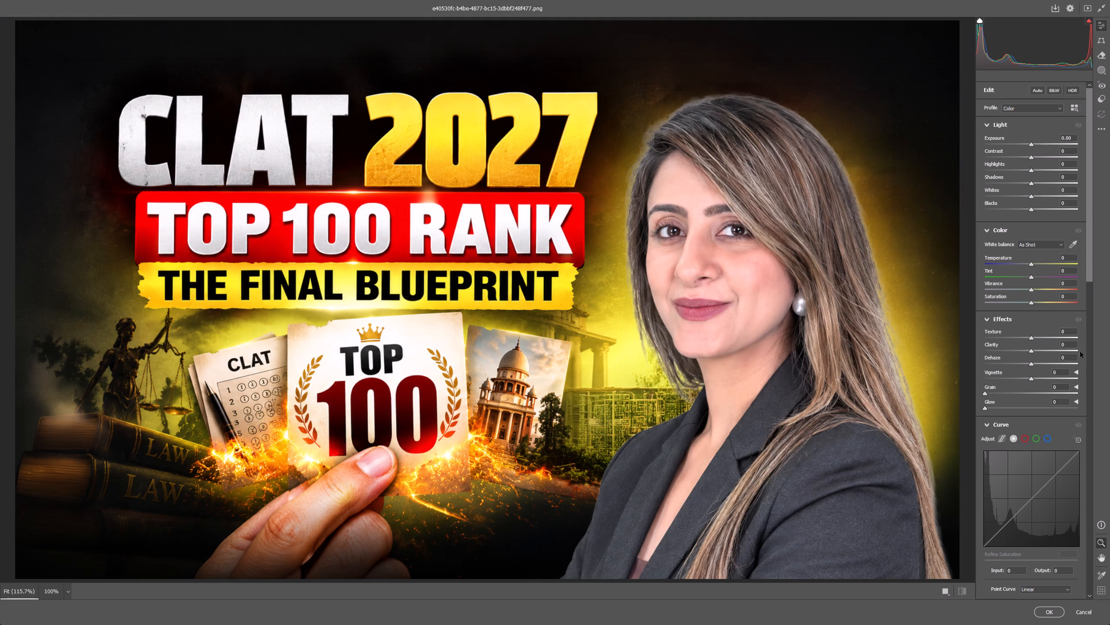
drag(1032, 336, 1040, 338)
drag(1031, 351, 1044, 350)
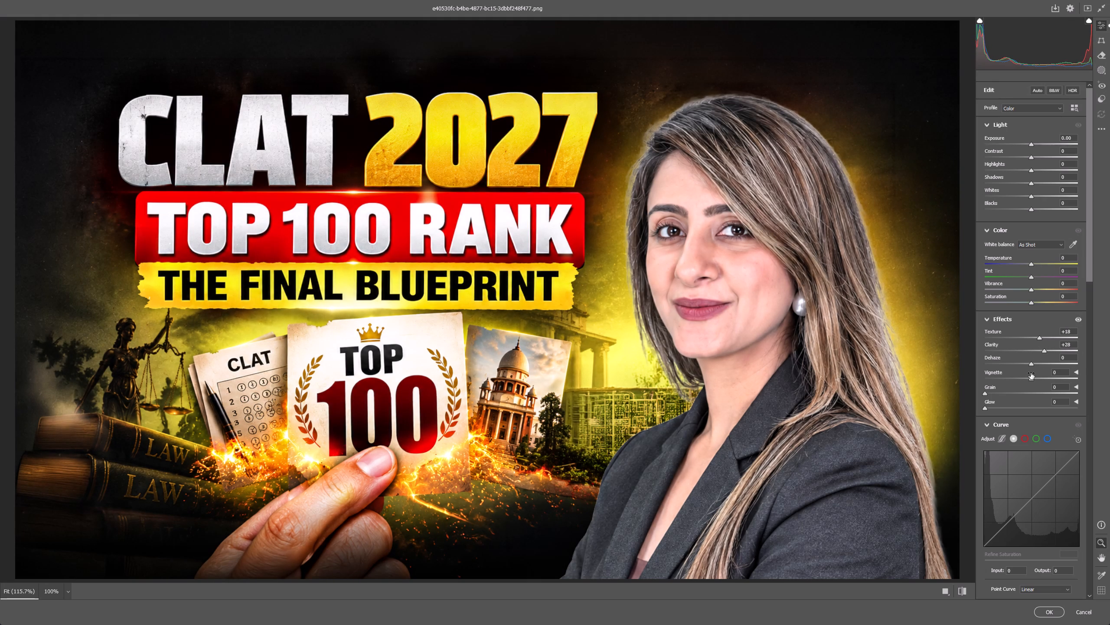
drag(1032, 363, 1037, 363)
drag(992, 392, 999, 393)
drag(993, 404, 999, 405)
Set Vibrance +13, Contrast +6, Shadows -17, Whites -1, Blacks about -23 and Temperature +2 in Camera Raw, and lower Glow slightly.
drag(1031, 291, 1035, 290)
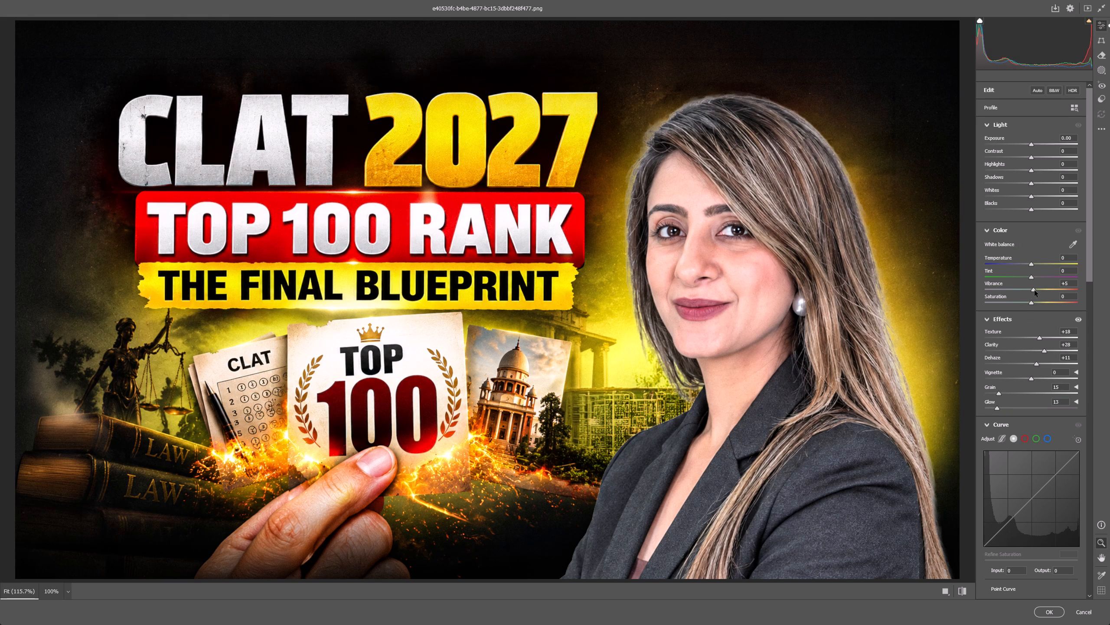
drag(1035, 290, 1037, 289)
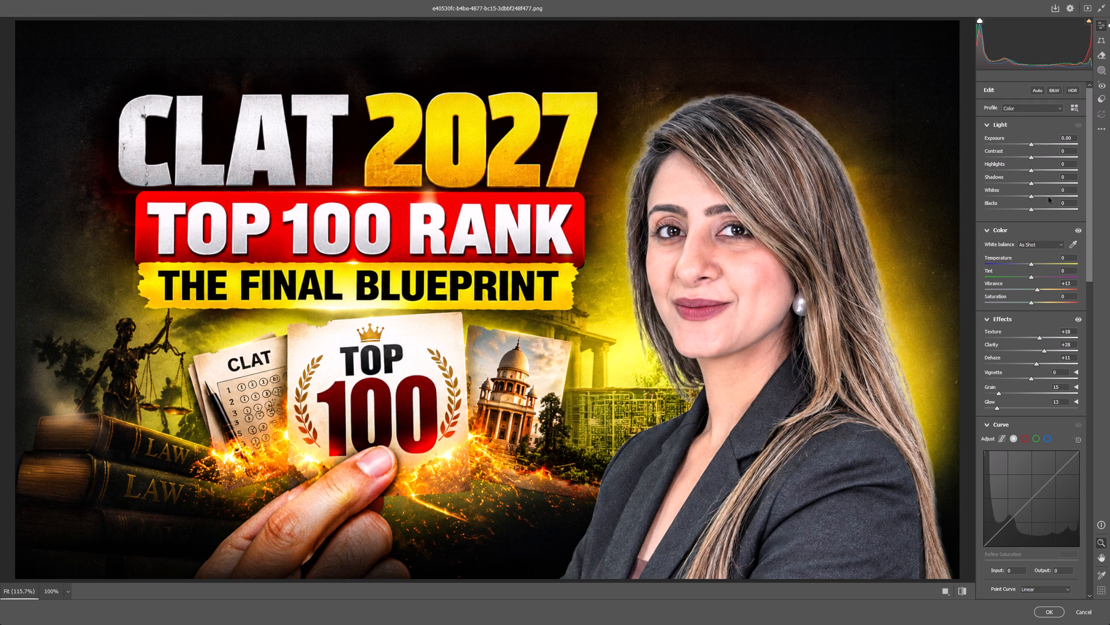
click(1031, 196)
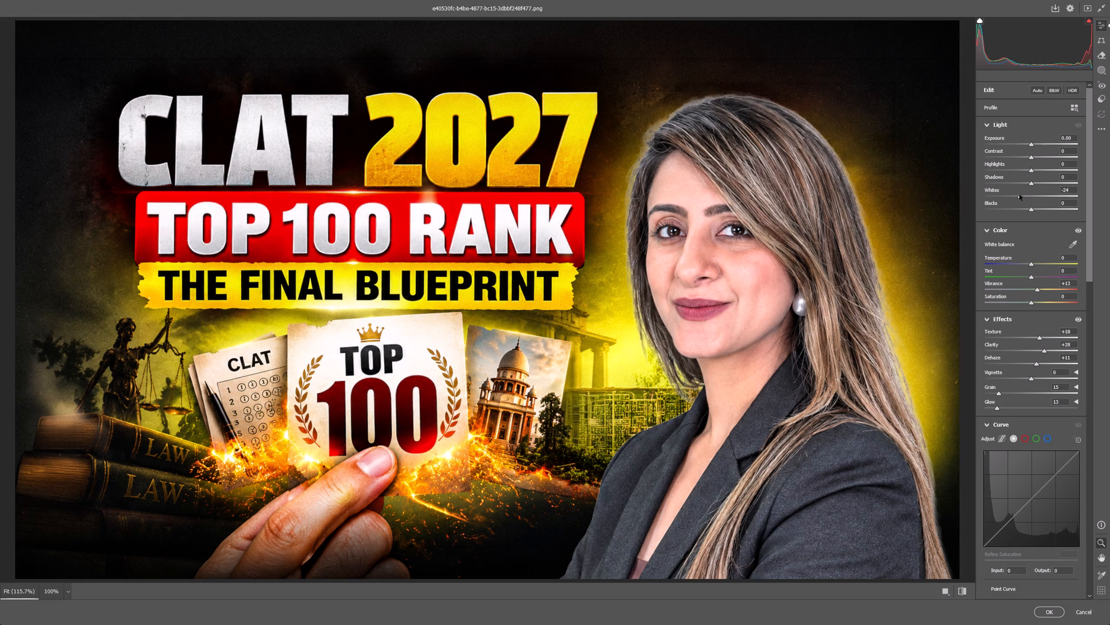
drag(1027, 211, 1020, 209)
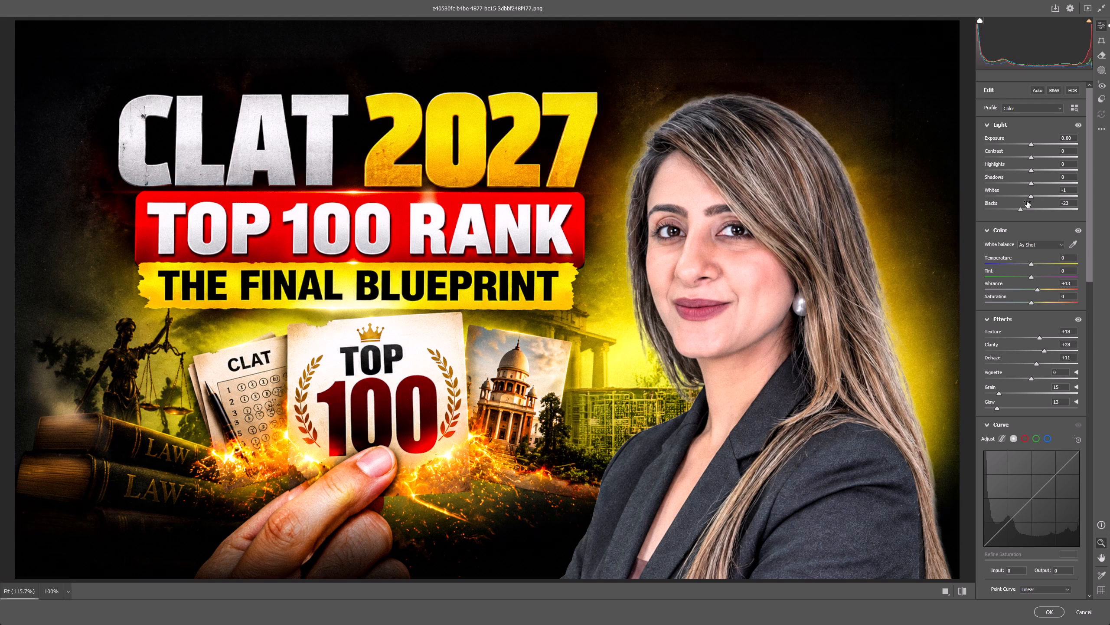
click(1032, 195)
click(1032, 155)
drag(1032, 182, 1015, 177)
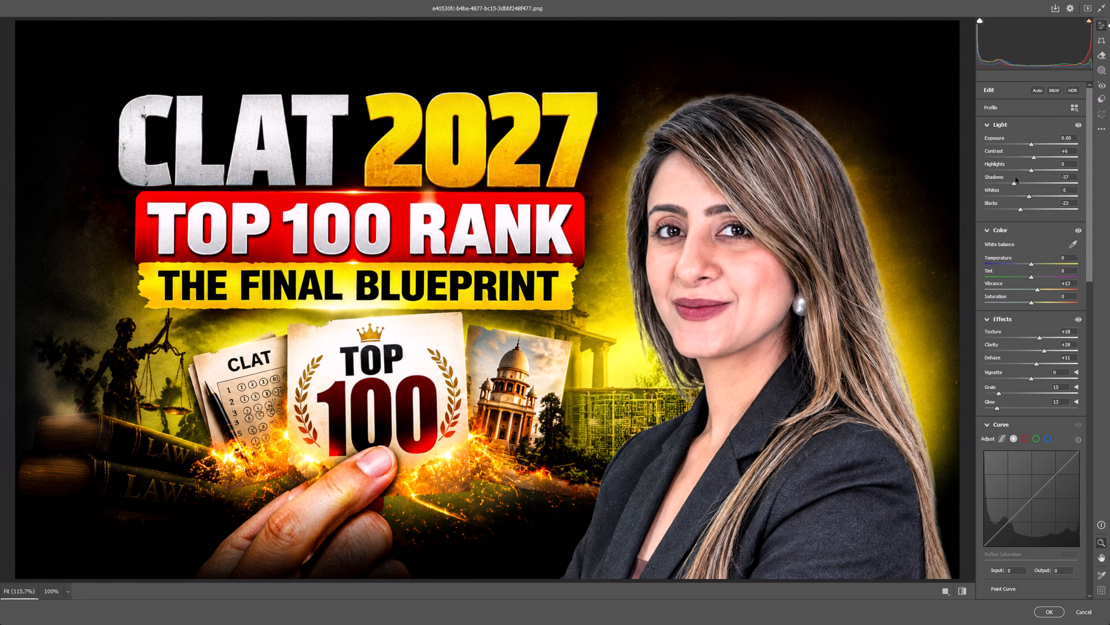
drag(1015, 177, 1024, 180)
click(1030, 195)
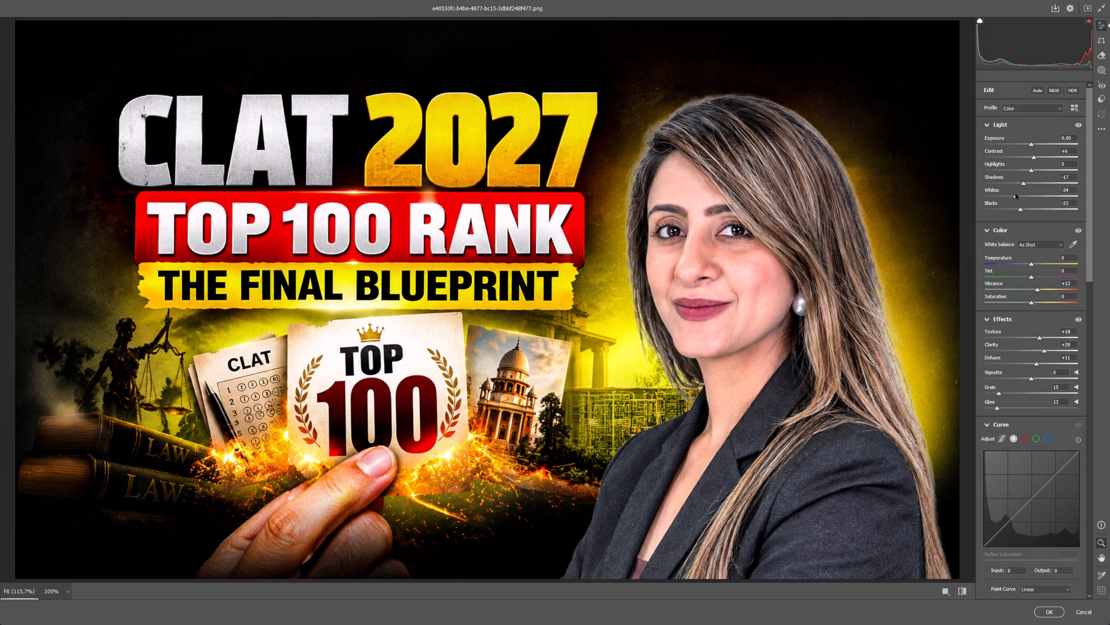
click(1032, 265)
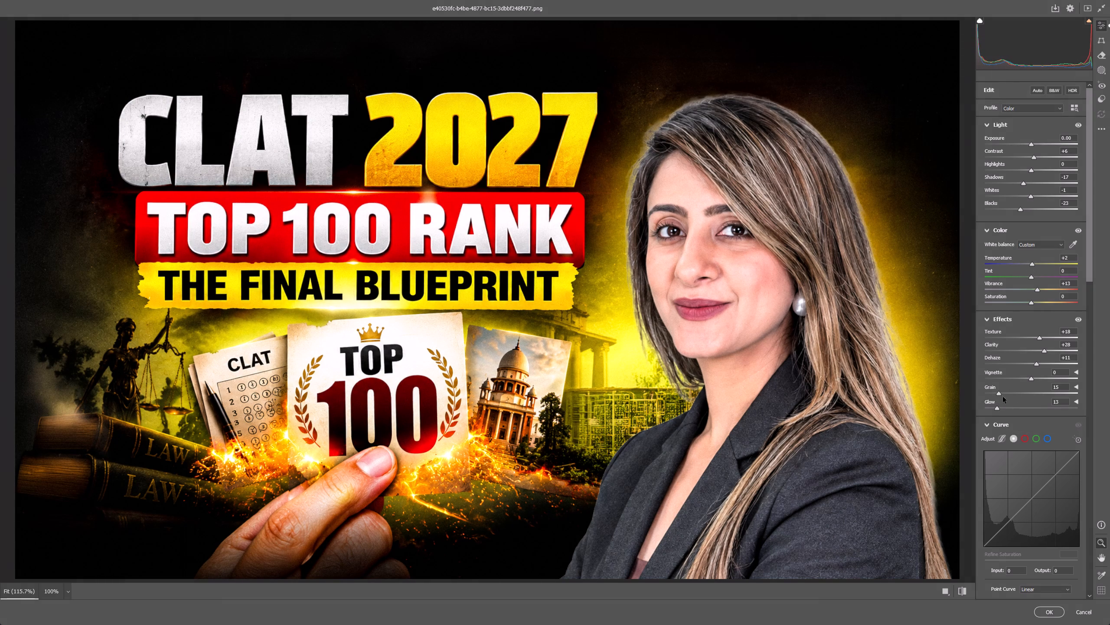
drag(999, 408, 993, 406)
Set Sharpening to 22 and Noise Reduction to 5, and apply the Camera Raw filter to the thumbnail.
scroll(1000, 421, down, 10)
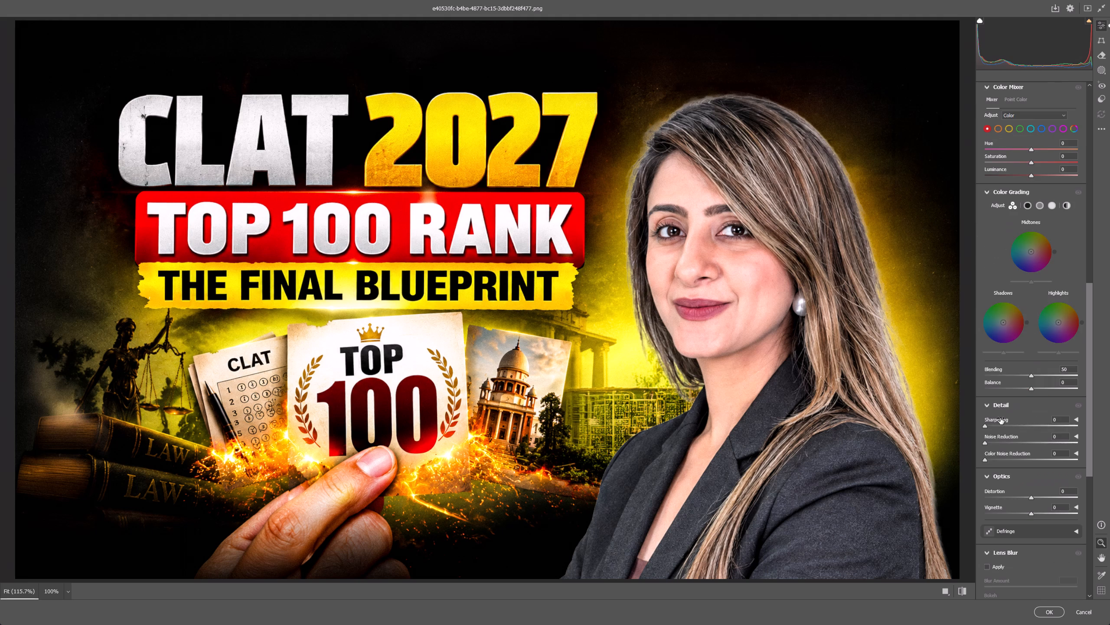
drag(993, 427, 999, 427)
click(996, 442)
click(990, 441)
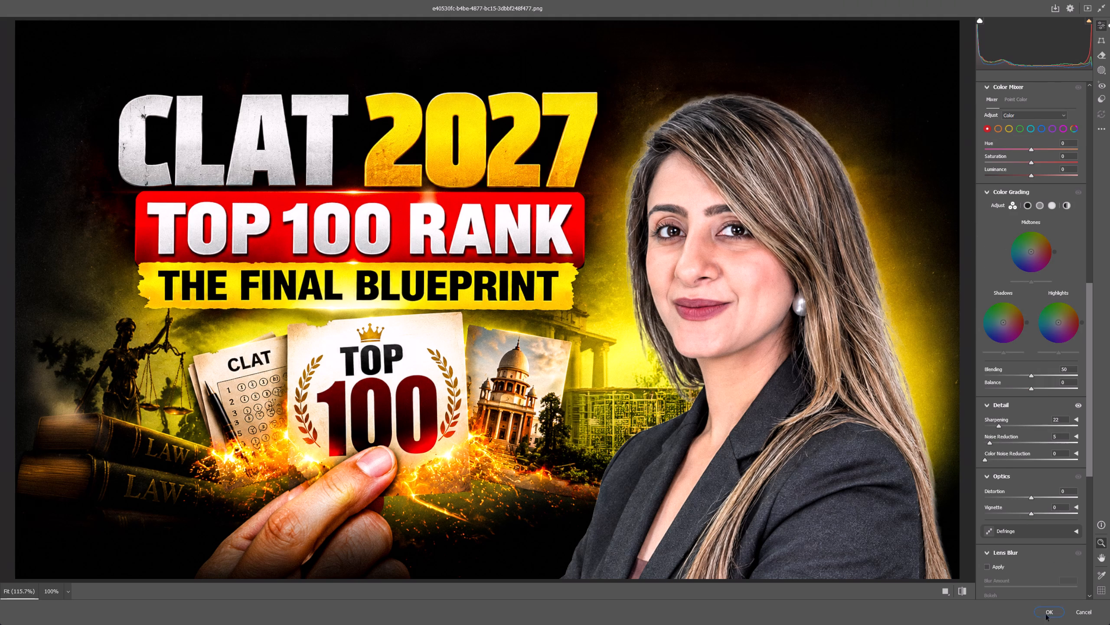
click(1054, 615)
Export the graded thumbnail as a PNG to Downloads, adding GDF to the existing file name instead of overwriting the original.
scroll(671, 190, up, 1)
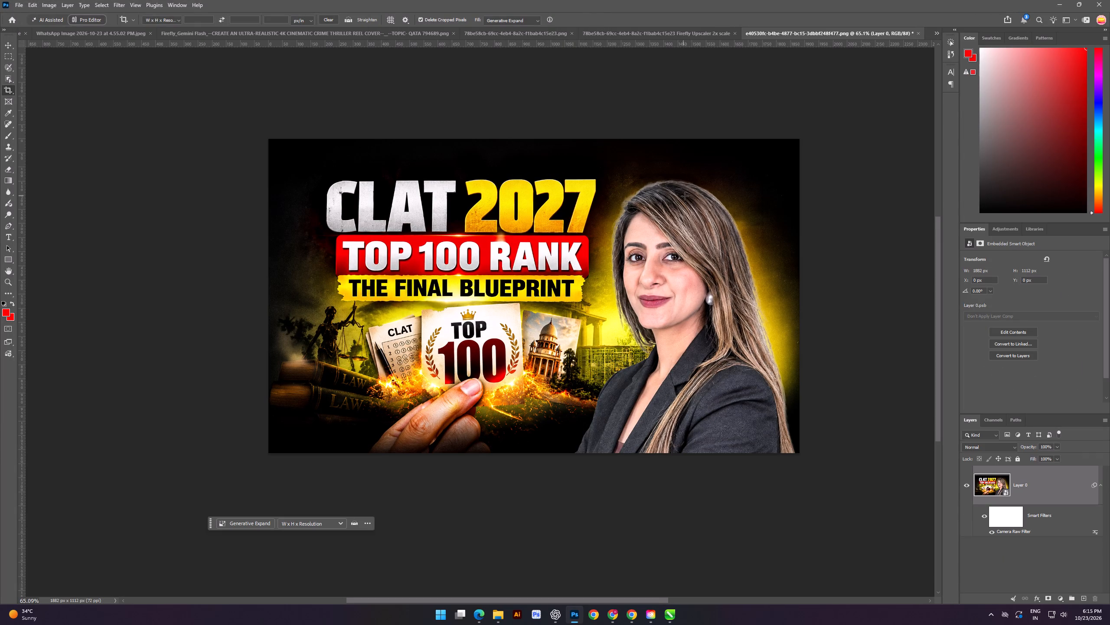
click(49, 6)
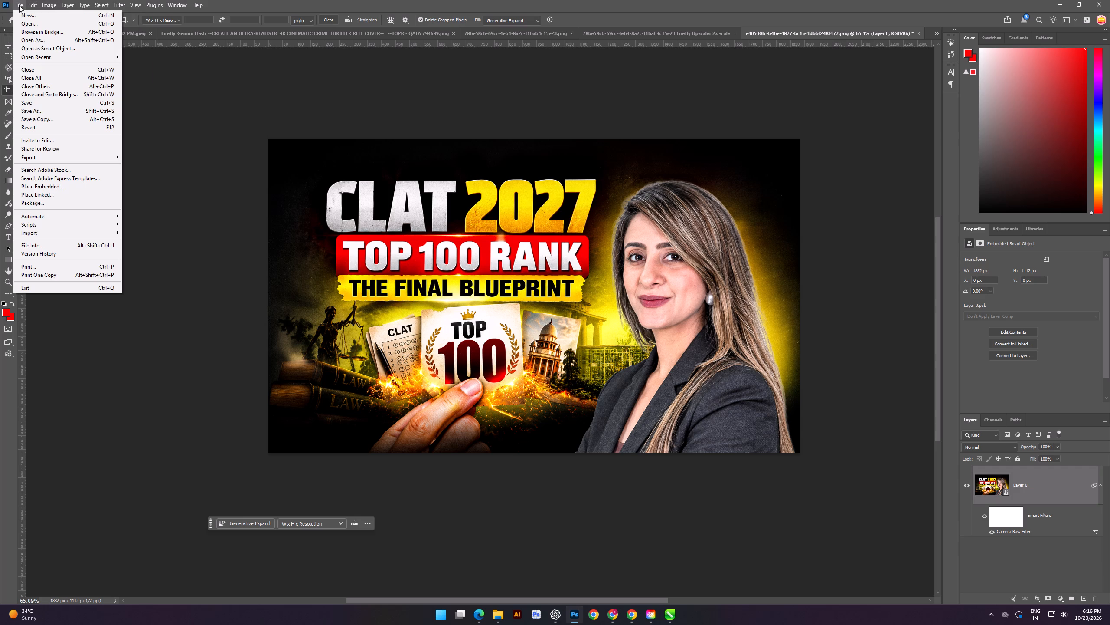
click(52, 156)
click(137, 158)
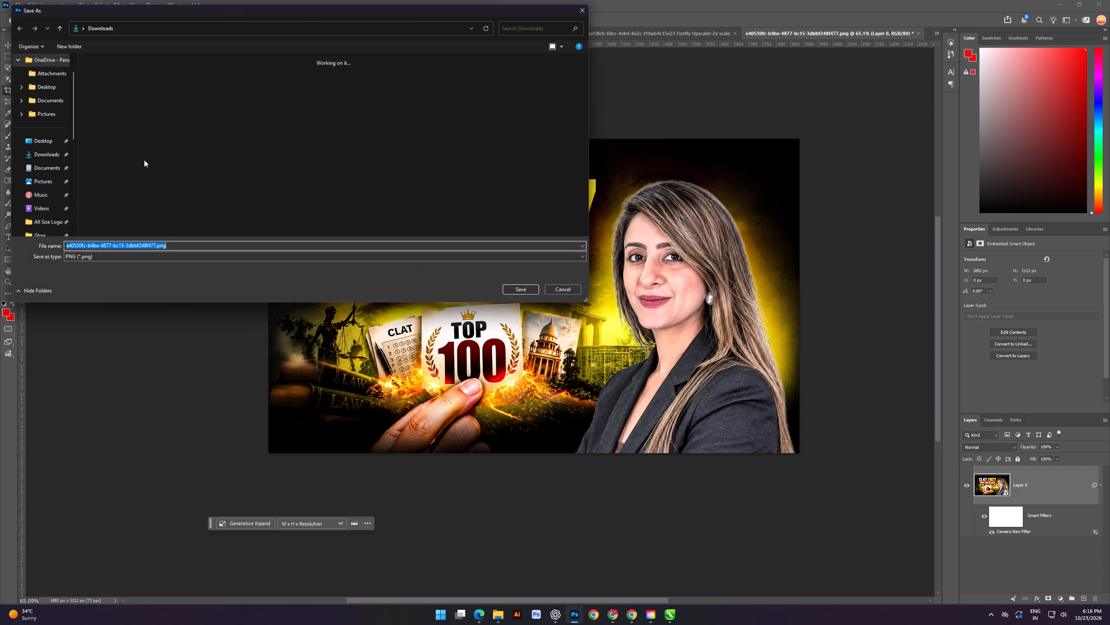
double_click(136, 145)
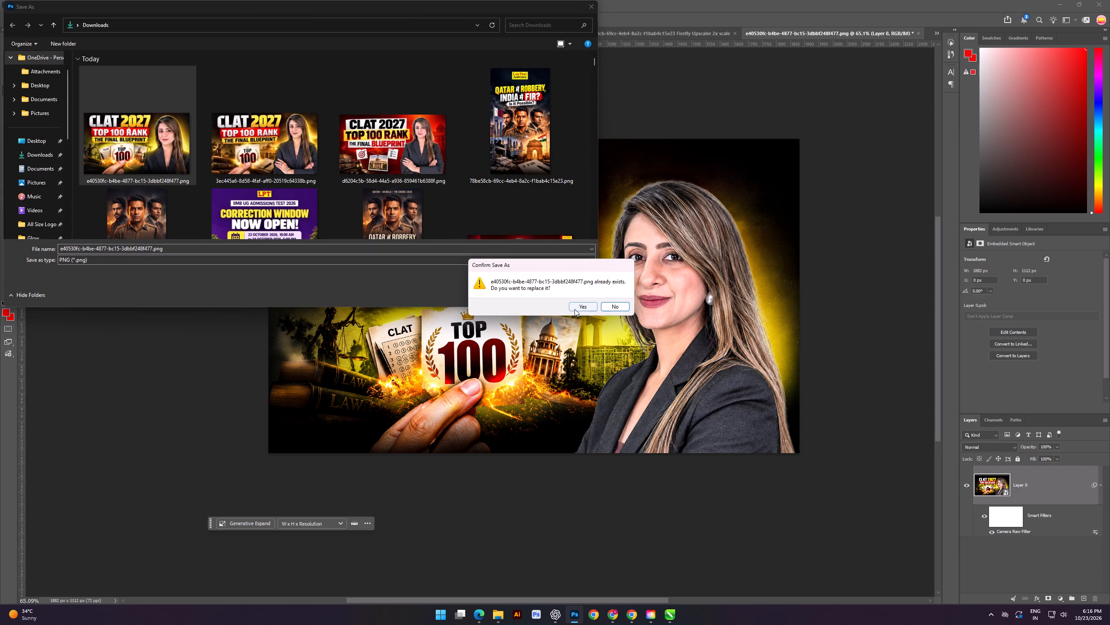
click(610, 311)
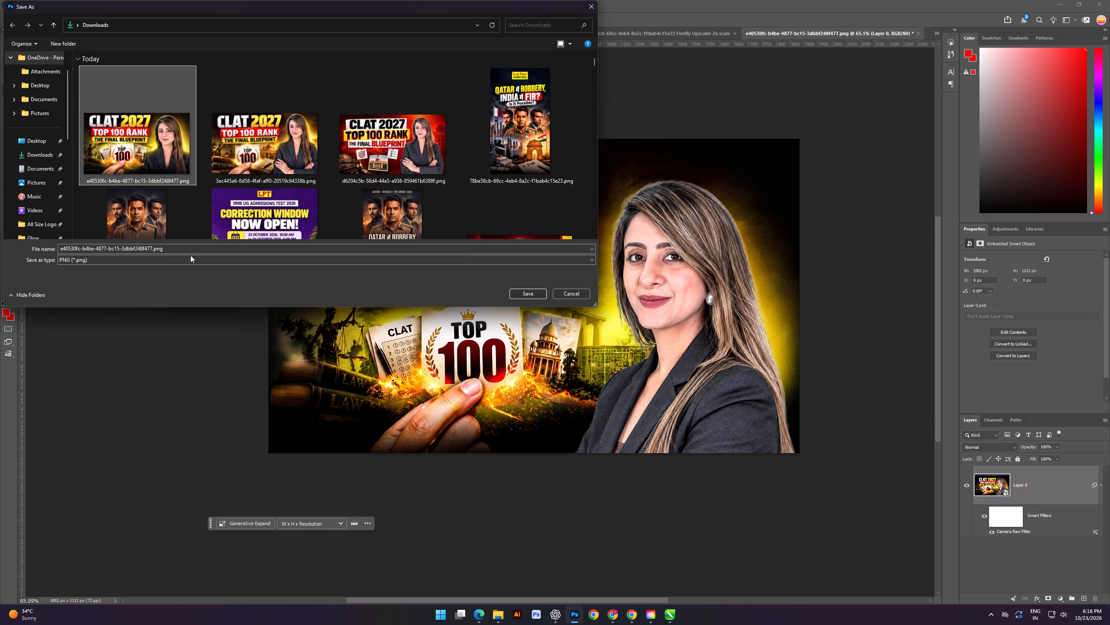
click(192, 249)
click(206, 247)
text(GDF)
key(Return)
key(Return)
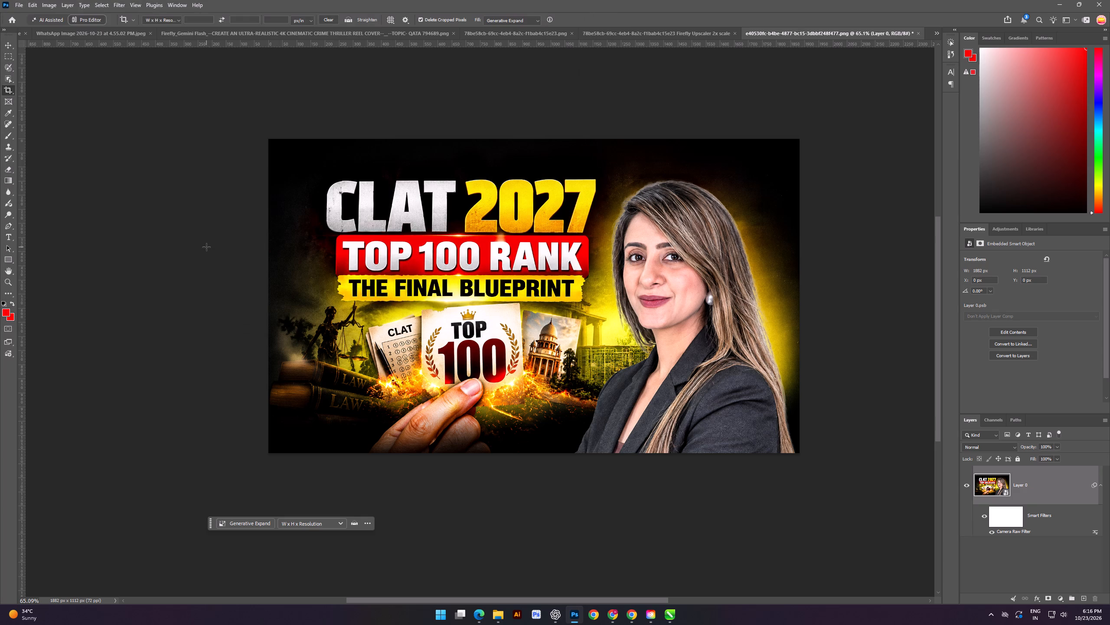
Switch to CorelDRAW and draw a rectangle about 2479 × 1432 px in the empty area beside the Qatar robbery poster.
click(674, 615)
scroll(627, 378, down, 4)
click(330, 300)
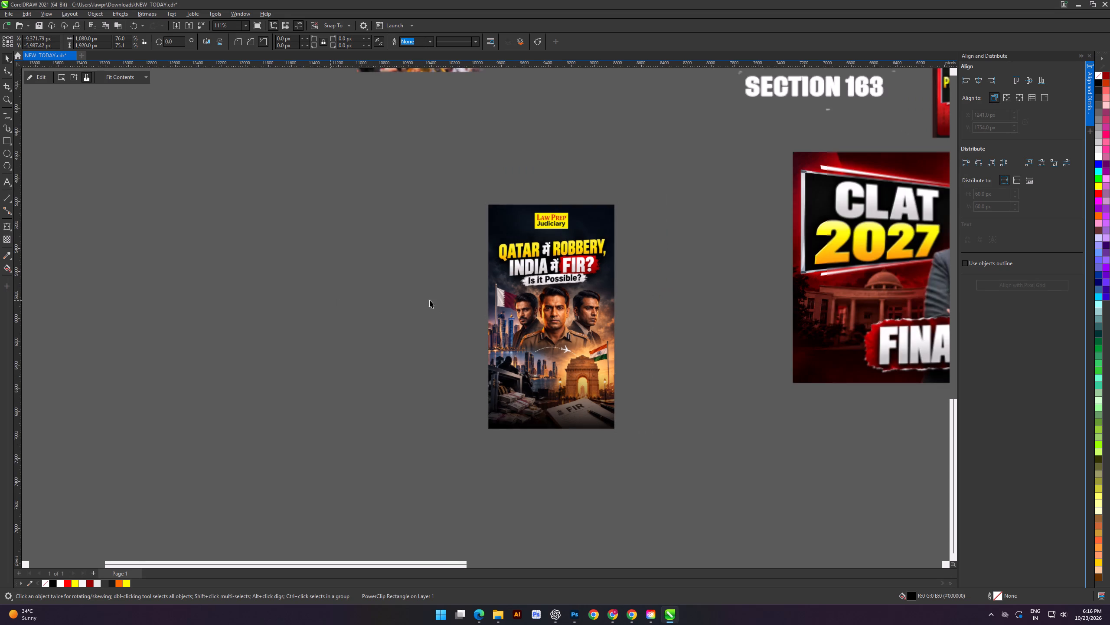
scroll(537, 286, down, 5)
shift+scroll(544, 302, up, 6)
scroll(544, 302, down, 5)
scroll(535, 283, up, 2)
shift+scroll(418, 268, up, 4)
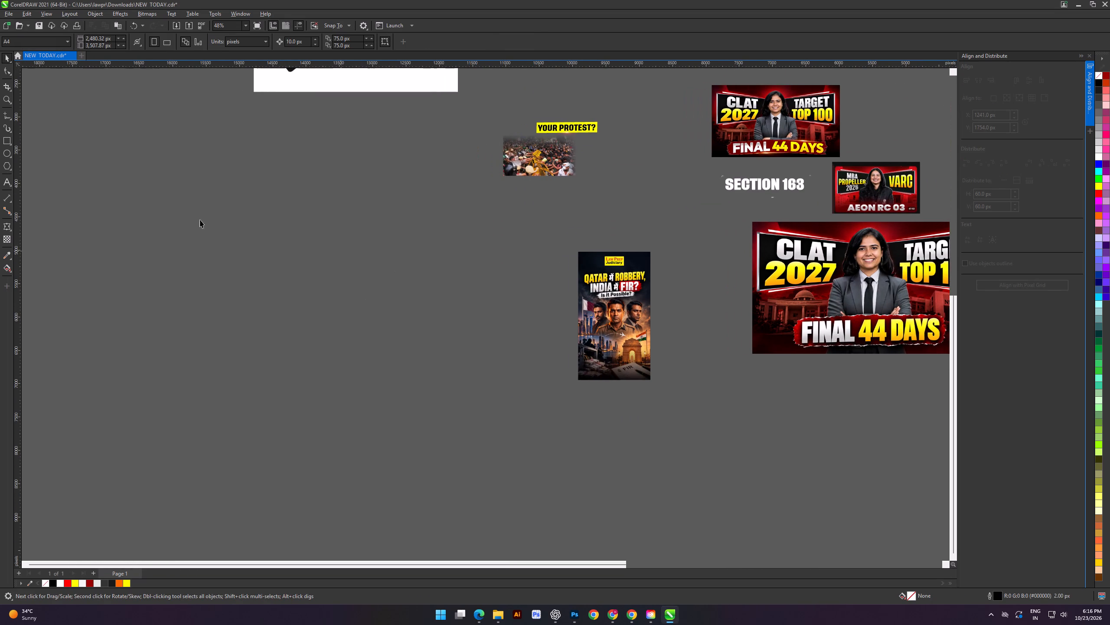
click(5, 139)
scroll(309, 252, up, 2)
drag(301, 247, 519, 378)
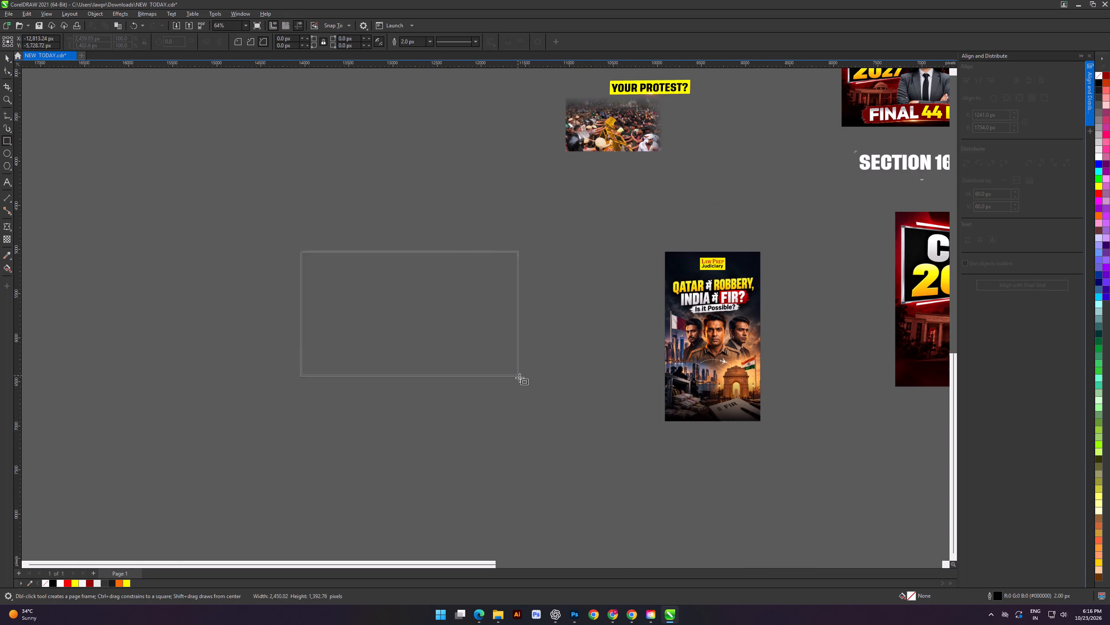
drag(519, 378, 519, 378)
Set the new rectangle's size to 1920 × 1080 px.
drag(104, 39, 67, 47)
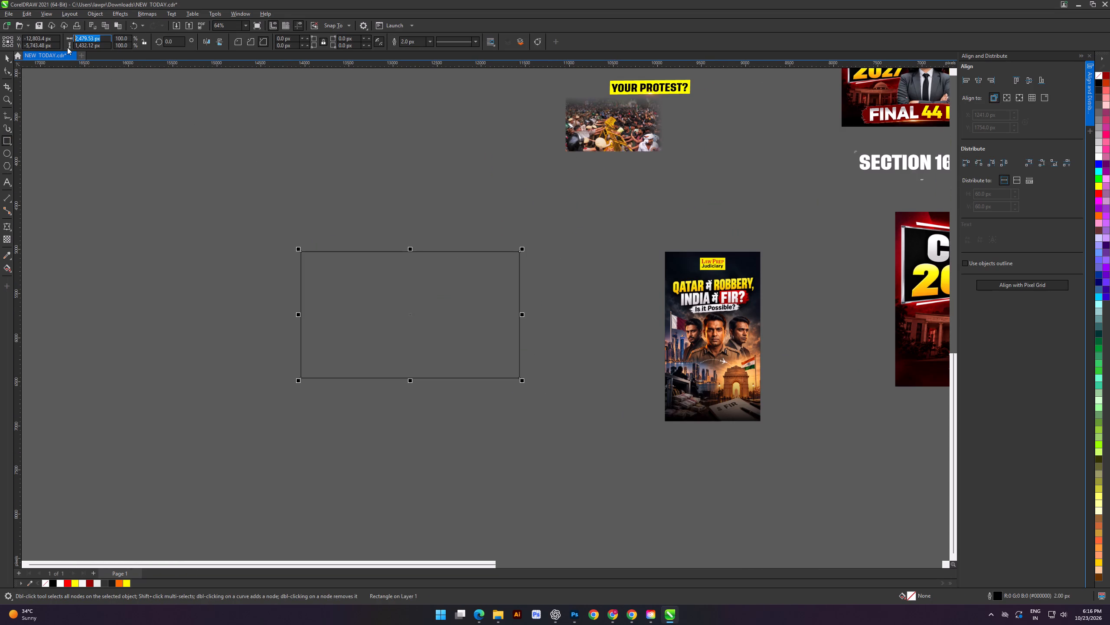
text(1920)
key(Tab)
text(1080)
key(Return)
click(3, 58)
click(223, 234)
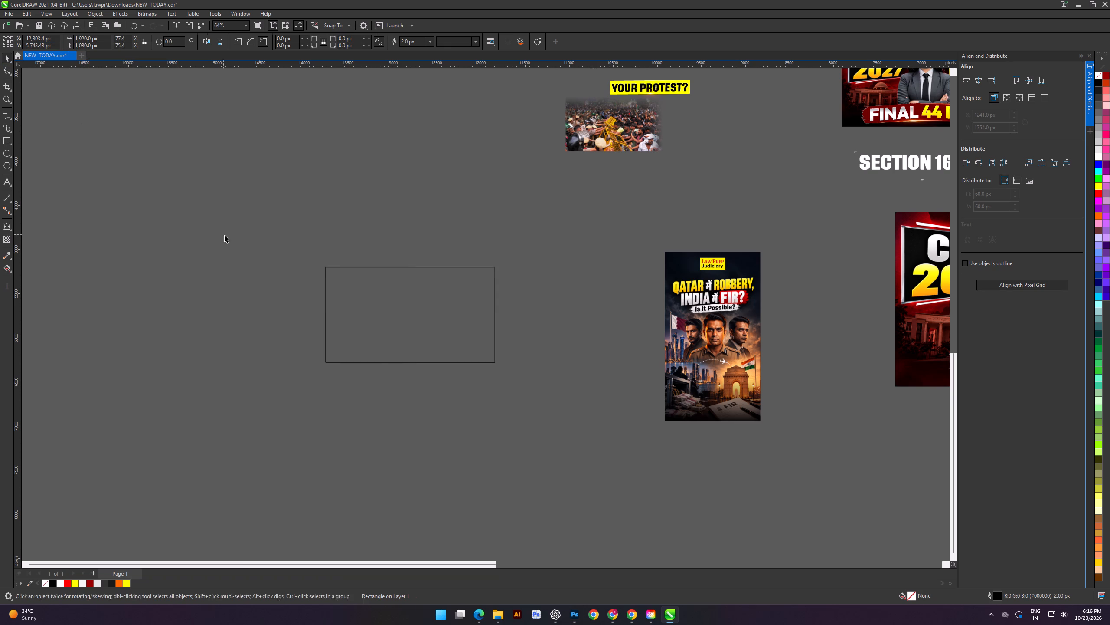
Fill the 1920 × 1080 px rectangle with white and set its outline to no colour.
click(456, 300)
scroll(352, 305, up, 3)
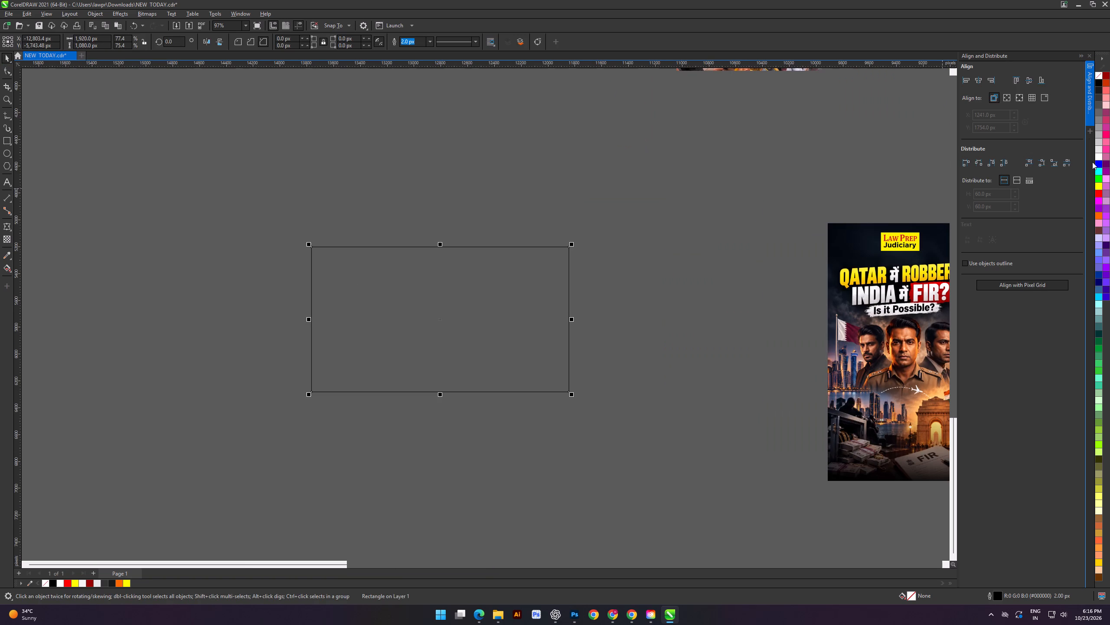
click(1097, 157)
right_click(1101, 74)
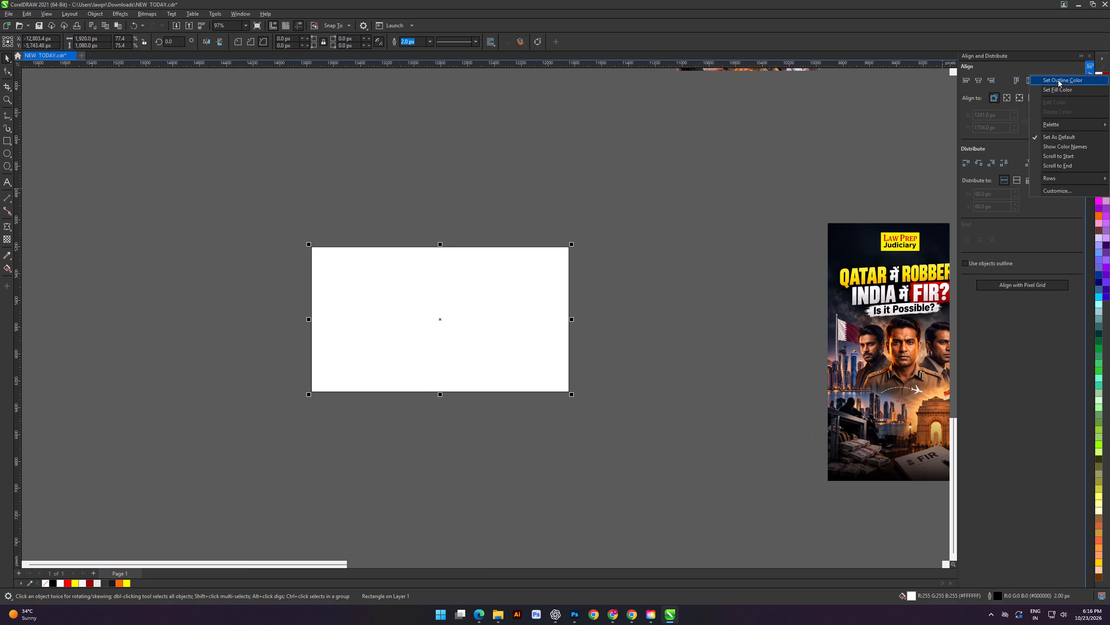
click(1058, 80)
click(582, 218)
Import the exported GDF thumbnail from Downloads and place it about 1130 px wide above the white rectangle.
key(ctrl+i)
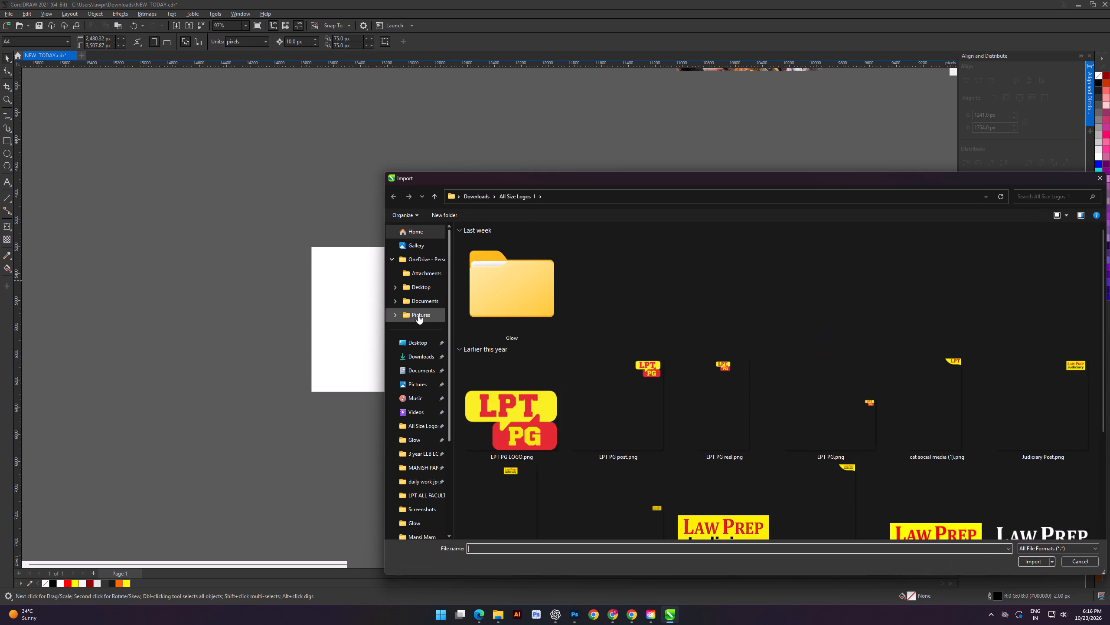
click(421, 344)
click(424, 353)
double_click(516, 314)
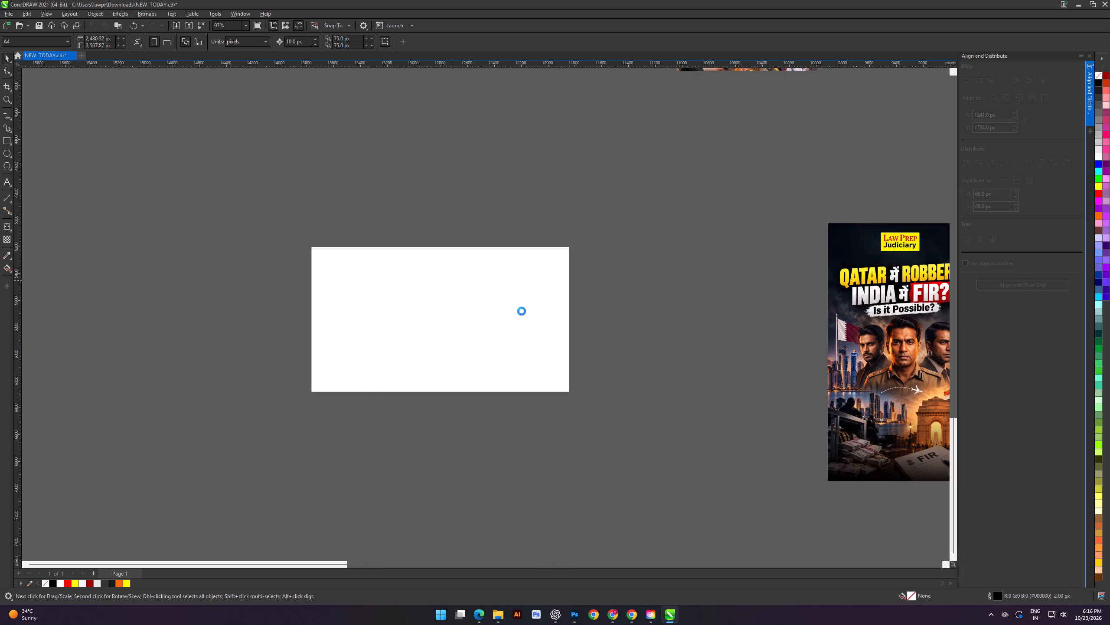
drag(289, 116, 439, 217)
PowerClip the imported thumbnail inside the white rectangle and open the frame's contents for editing.
key(d)
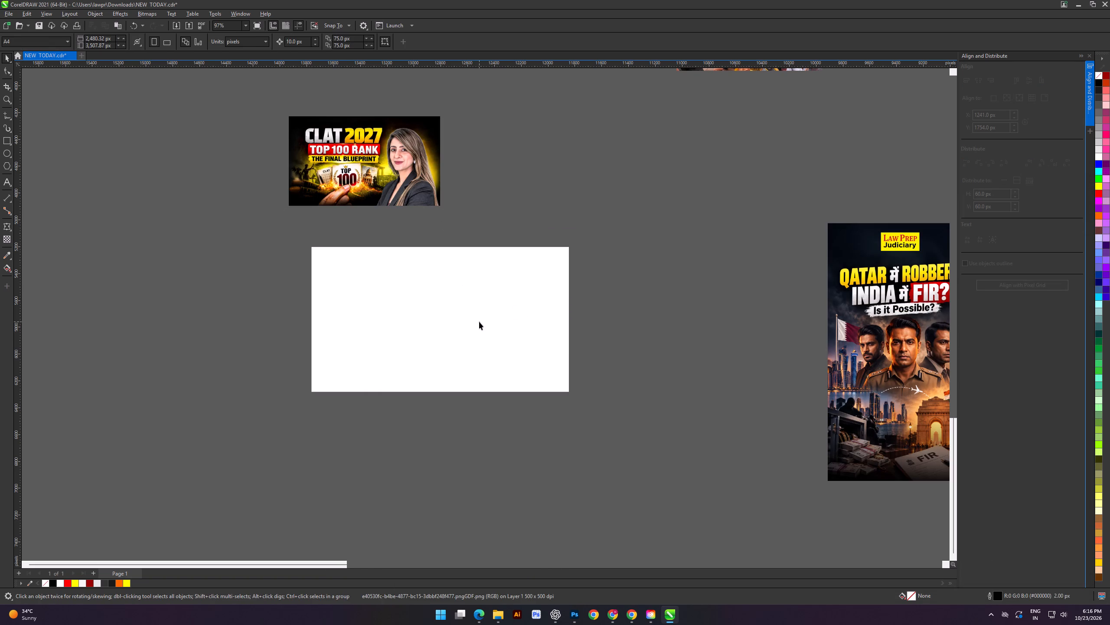
triple_click(479, 322)
shift+scroll(464, 360, up, 13)
click(492, 433)
Scale the clipped thumbnail to 1920 px wide and move it up about 27 px to meet the frame's bottom edge.
click(580, 344)
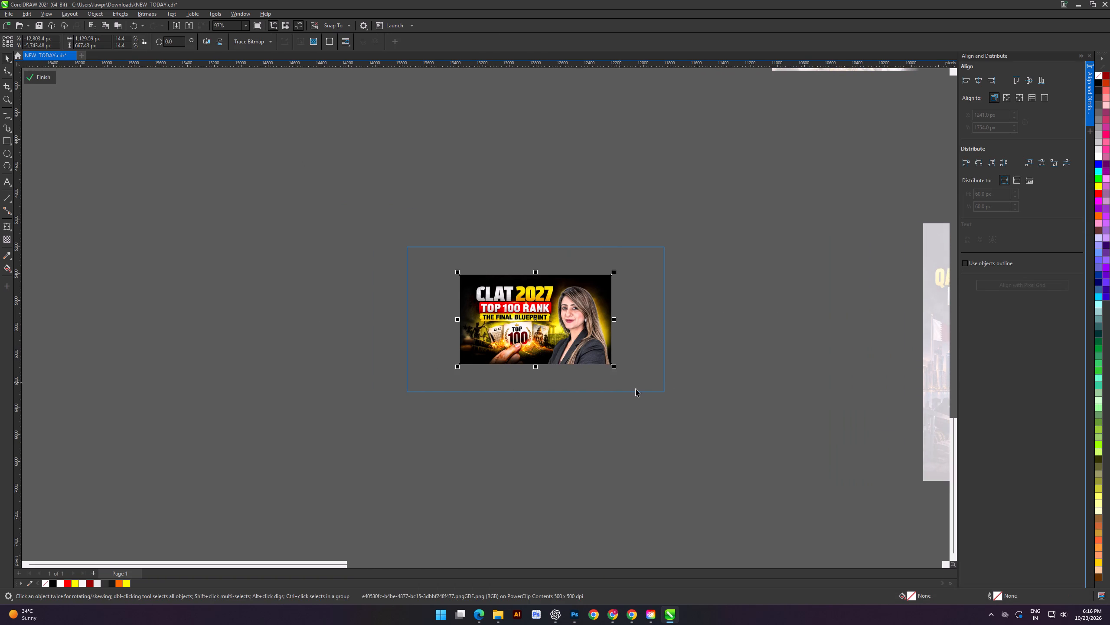
shift+drag(615, 367, 671, 410)
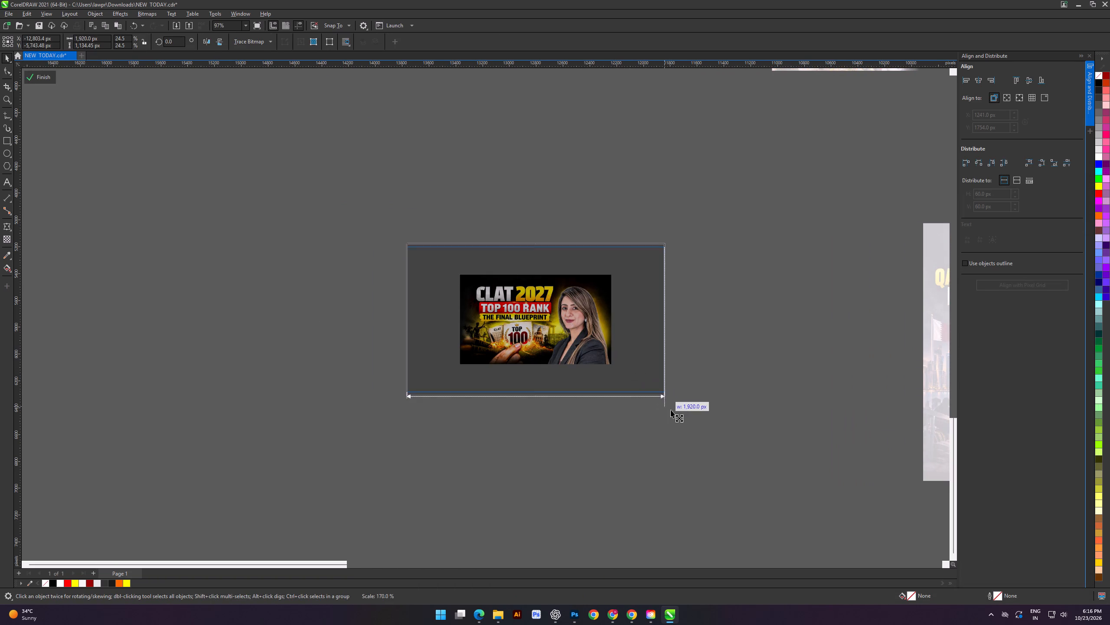
shift+drag(671, 410, 671, 410)
click(574, 461)
shift+scroll(606, 385, up, 8)
drag(634, 463, 635, 454)
click(633, 368)
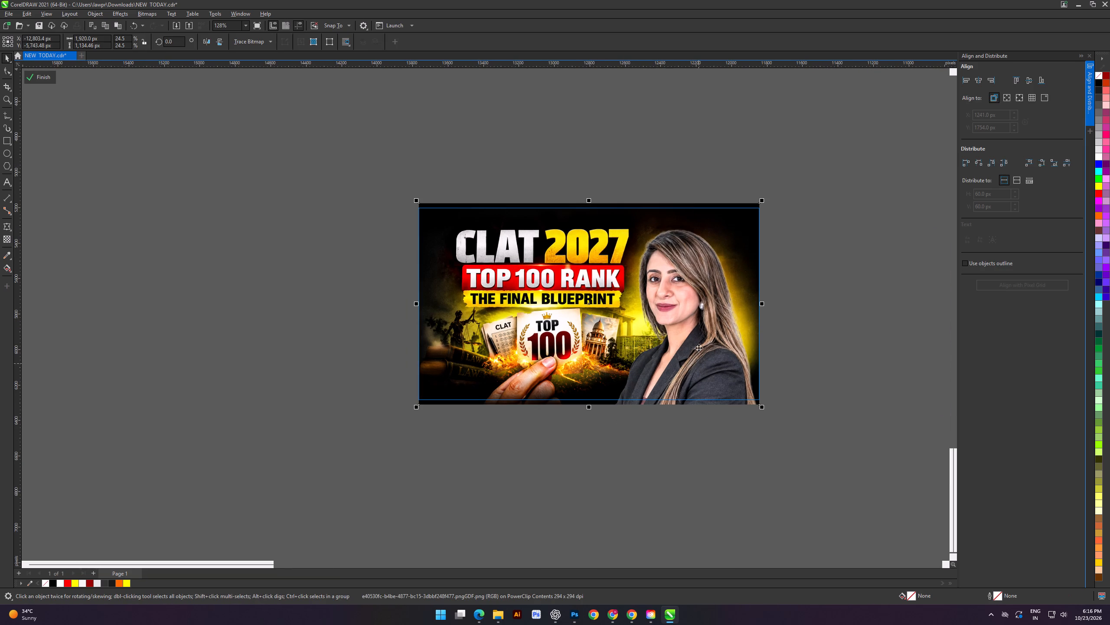
scroll(692, 320, up, 1)
drag(696, 367, 696, 362)
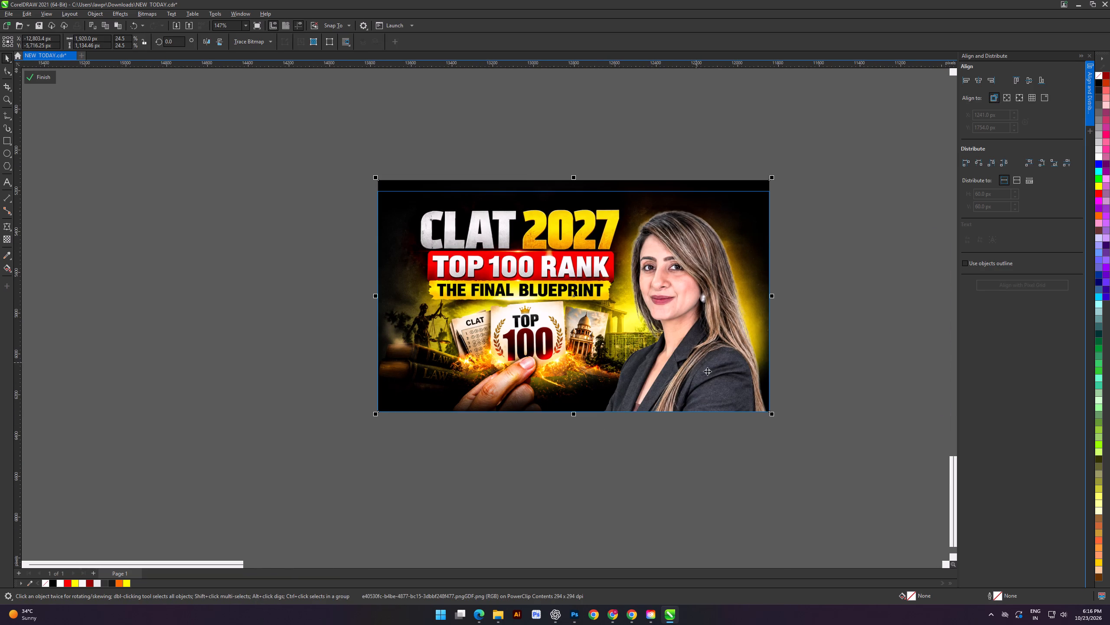
Enlarge the clipped thumbnail to about 2042 px wide so it overlaps the frame's edges, and nudge it down 10 px.
drag(374, 176, 360, 166)
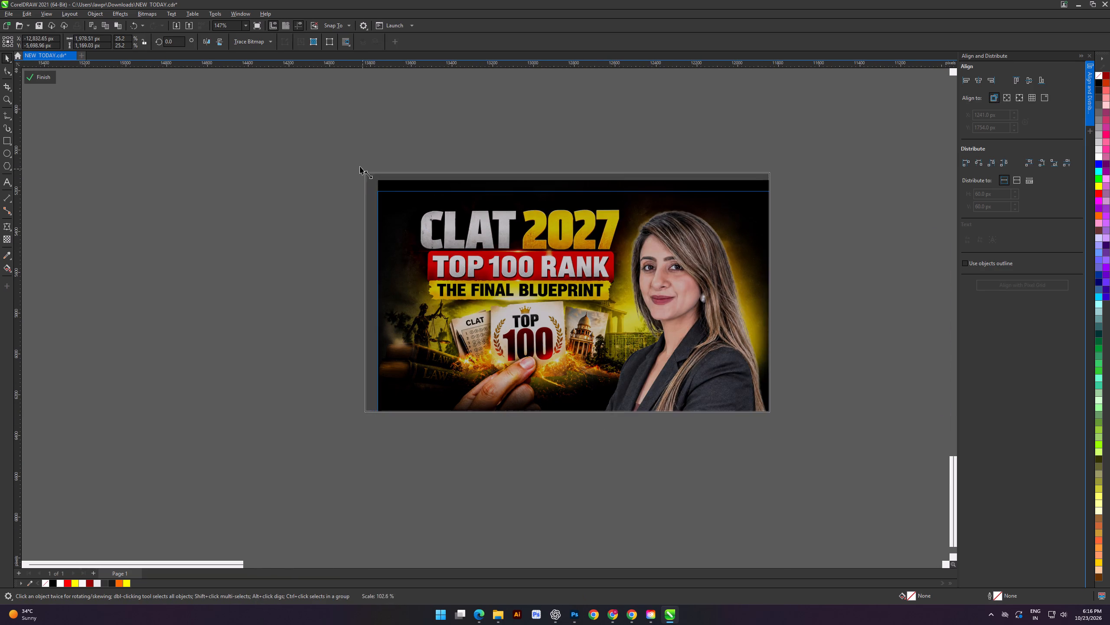
drag(360, 166, 355, 162)
drag(773, 414, 780, 420)
drag(677, 443, 675, 434)
click(659, 335)
drag(622, 447, 622, 426)
click(634, 325)
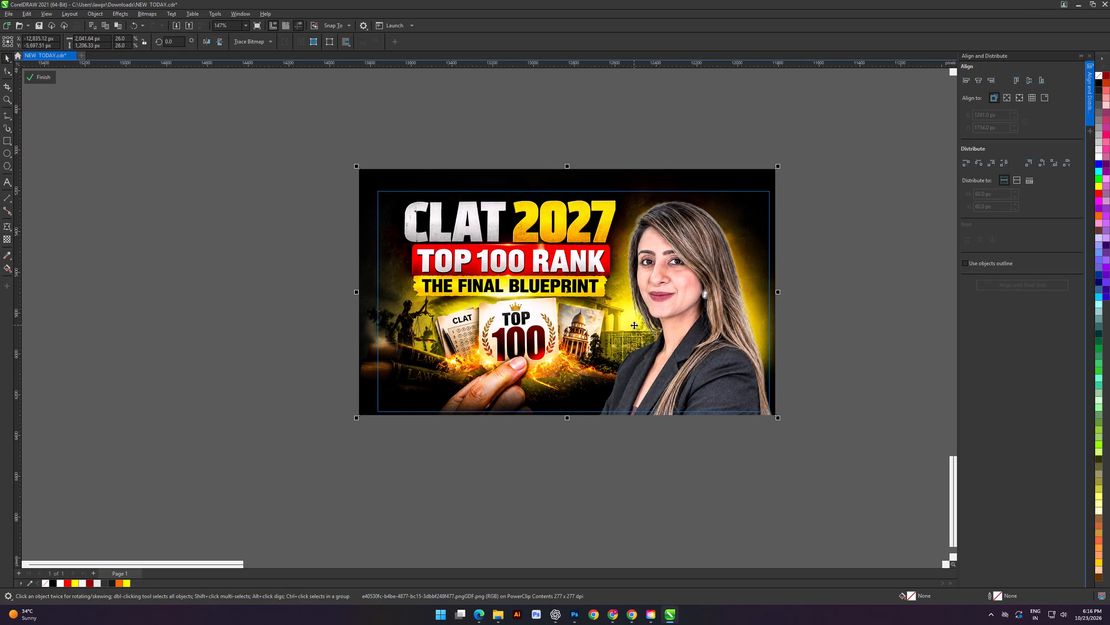
key(Down)
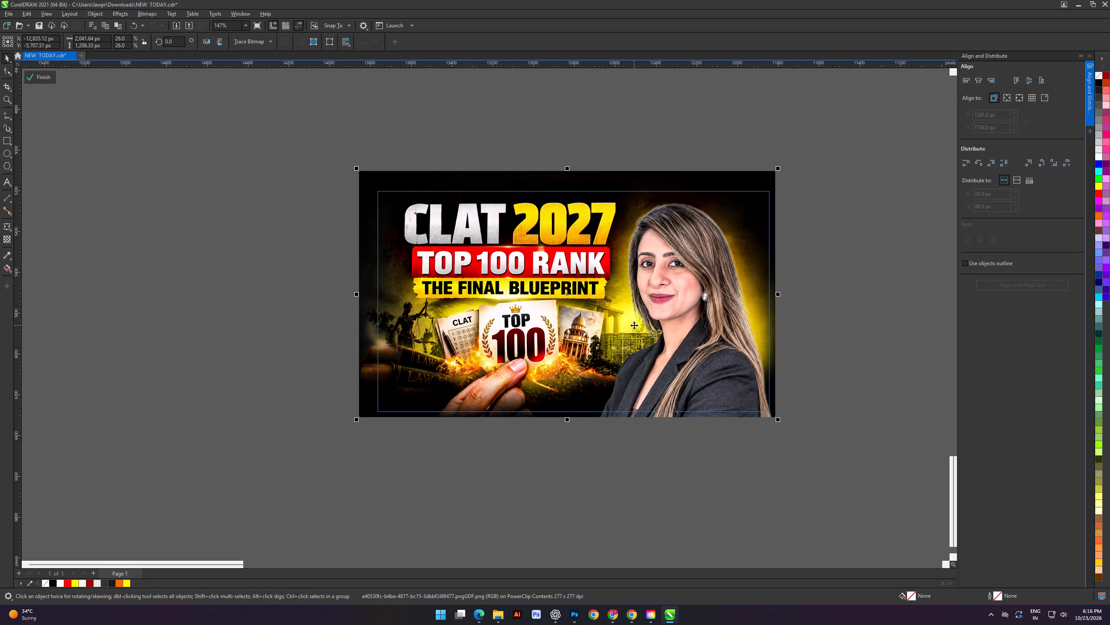
Shrink the clipped thumbnail slightly, keeping it larger than the frame, and finish editing the frame's contents.
scroll(680, 356, up, 1)
shift+drag(793, 430, 792, 430)
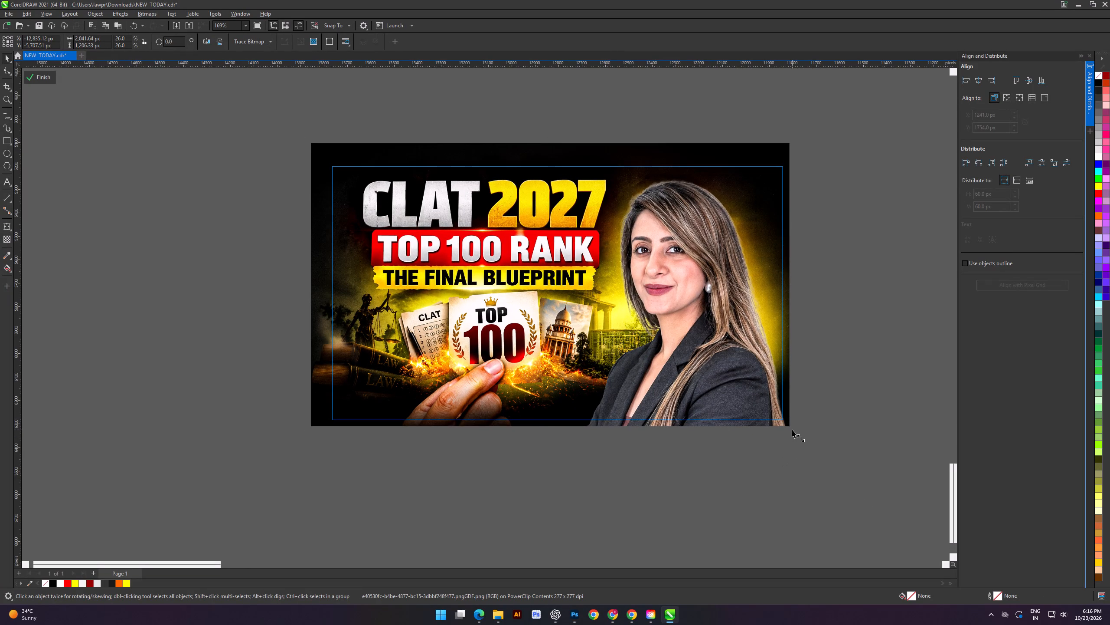
shift+drag(792, 430, 789, 429)
click(696, 461)
click(661, 369)
click(668, 464)
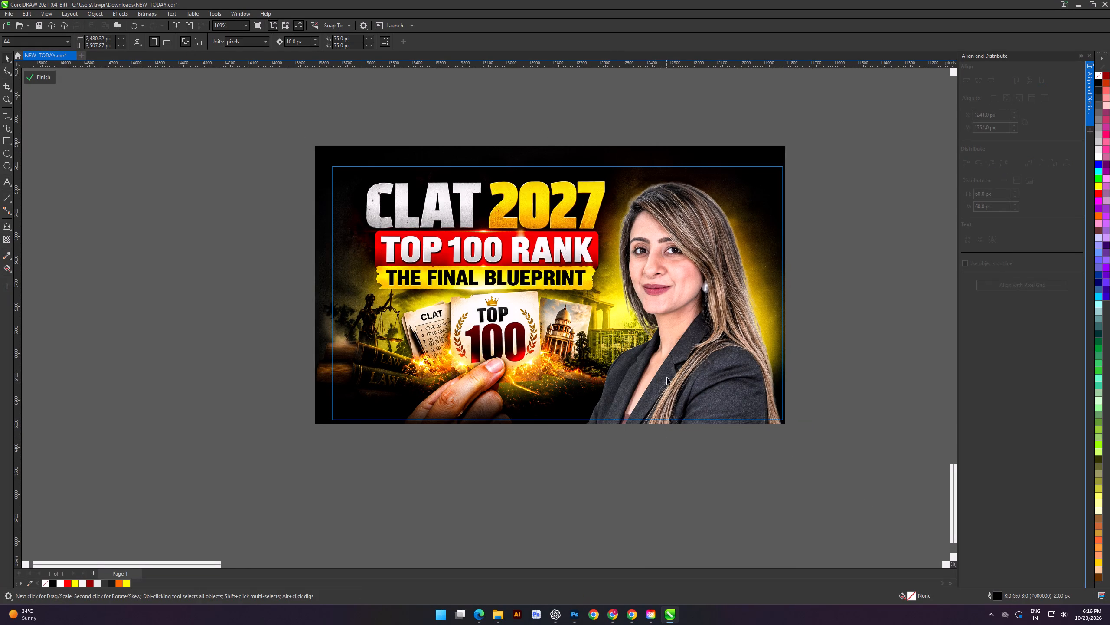
click(39, 77)
click(184, 257)
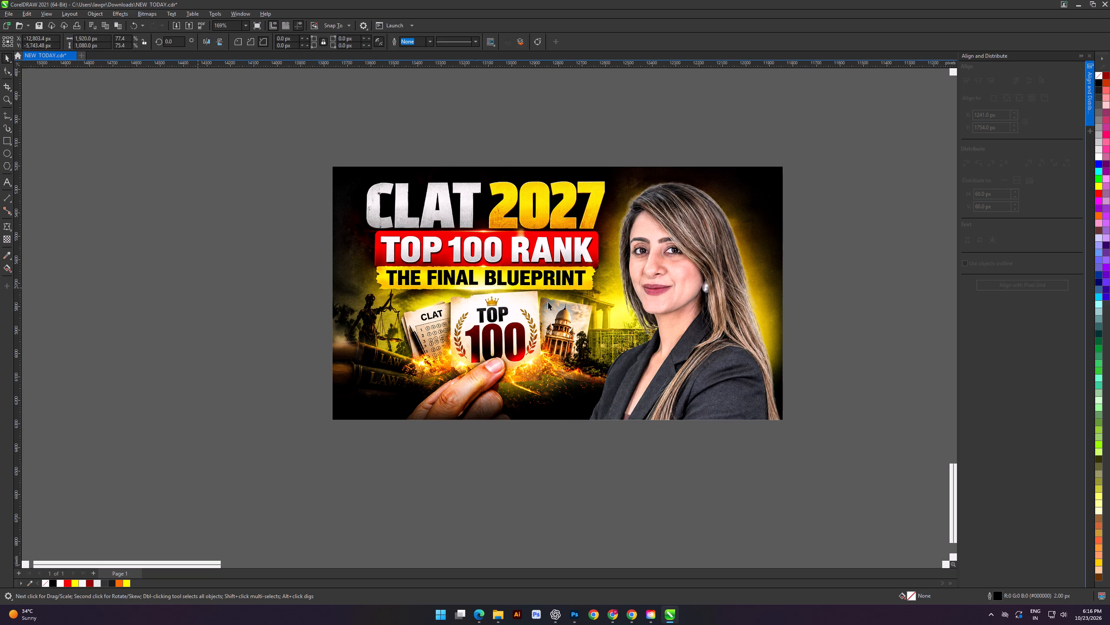
click(547, 481)
scroll(565, 389, down, 2)
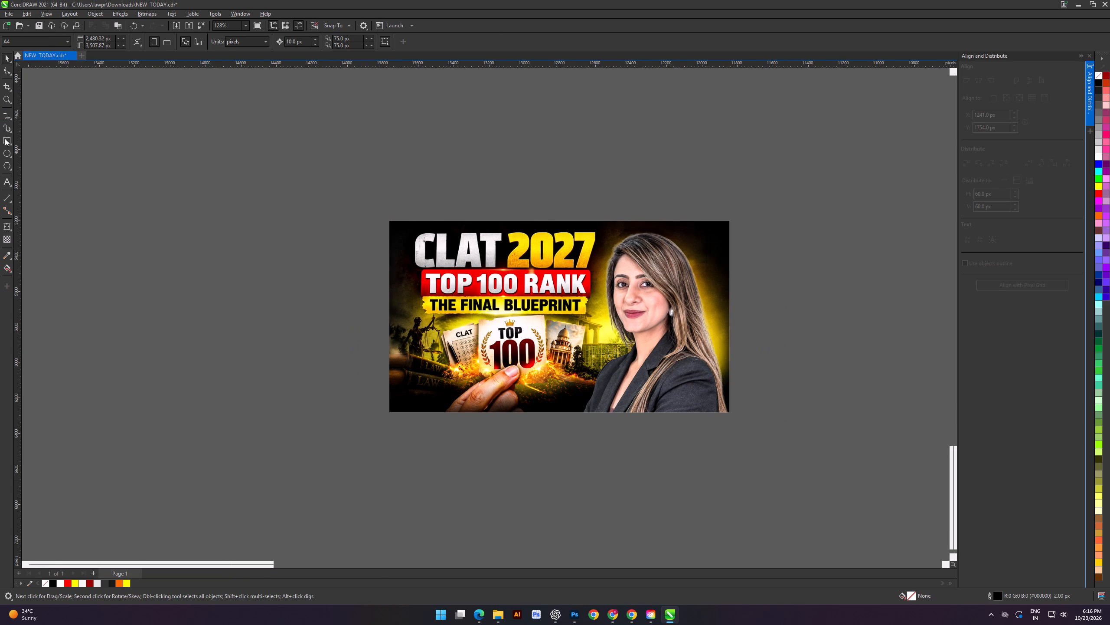
Draw a rectangle about 984 × 431 px across the portrait's lower blazer, fill it black and remove its outline.
click(5, 142)
scroll(694, 475, up, 3)
drag(494, 459, 759, 343)
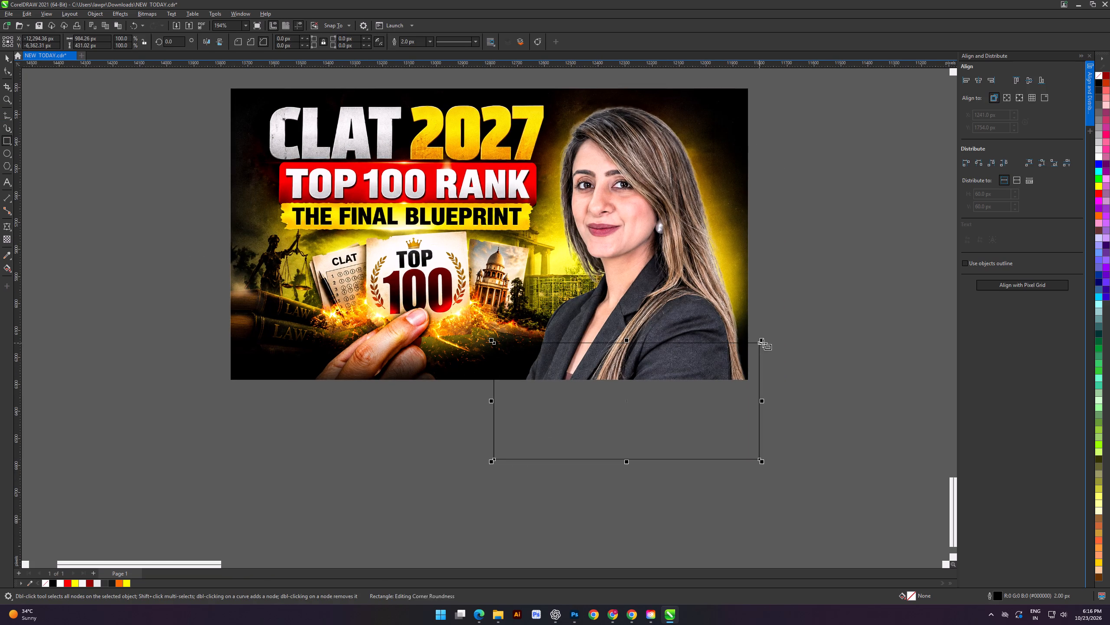
click(1101, 83)
right_click(1099, 76)
click(1094, 80)
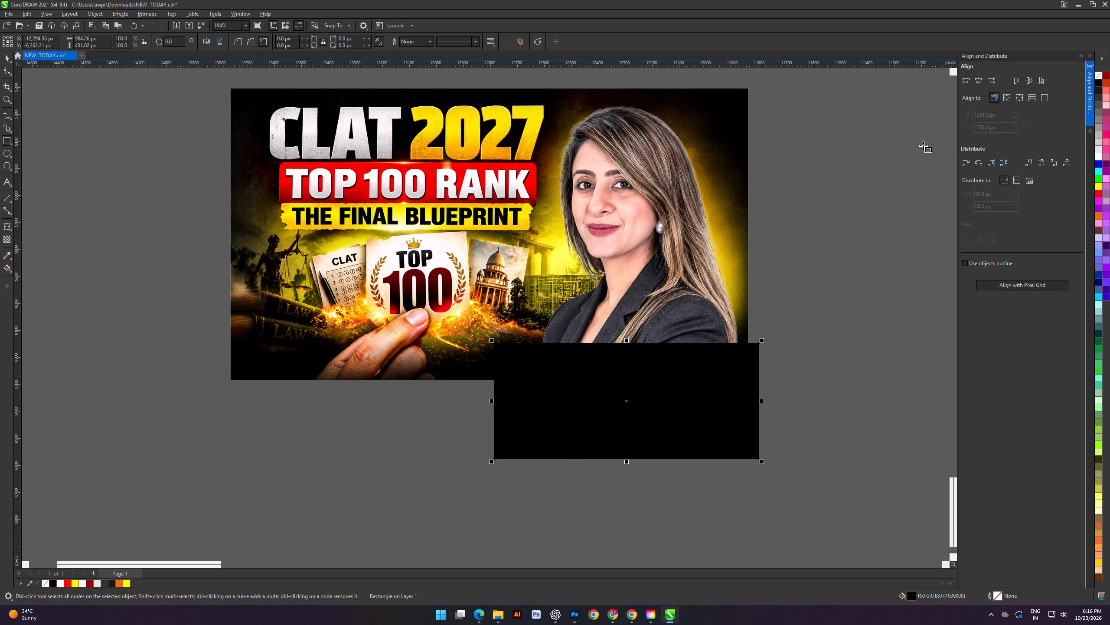
Fade the black rectangle's upper edge with a vertical fountain transparency and convert it to a 300 dpi bitmap.
click(3, 240)
scroll(606, 323, up, 7)
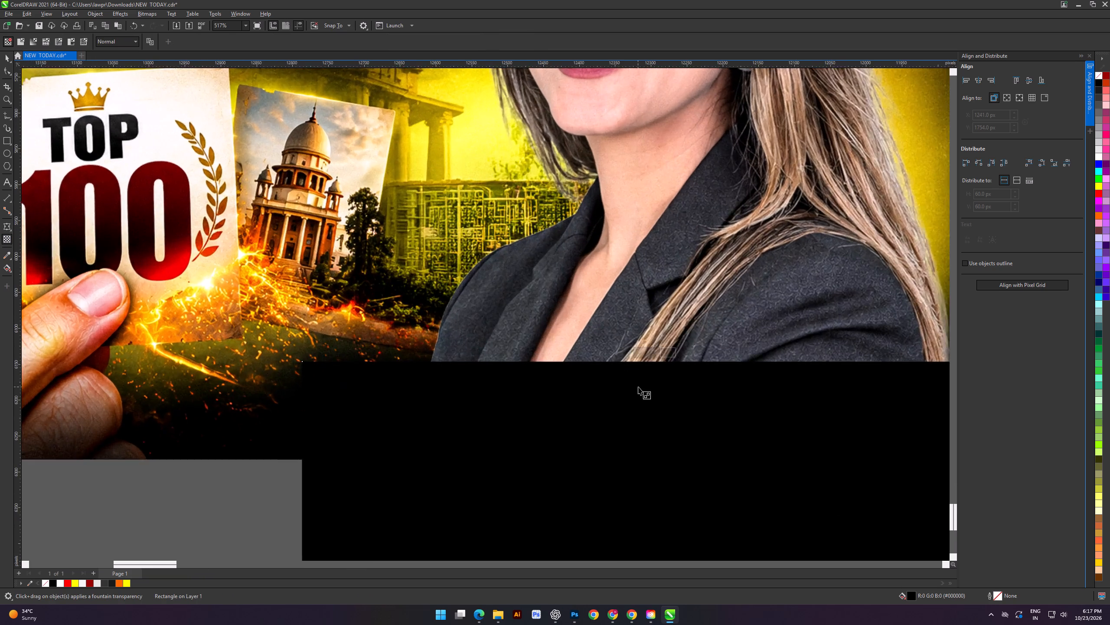
scroll(638, 388, down, 4)
click(7, 59)
scroll(548, 370, down, 3)
drag(659, 446, 656, 424)
click(7, 237)
scroll(665, 438, up, 5)
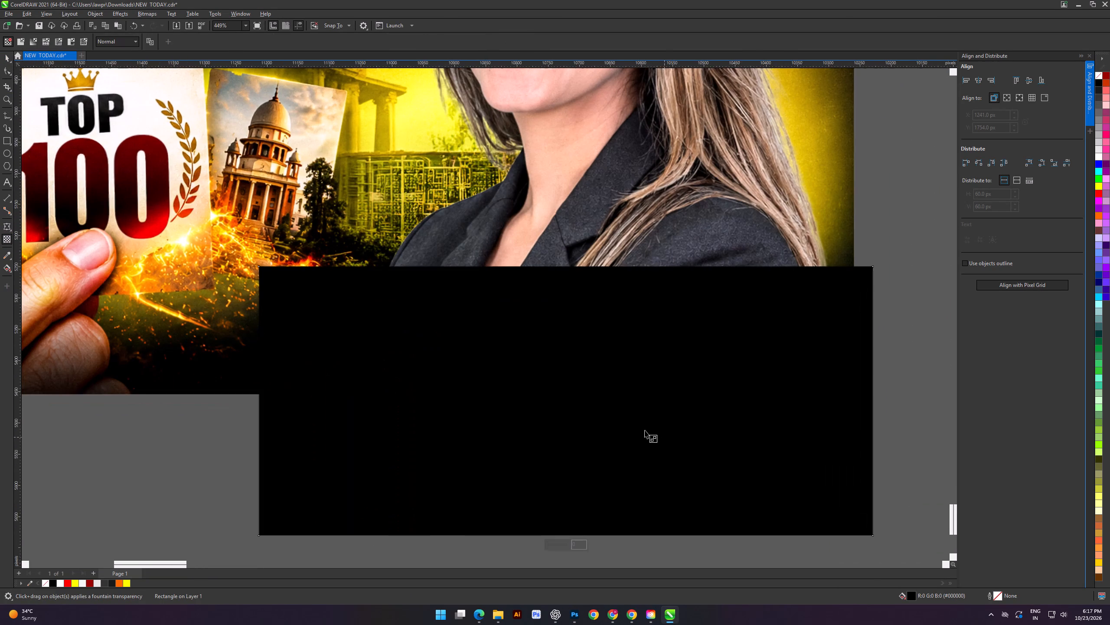
drag(563, 385, 567, 279)
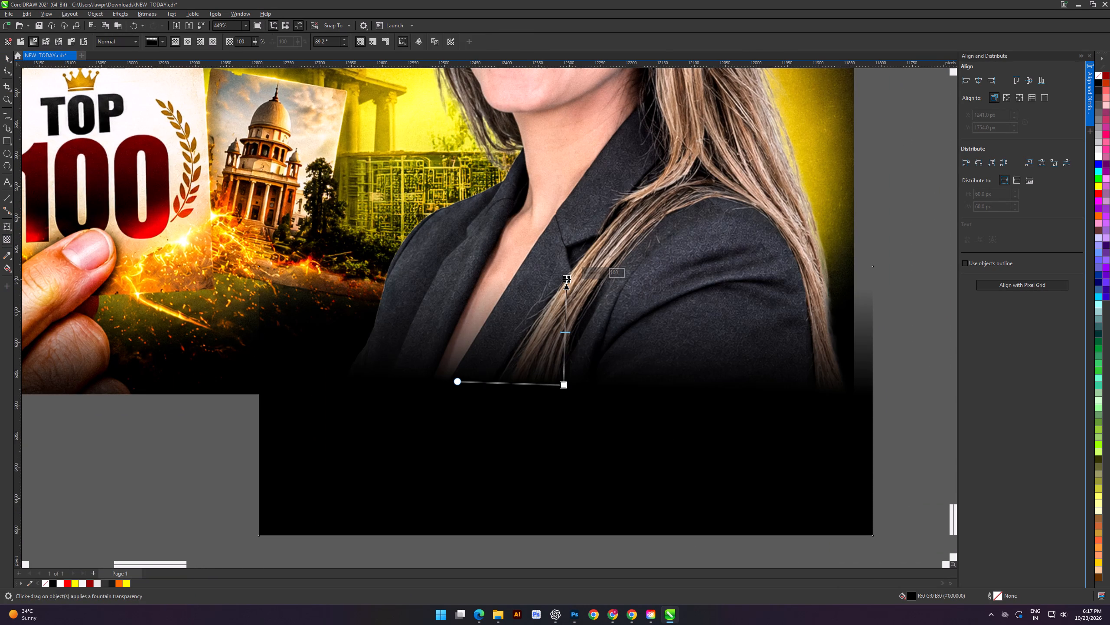
click(150, 11)
click(169, 24)
key(Return)
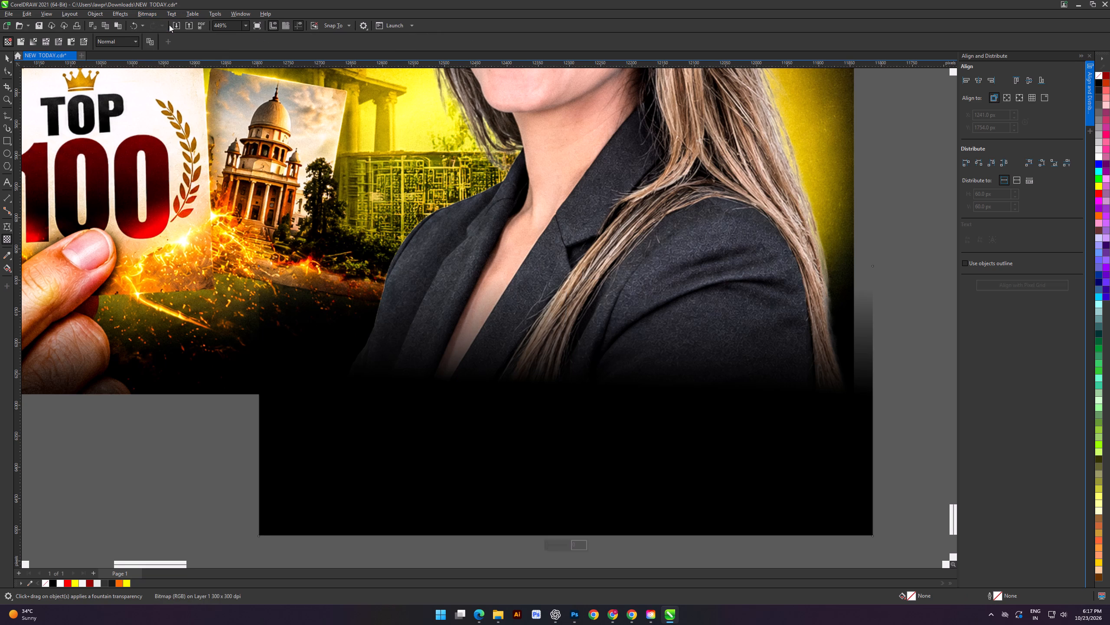
Fade the black bitmap's left edge with a horizontal fountain transparency and convert it to a 300 dpi bitmap again.
scroll(288, 338, up, 3)
drag(327, 379, 254, 378)
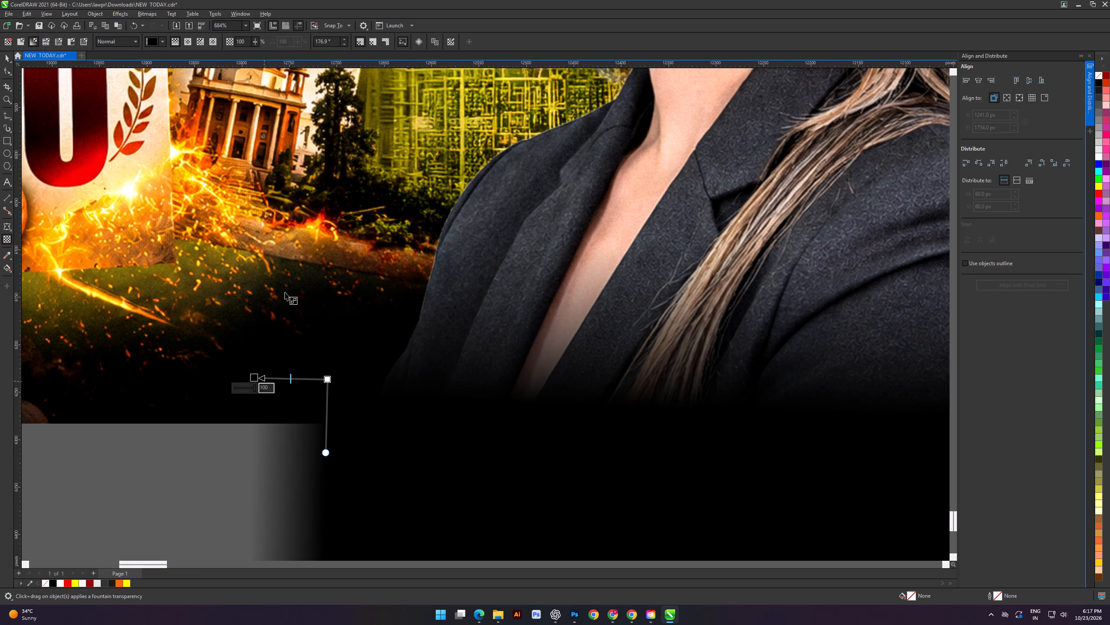
click(141, 13)
click(153, 28)
key(Return)
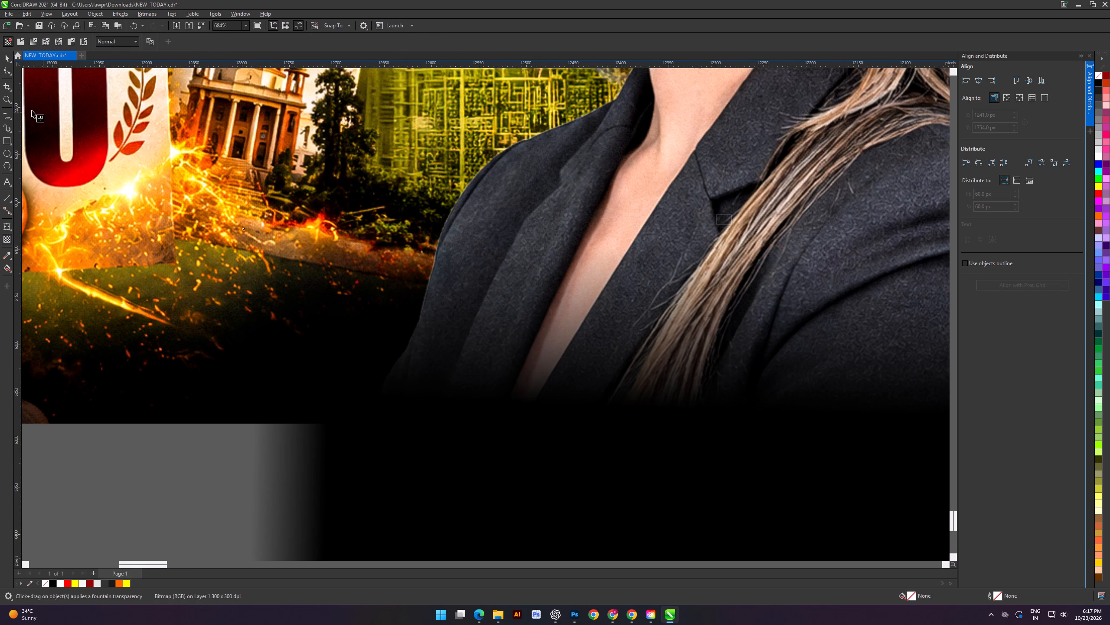
Adjust the faded black bitmap's position over the bottom of the blazer and PowerClip it inside the thumbnail frame.
click(3, 58)
scroll(586, 328, down, 11)
click(576, 464)
drag(606, 414, 606, 422)
drag(609, 406, 609, 399)
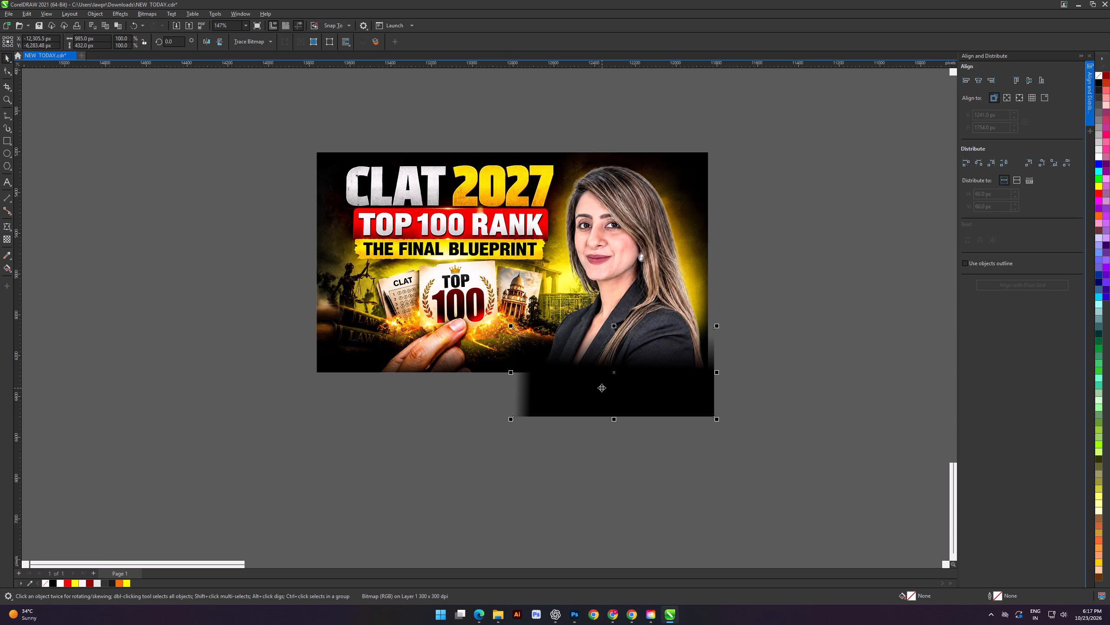
key(d)
click(653, 266)
click(623, 449)
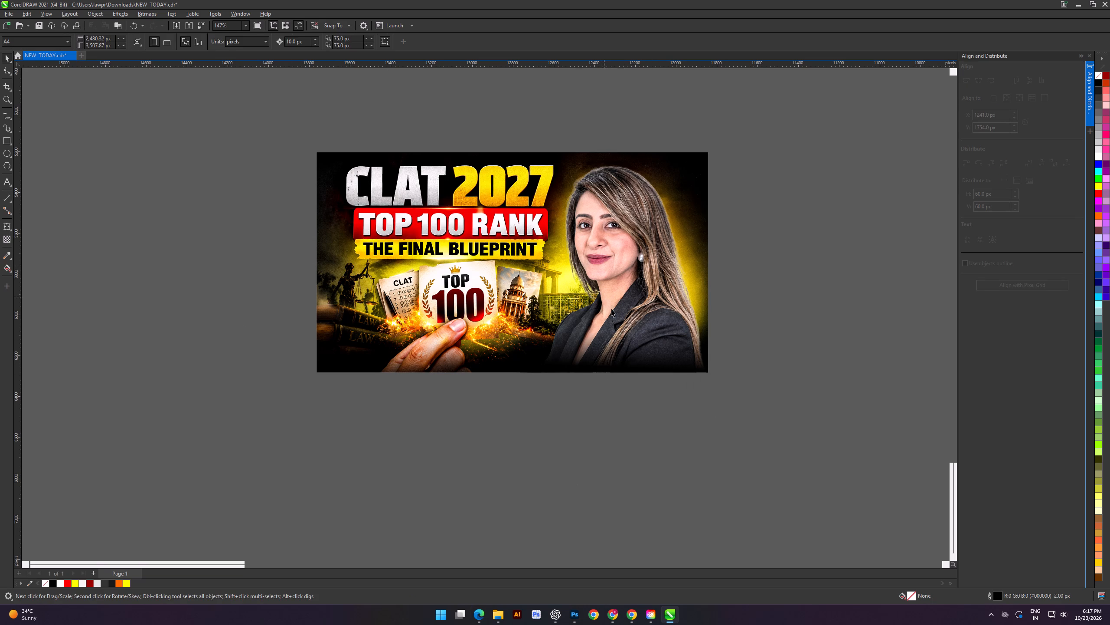
click(638, 437)
Import the TUTORIAL Thumbnail.png logo from the All Size Logos_1 folder and PowerClip it inside the thumbnail frame.
scroll(620, 416, down, 1)
shift+scroll(617, 397, up, 2)
key(ctrl+i)
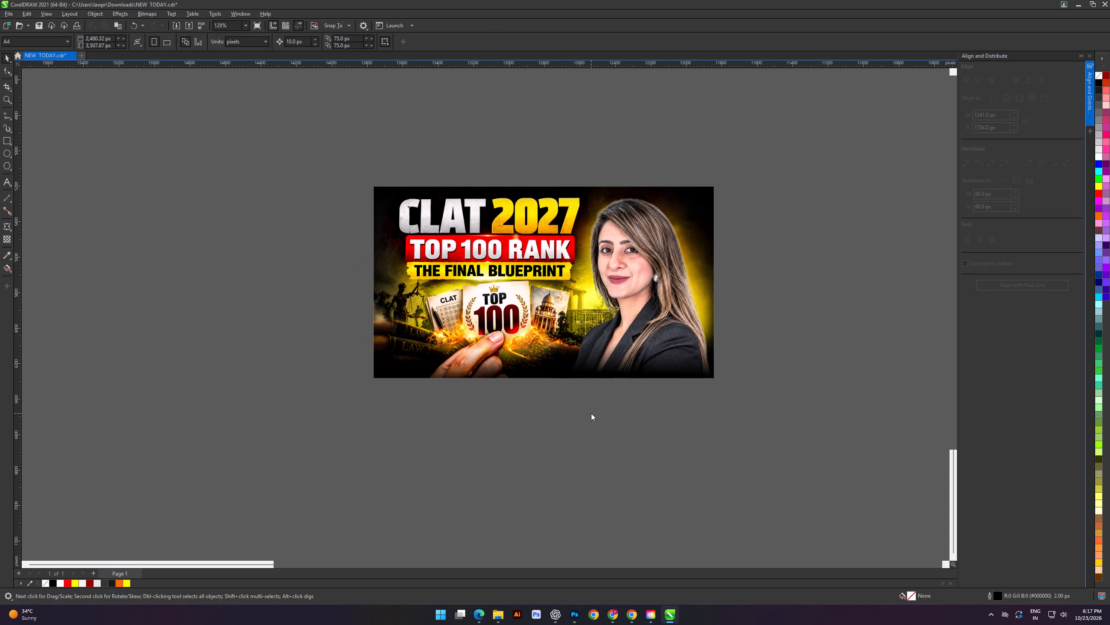
click(431, 419)
click(430, 431)
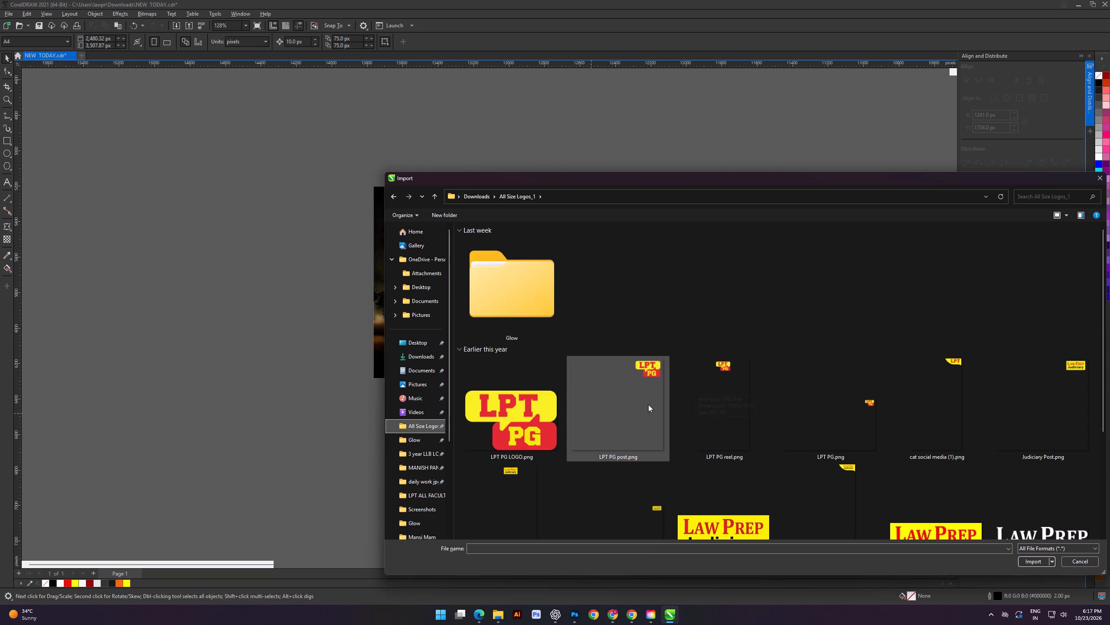
scroll(671, 420, down, 8)
double_click(532, 503)
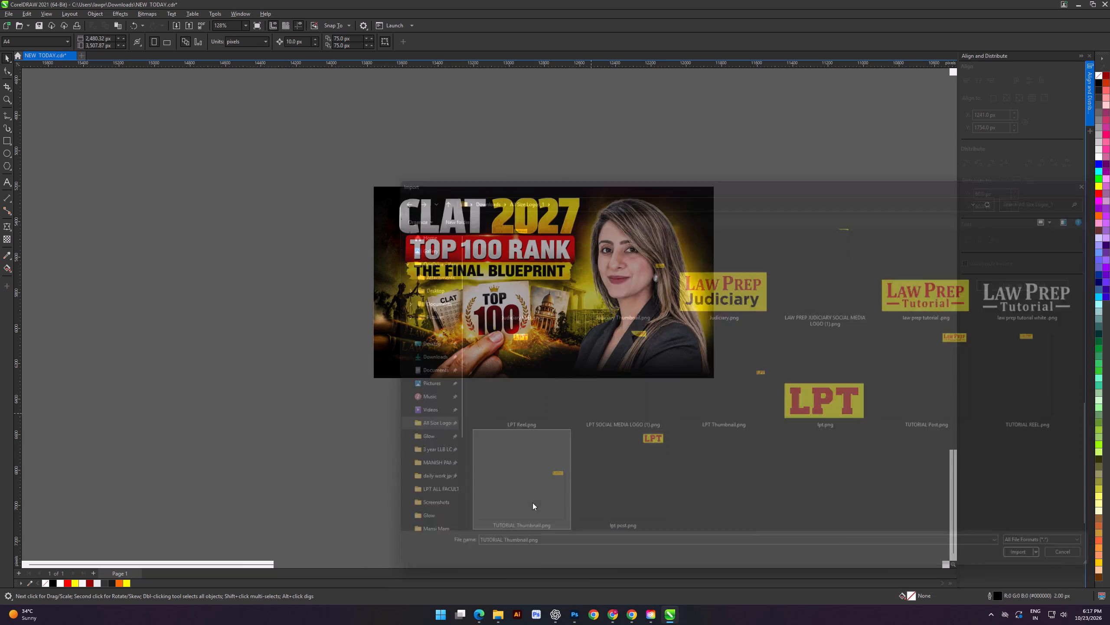
click(543, 451)
key(d)
click(613, 289)
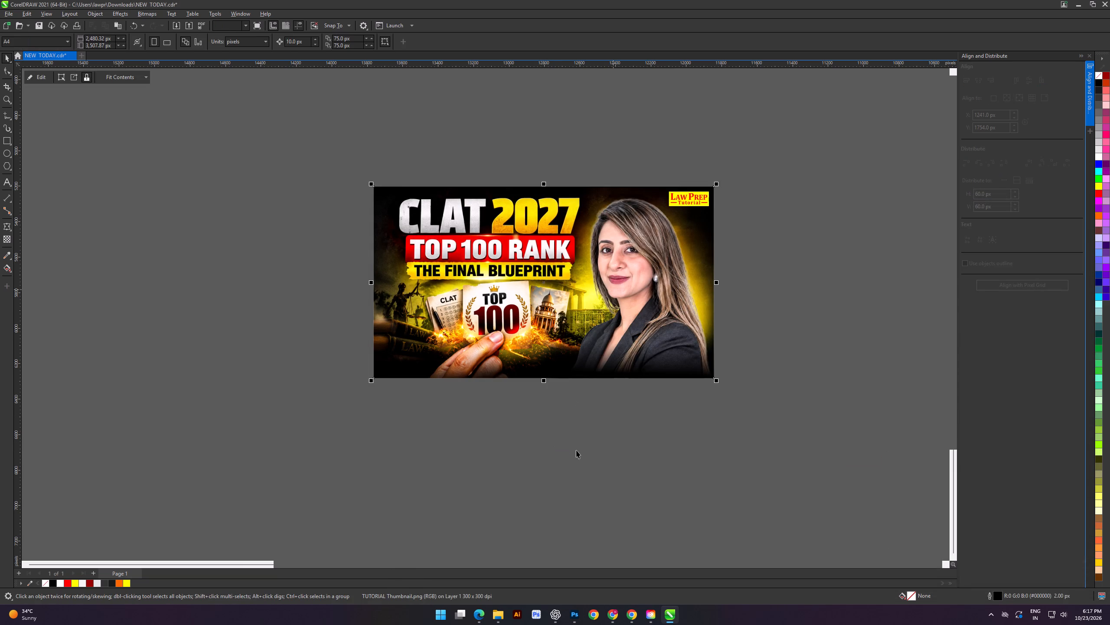
click(576, 451)
Export only the selected thumbnail frame to Downloads as a PNG, adding FDD to the end of the file name.
shift+scroll(463, 401, up, 3)
drag(460, 445, 459, 435)
alt+scroll(470, 342, up, 2)
drag(330, 434, 330, 428)
shift+scroll(407, 346, down, 1)
click(416, 448)
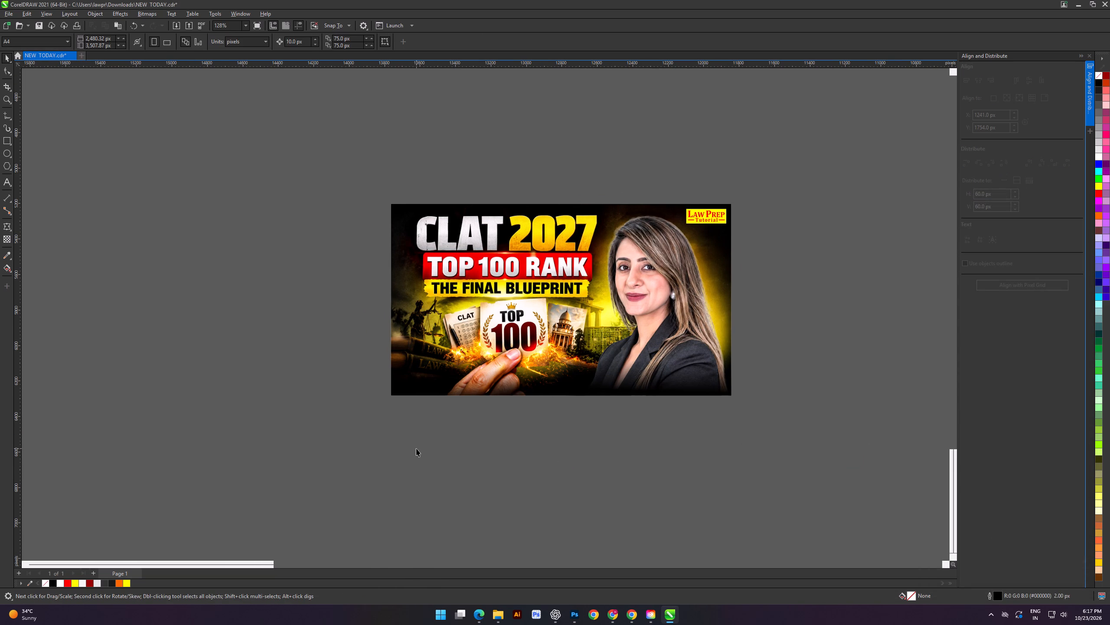
drag(339, 438, 785, 169)
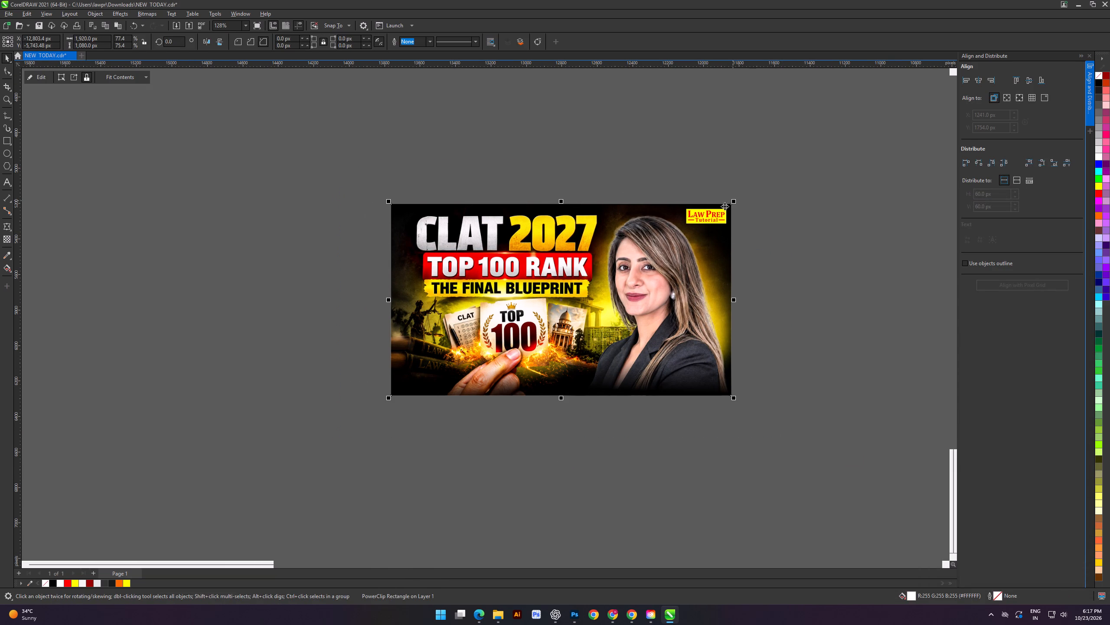
key(ctrl+e)
click(429, 334)
click(424, 328)
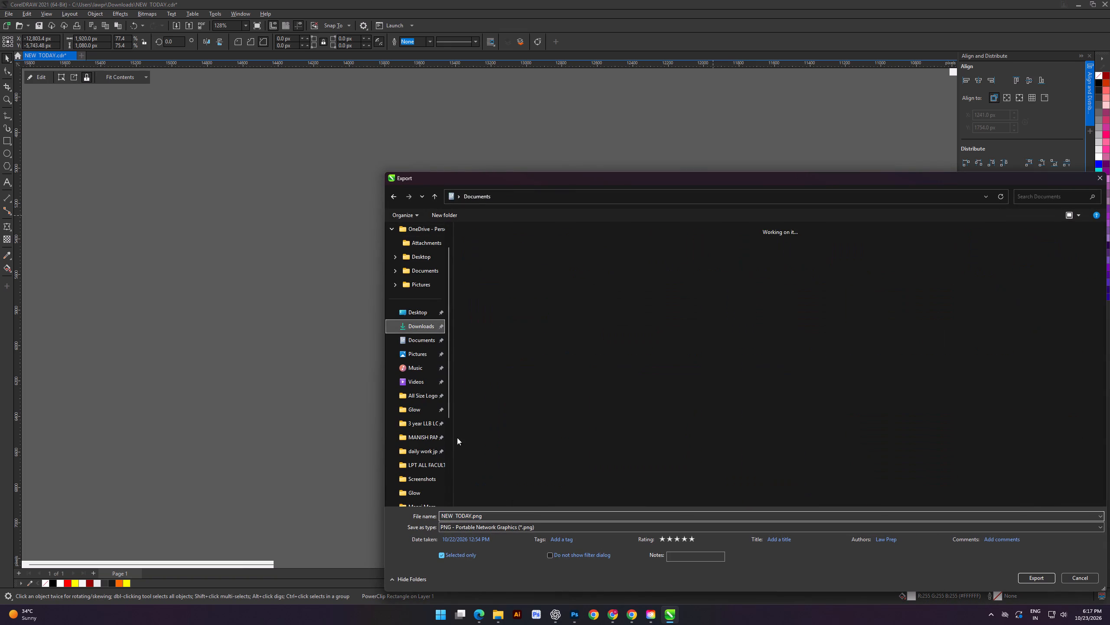
click(503, 516)
click(521, 516)
text(FDD)
key(Return)
key(Return)
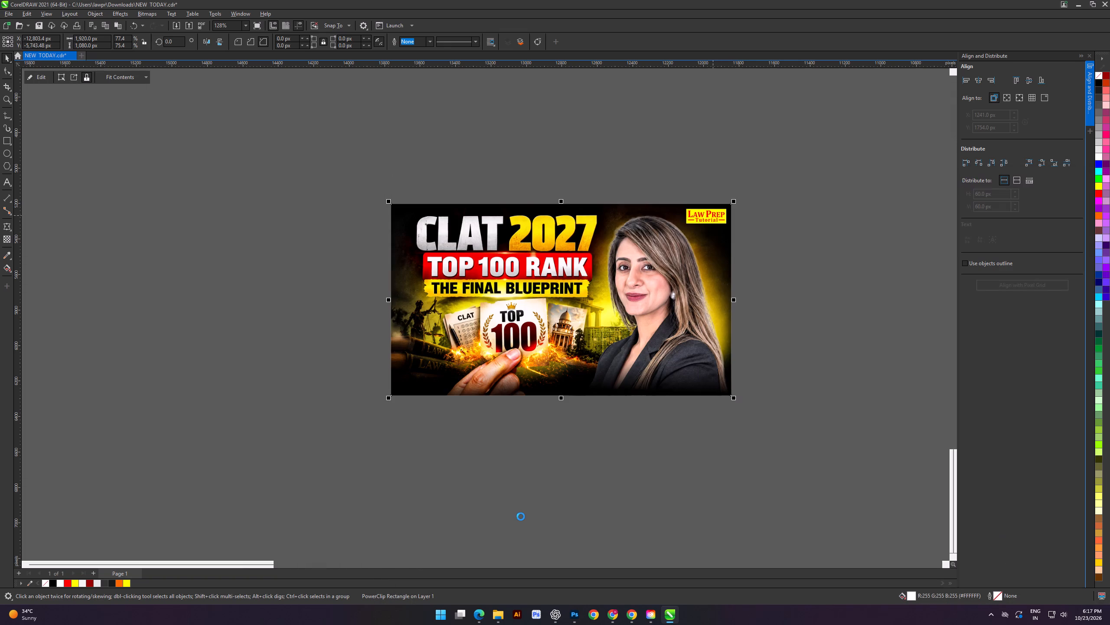
click(563, 482)
scroll(592, 407, down, 13)
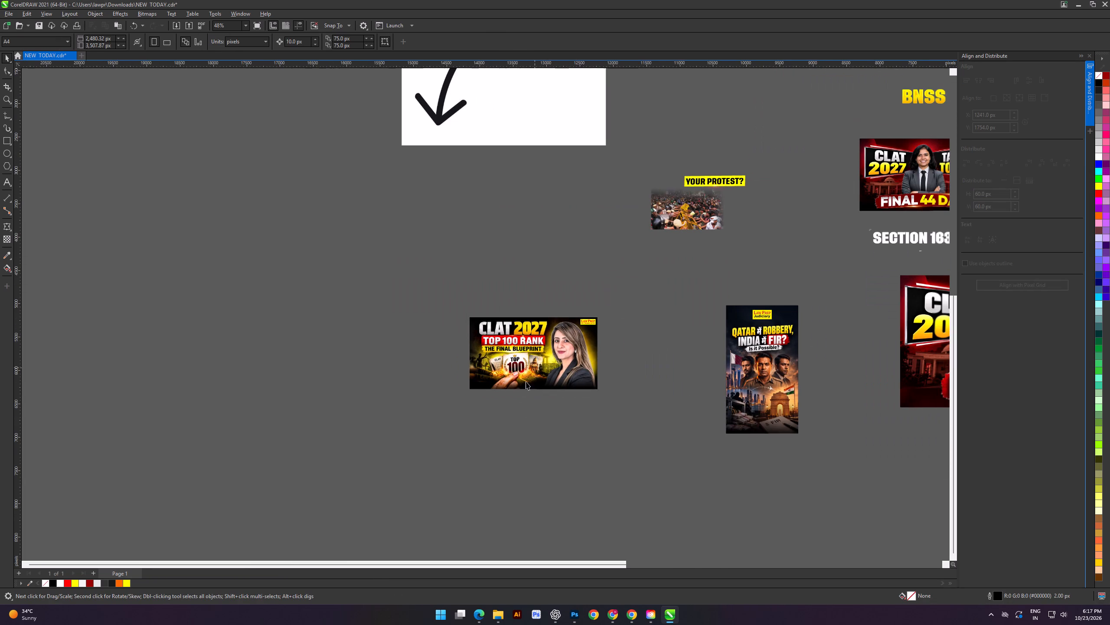
Preview the red-background CLAT 2027 TOP 100 RANK thumbnail in the Downloads folder in File Explorer.
click(503, 446)
click(495, 620)
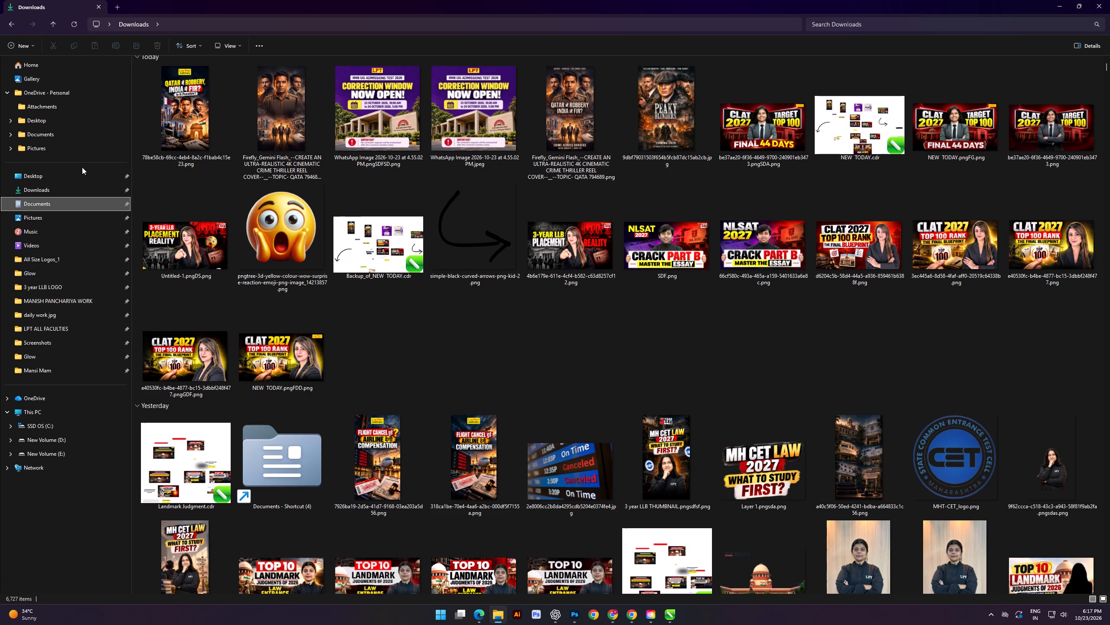
click(75, 216)
click(70, 187)
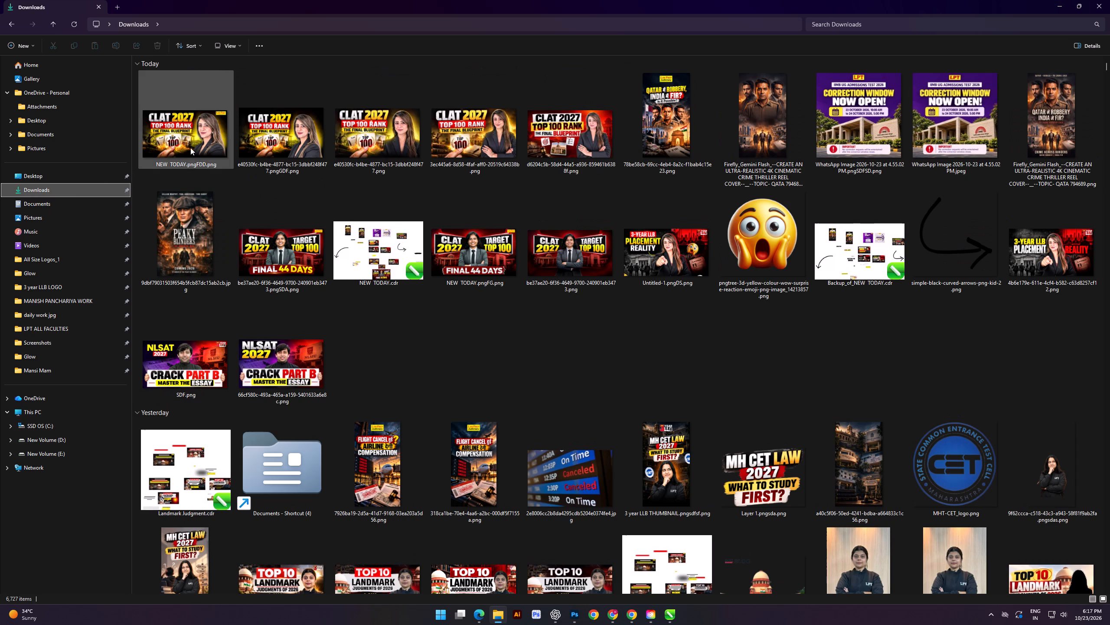
click(572, 149)
key(space)
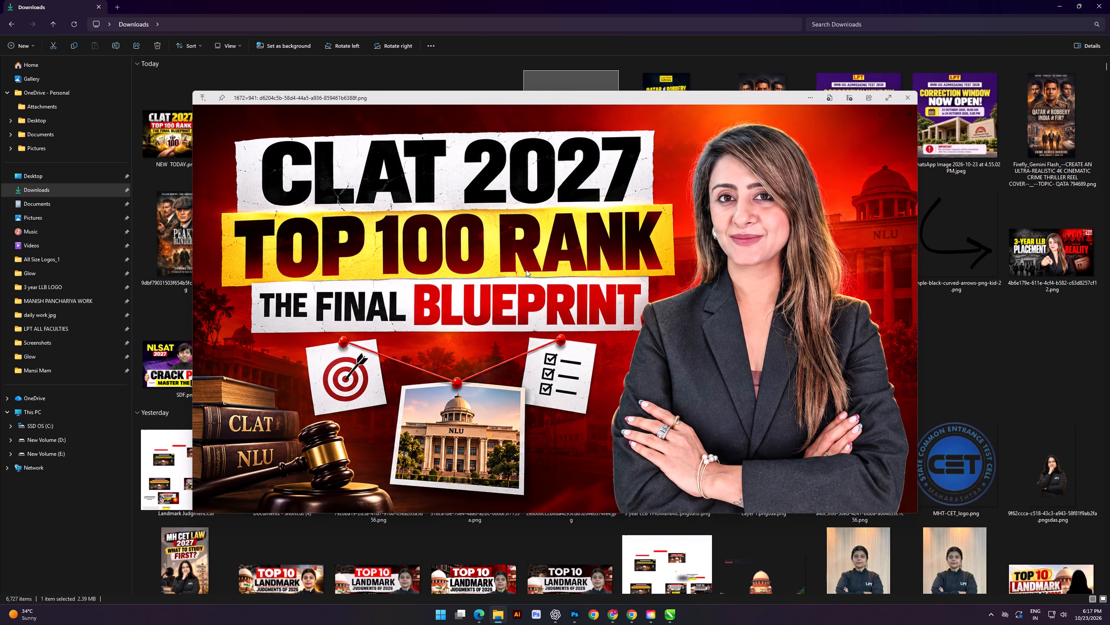
Switch to Photoshop, close the image preview and open the red-background CLAT 2027 thumbnail from Downloads.
click(569, 616)
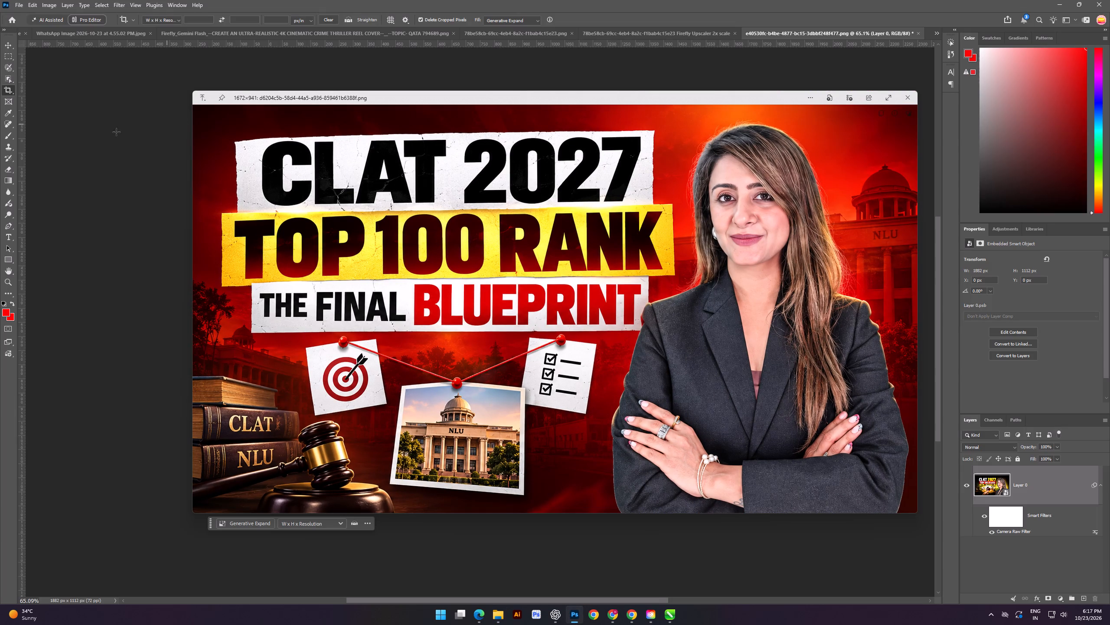
click(909, 98)
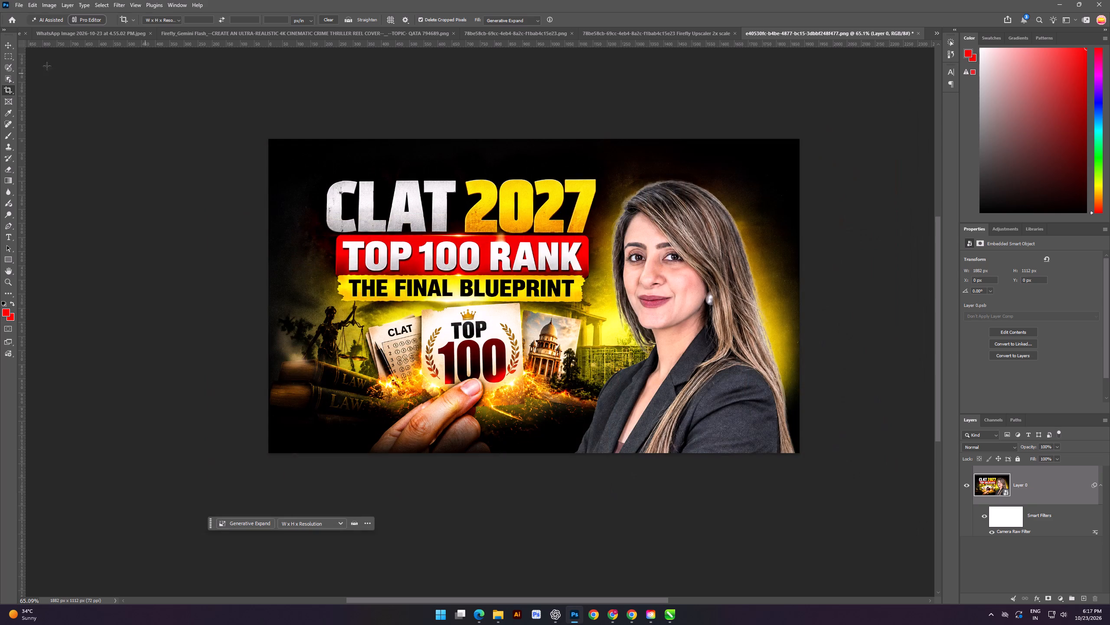
click(7, 16)
click(20, 85)
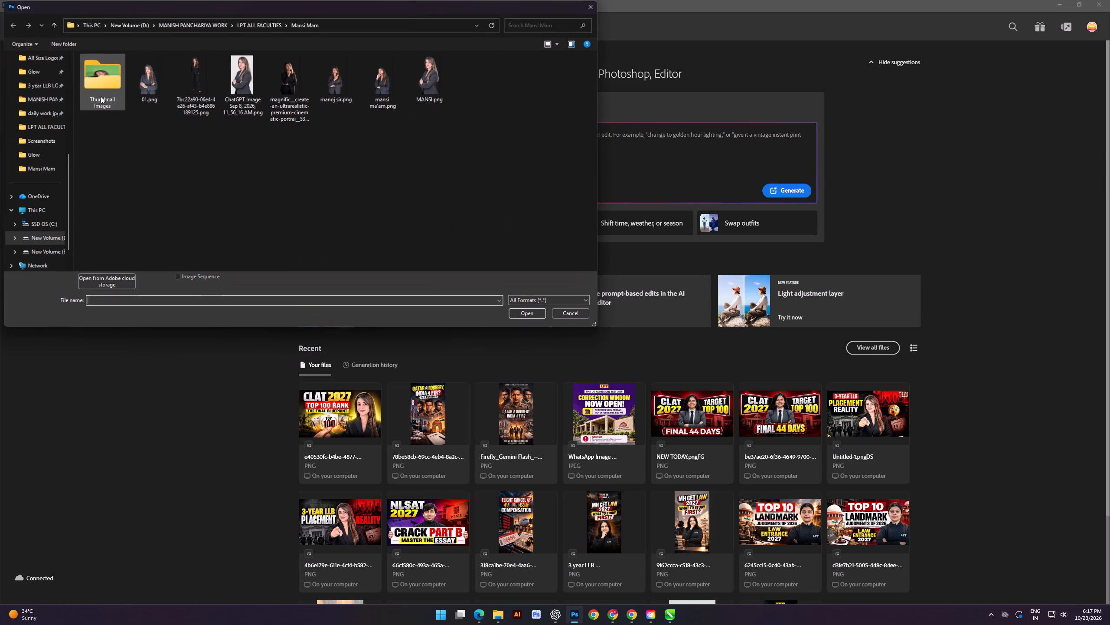
scroll(54, 133, up, 6)
click(36, 181)
click(40, 195)
click(39, 185)
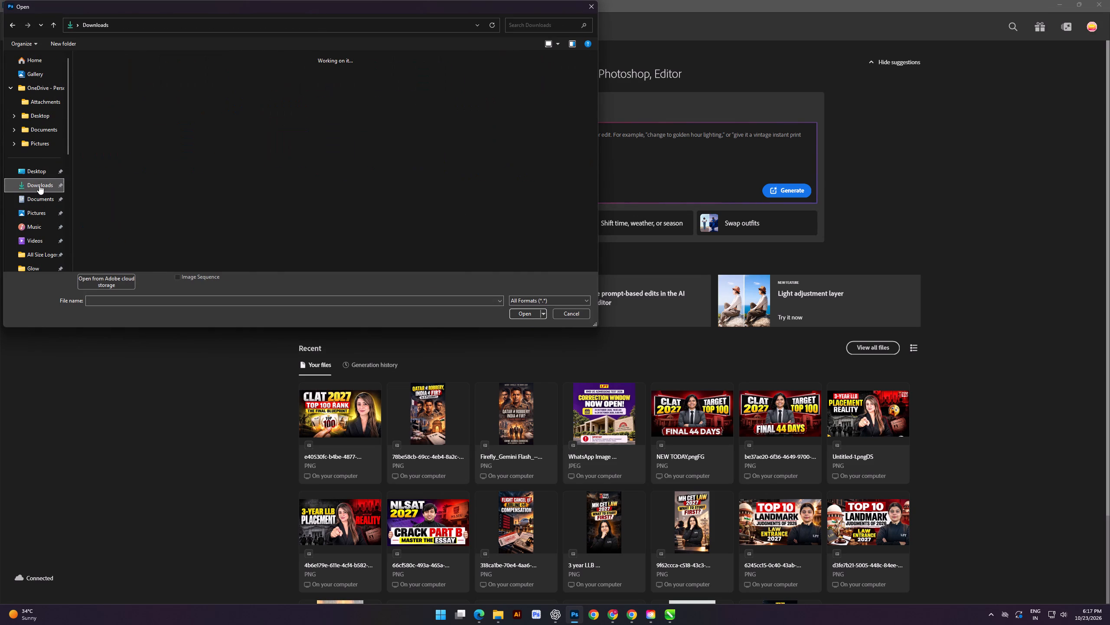
double_click(107, 243)
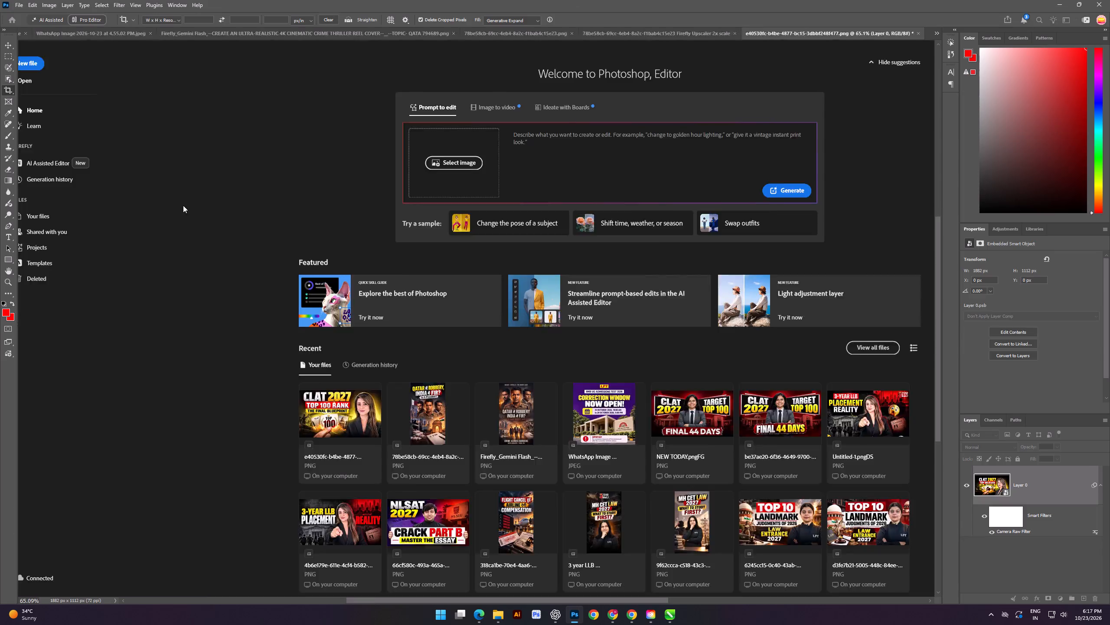
Convert the red-background thumbnail's layer to a smart object.
right_click(1053, 477)
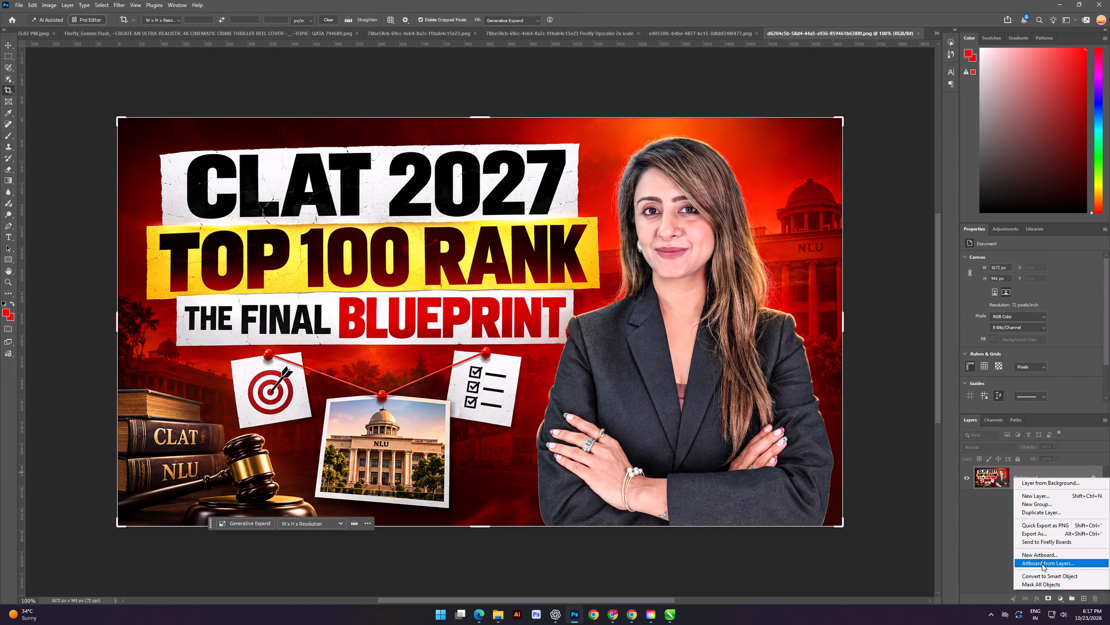
click(1047, 578)
Remove the woman using a Selection Brush selection and Generative Fill with the prompt REMOVE, keep the second variation, and merge it with Layer 0.
click(8, 69)
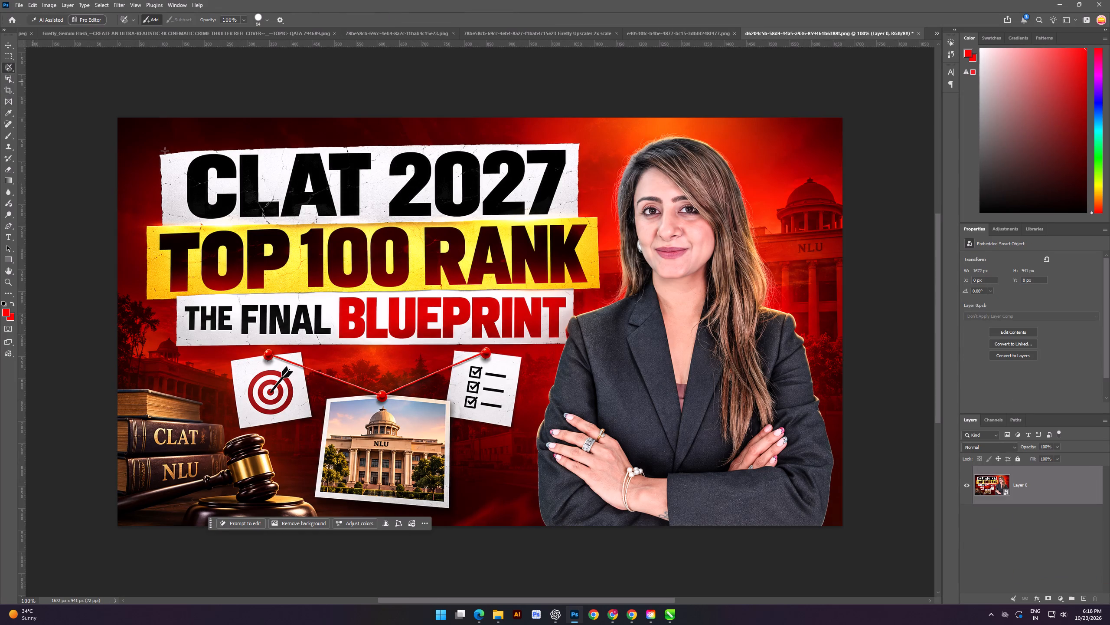
drag(581, 528, 549, 482)
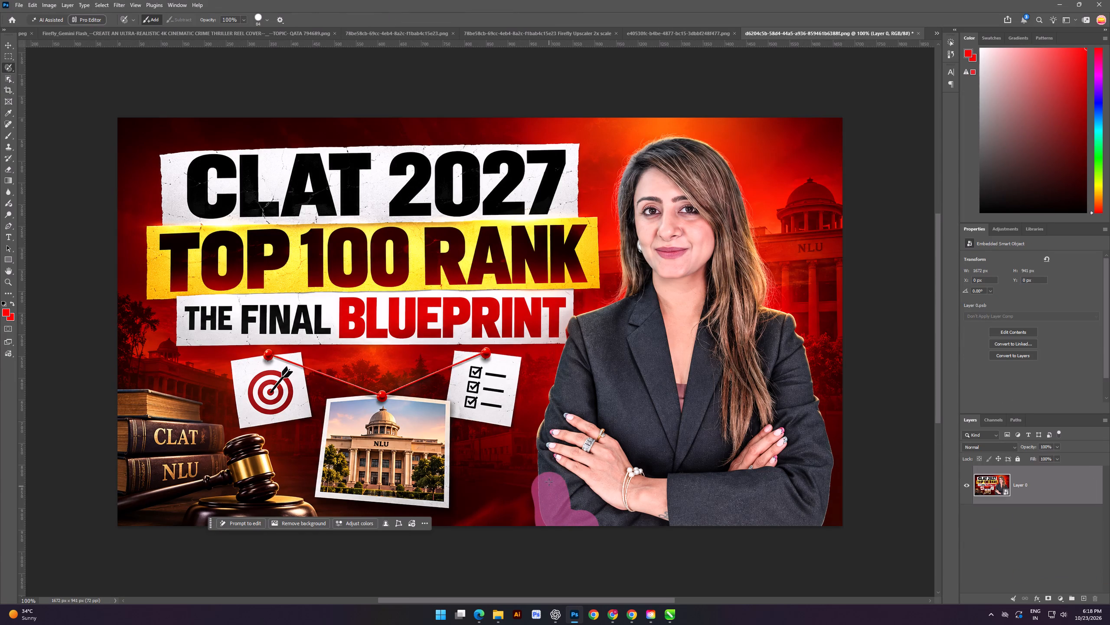
drag(549, 482, 630, 277)
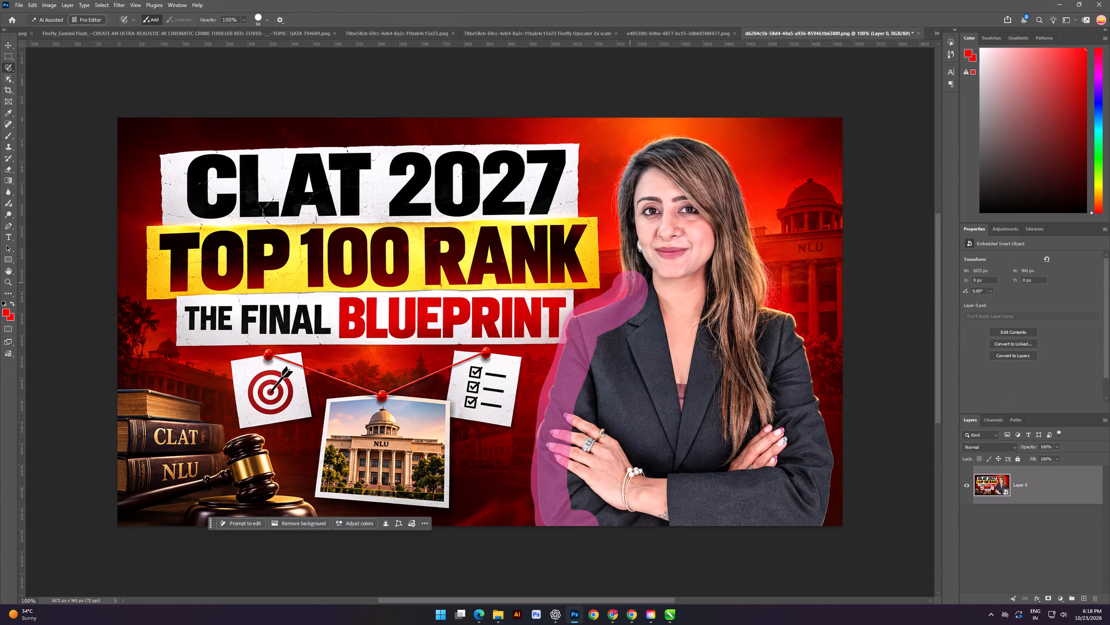
drag(630, 277, 663, 143)
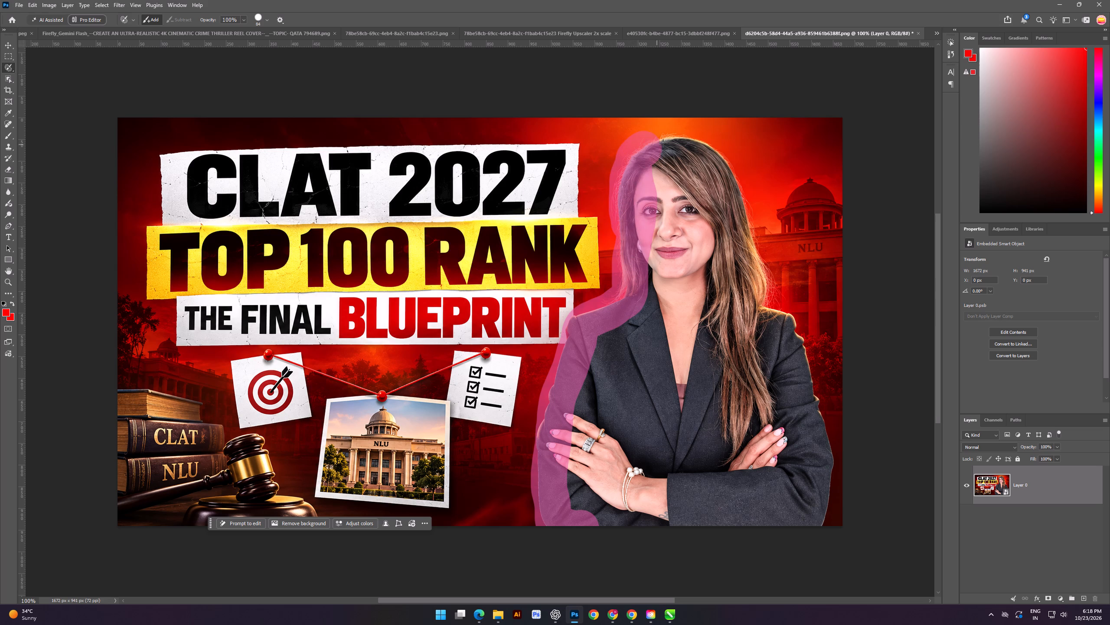
drag(663, 143, 802, 536)
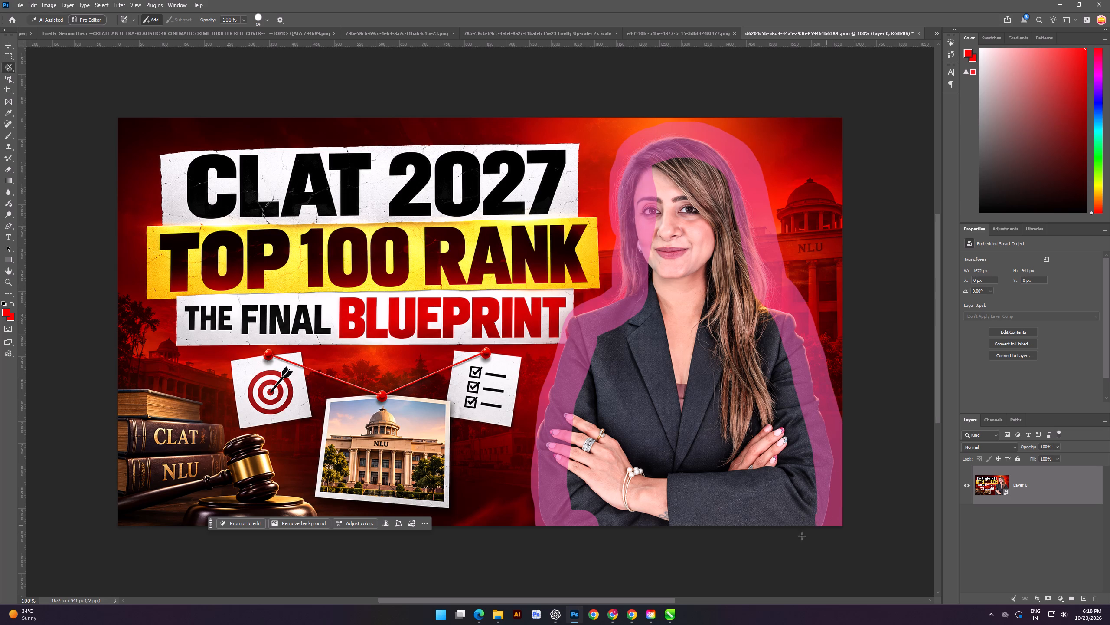
drag(802, 536, 582, 539)
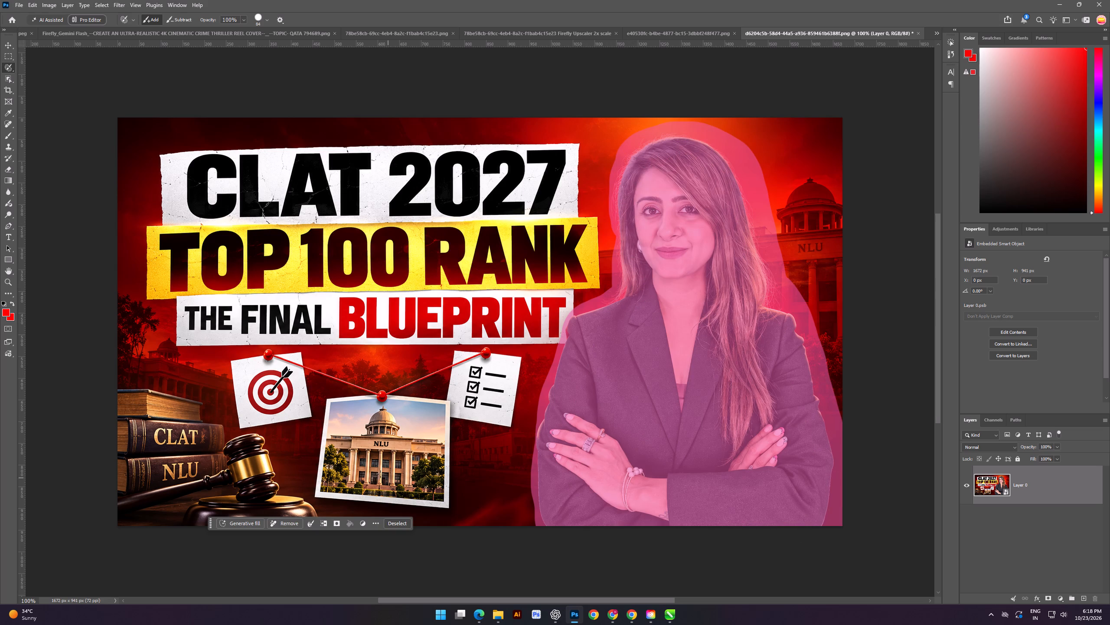
click(284, 527)
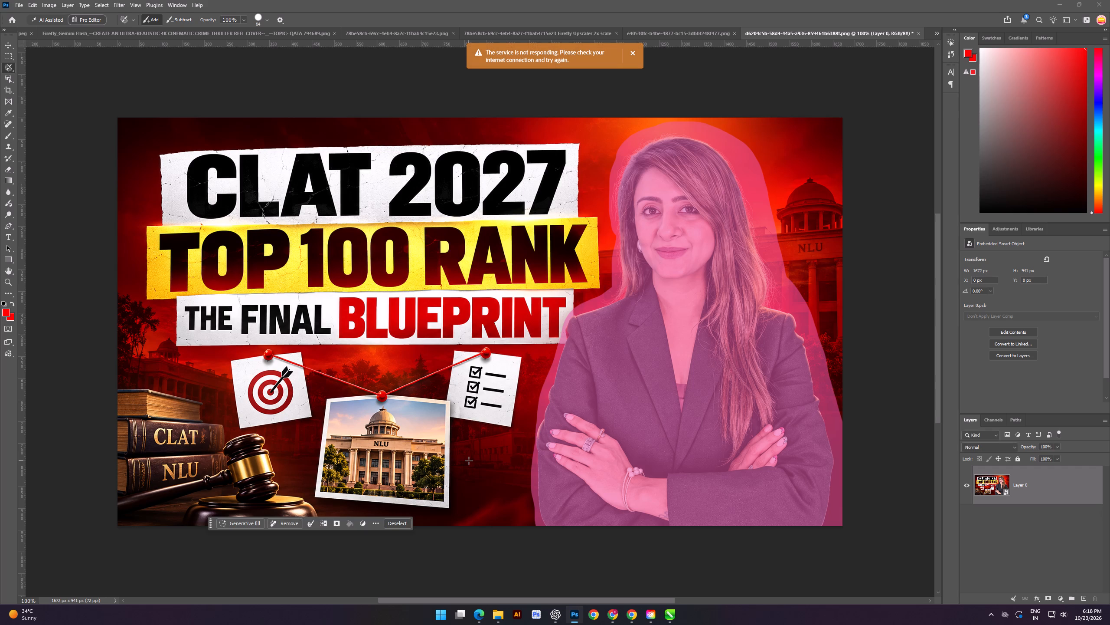
click(985, 489)
click(239, 520)
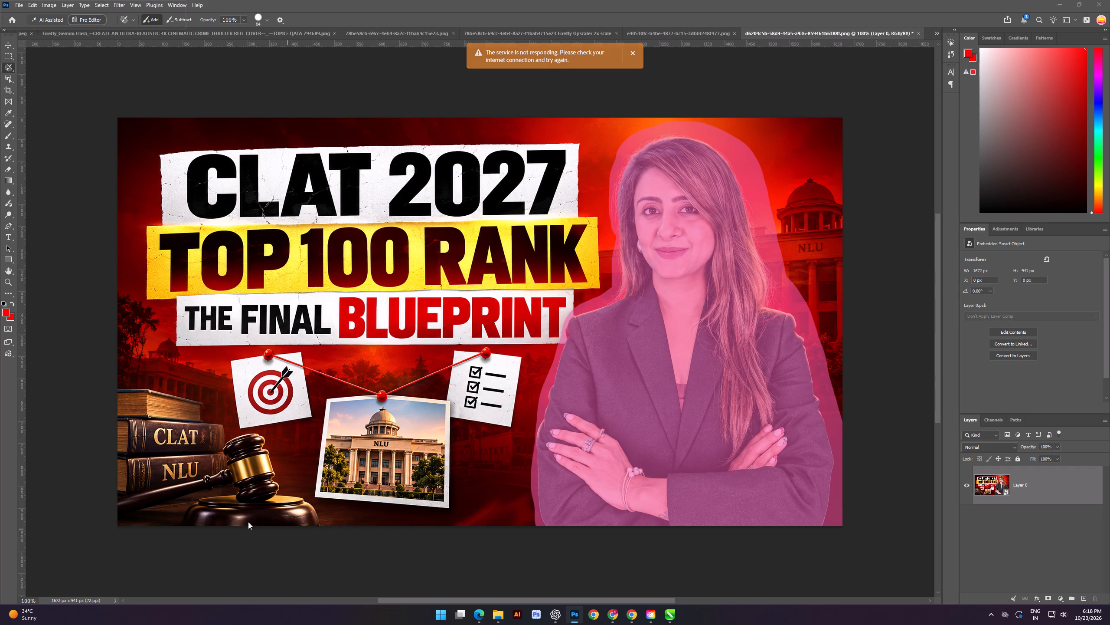
text(REMOVE)
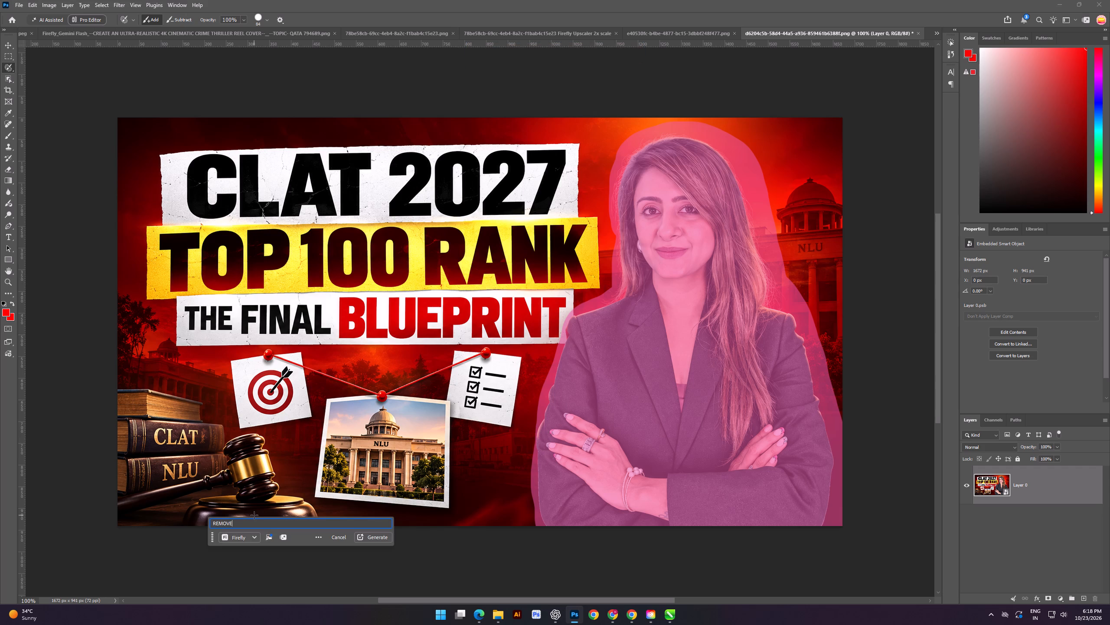
click(375, 539)
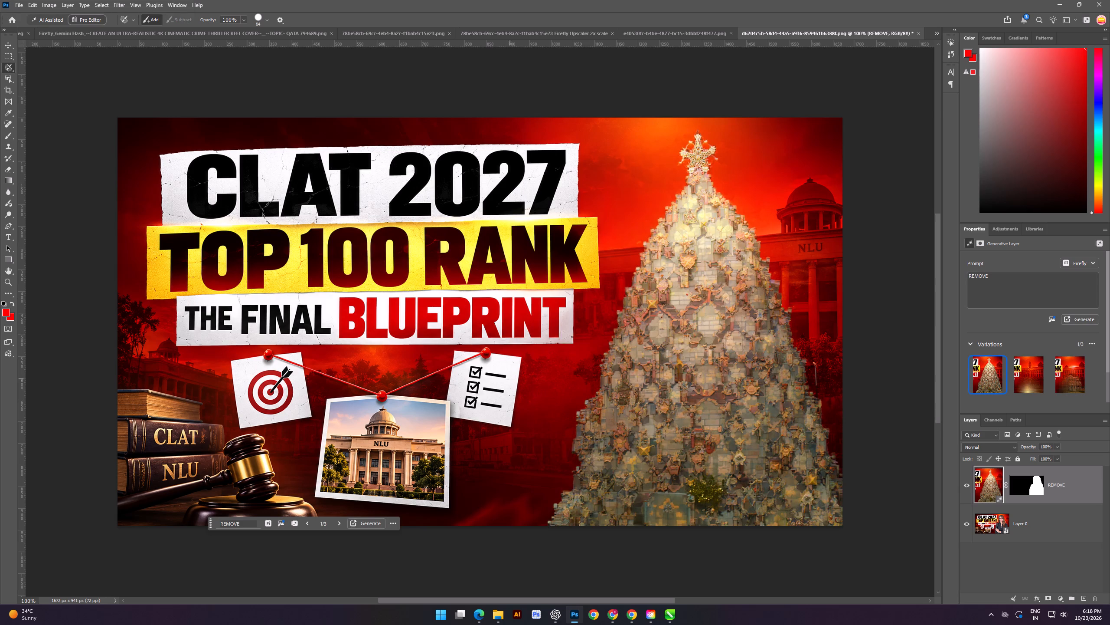
click(1024, 387)
ctrl+click(1030, 532)
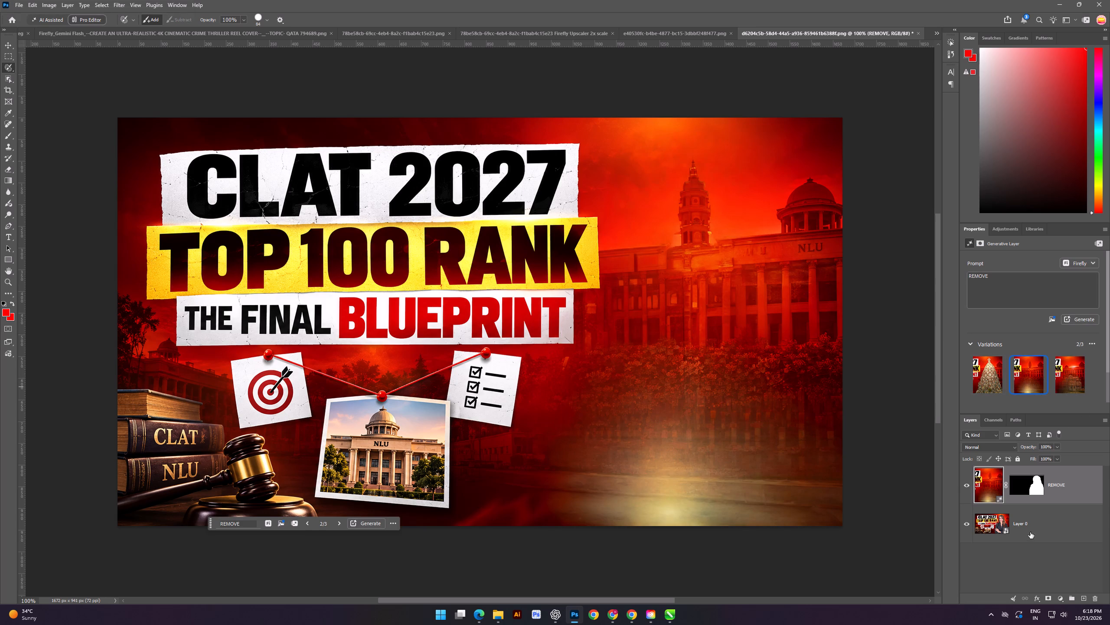
key(ctrl+e)
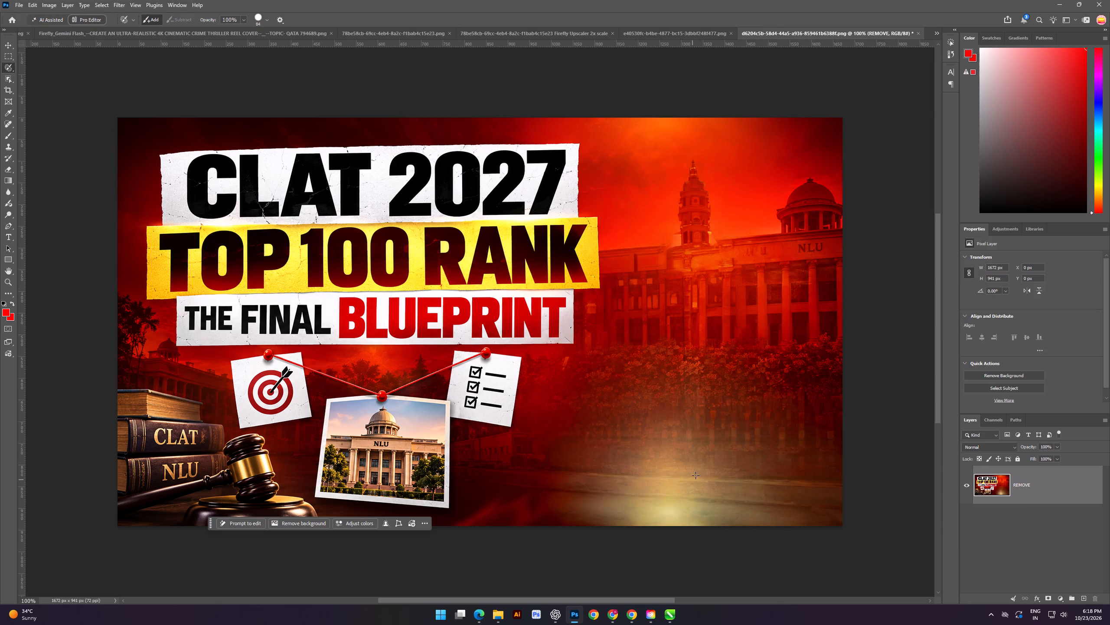
Remove the law books and gavel using the Selection Brush and Generative Fill prompt REMOVE, keep the third variation, and merge the two layers.
click(8, 69)
scroll(237, 550, up, 4)
scroll(268, 536, down, 5)
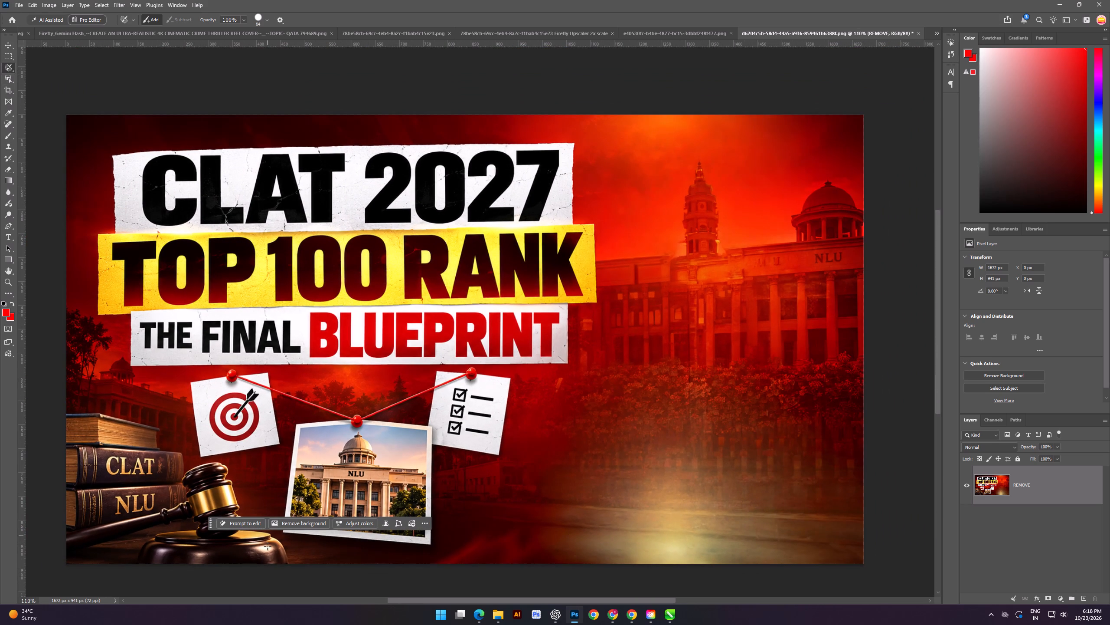
drag(281, 566, 219, 497)
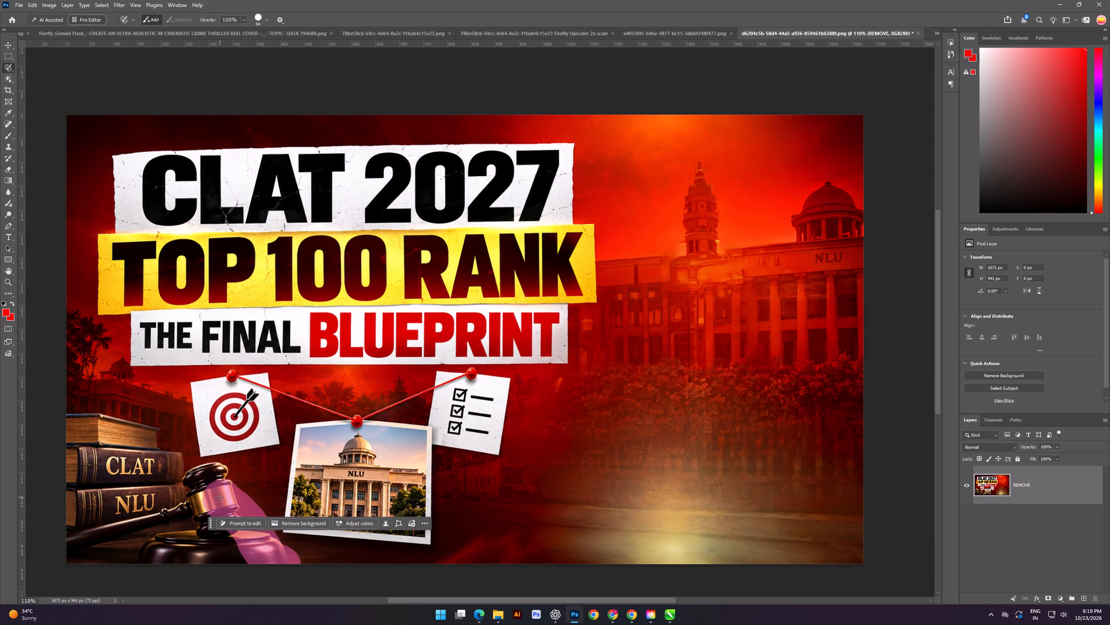
drag(219, 497, 151, 431)
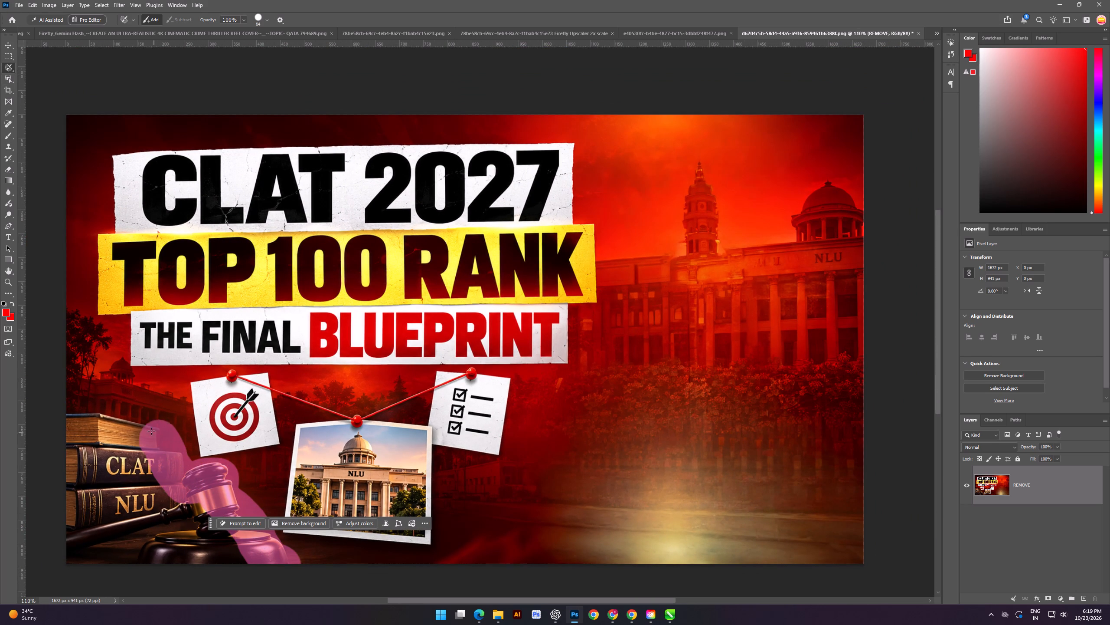
drag(151, 431, 247, 573)
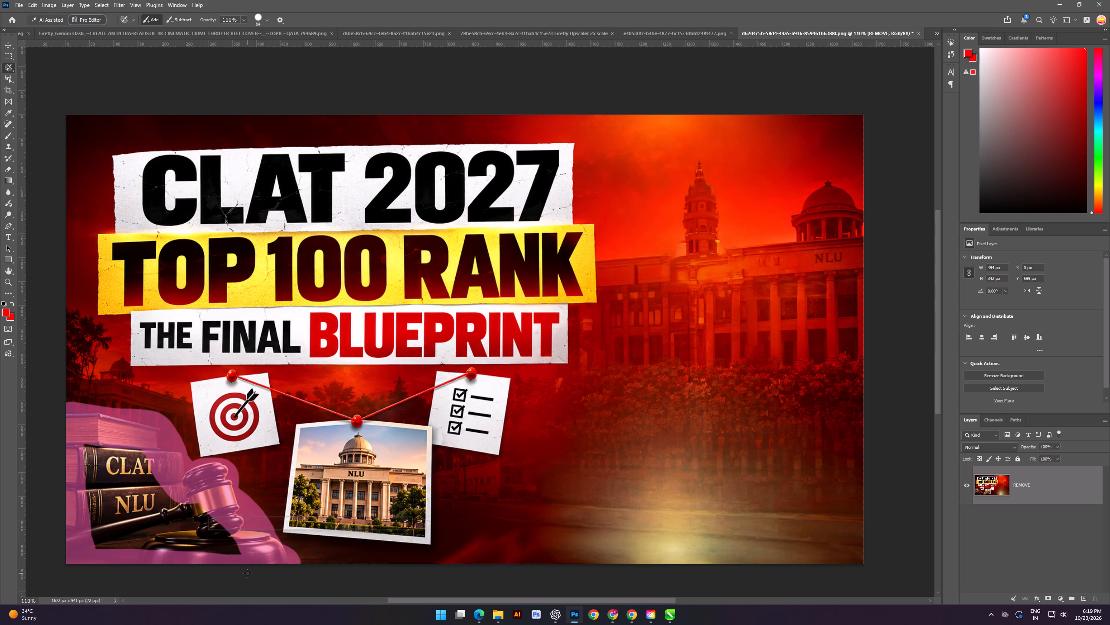
click(245, 523)
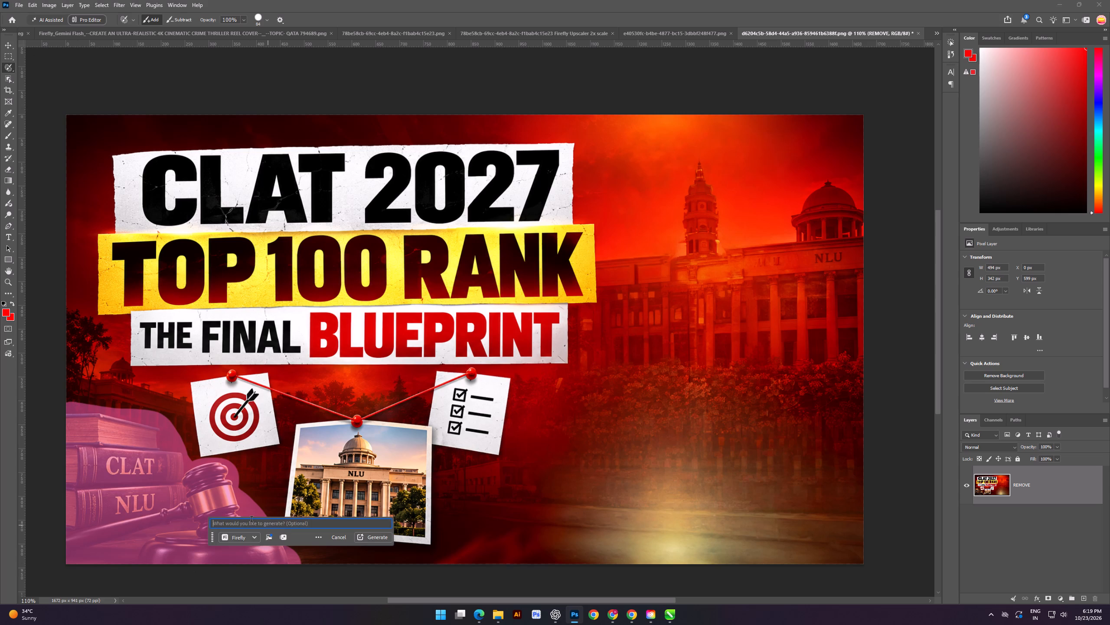
text(REMOVE)
scroll(251, 520, up, 1)
click(382, 543)
click(380, 540)
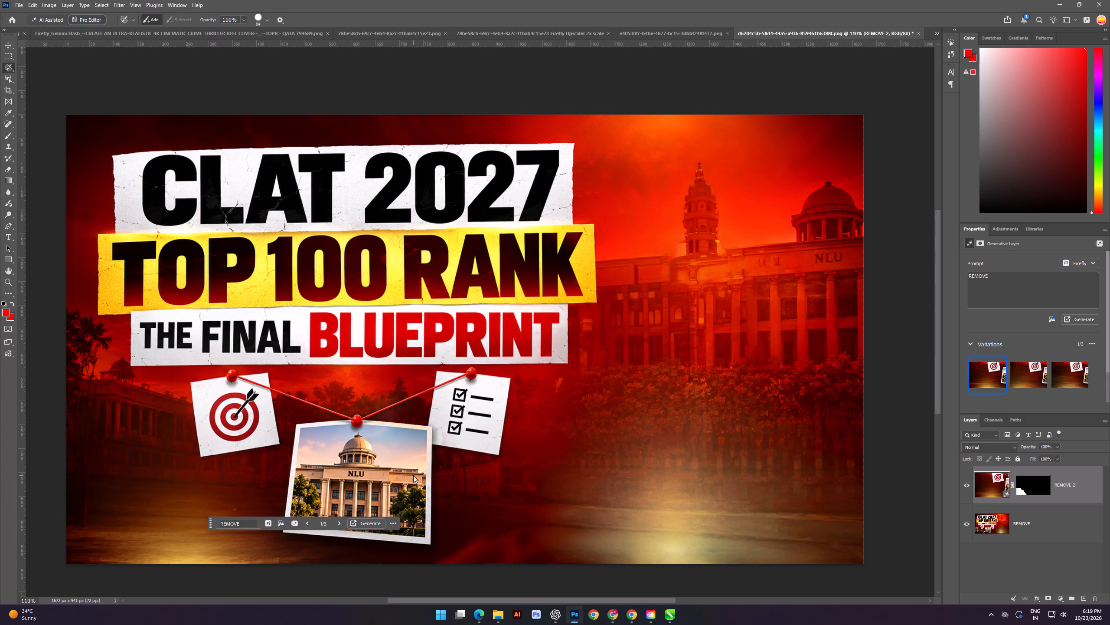
click(1020, 385)
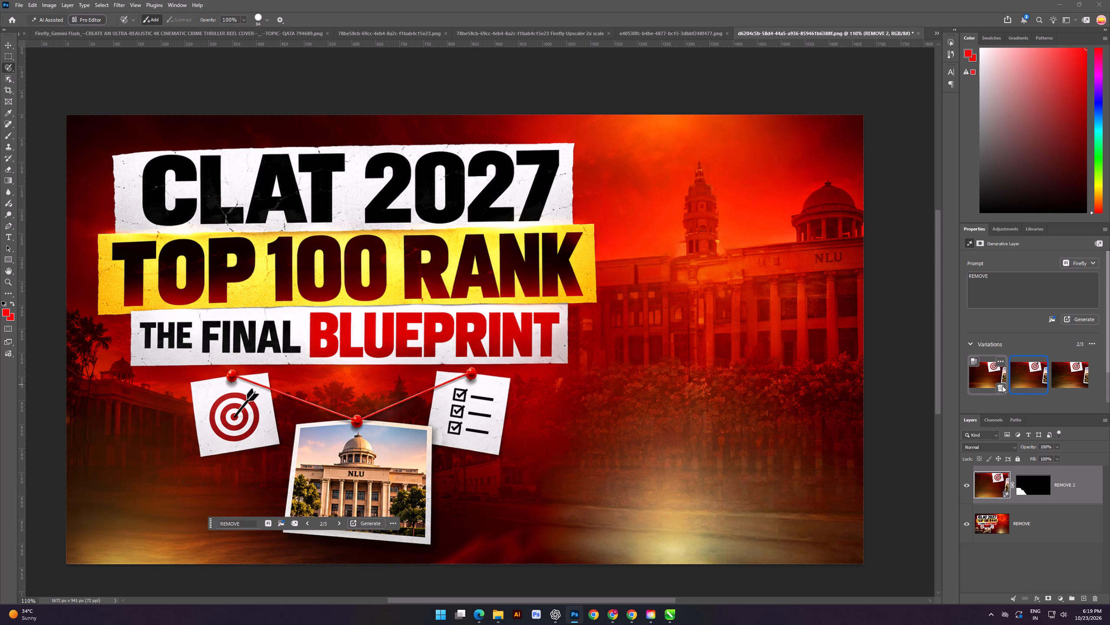
click(1061, 380)
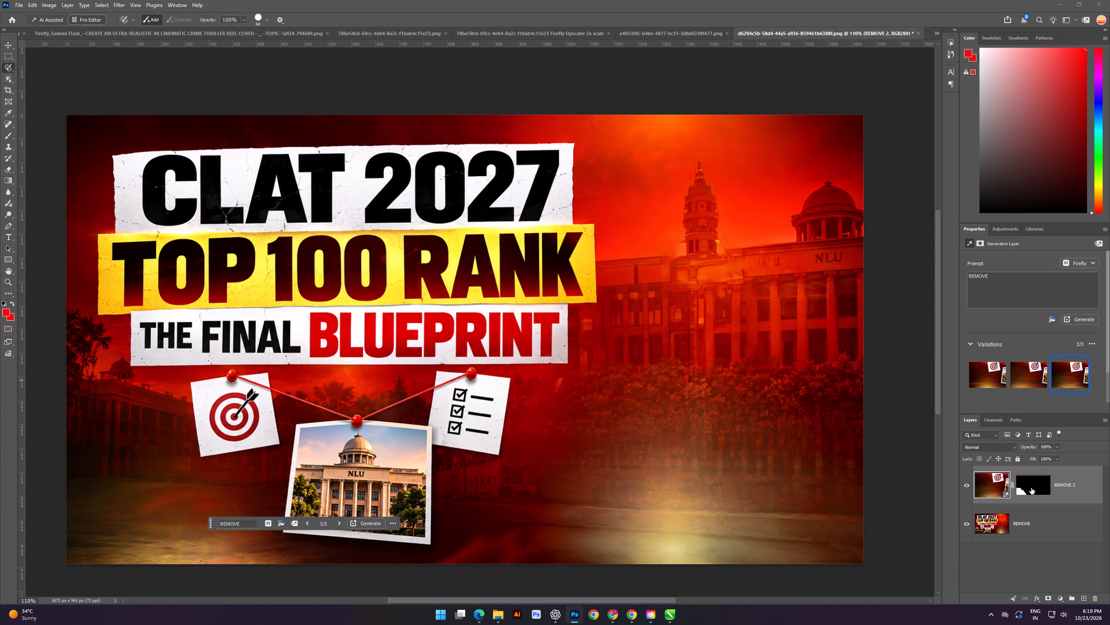
ctrl+click(1038, 516)
key(ctrl+e)
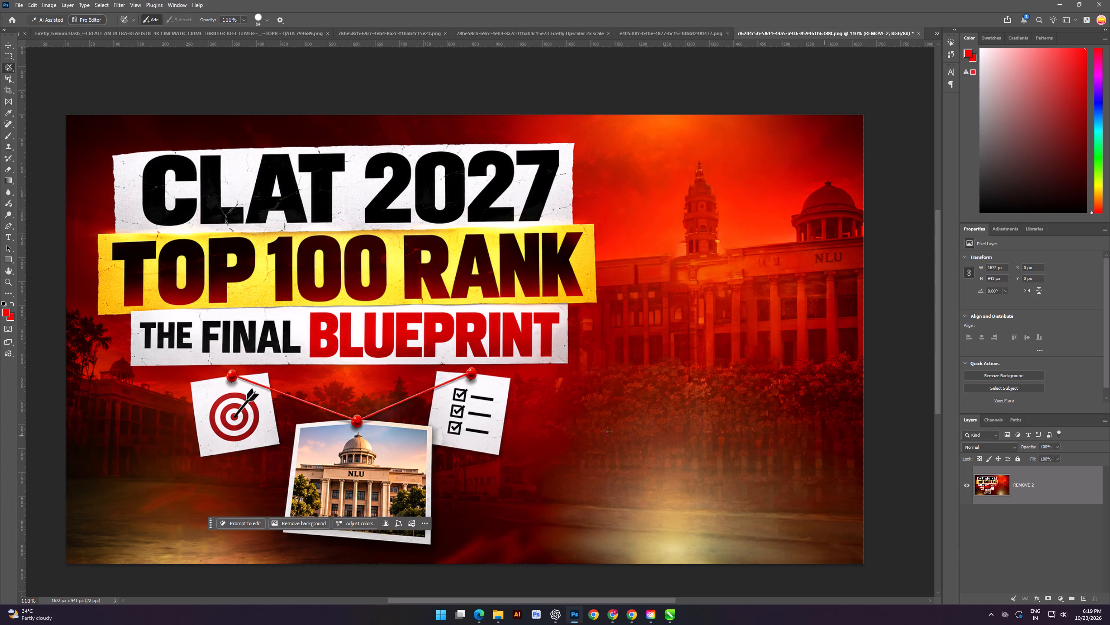
Extend the canvas on all four sides to about 2122 × 1171 px with Generative Expand, without a prompt, and merge the layers.
click(1023, 488)
click(6, 88)
scroll(173, 241, down, 3)
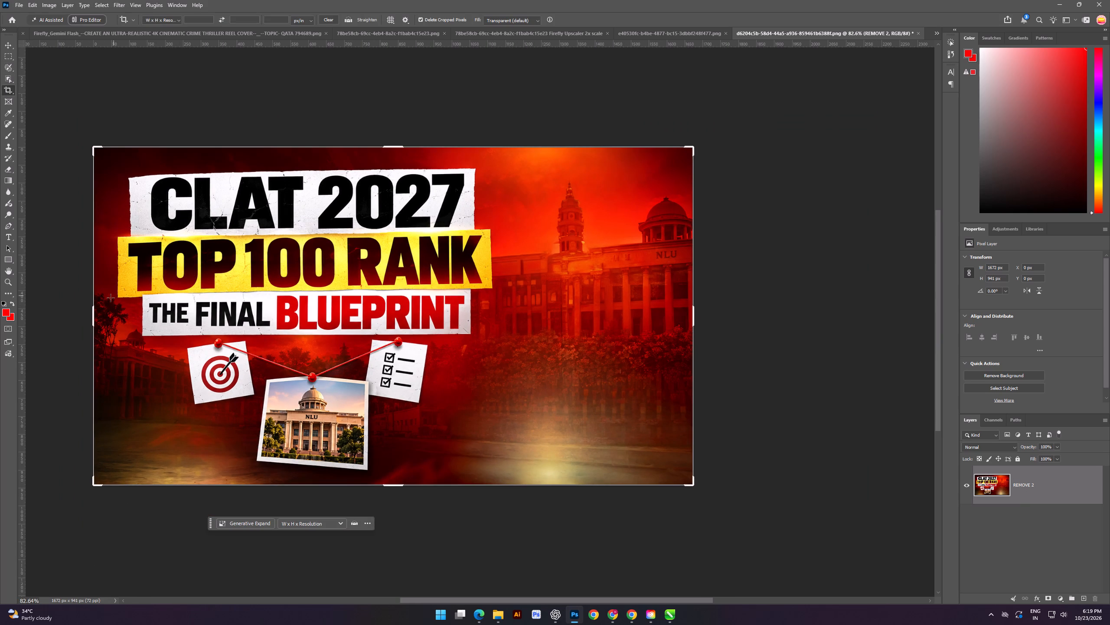
drag(92, 316, 51, 325)
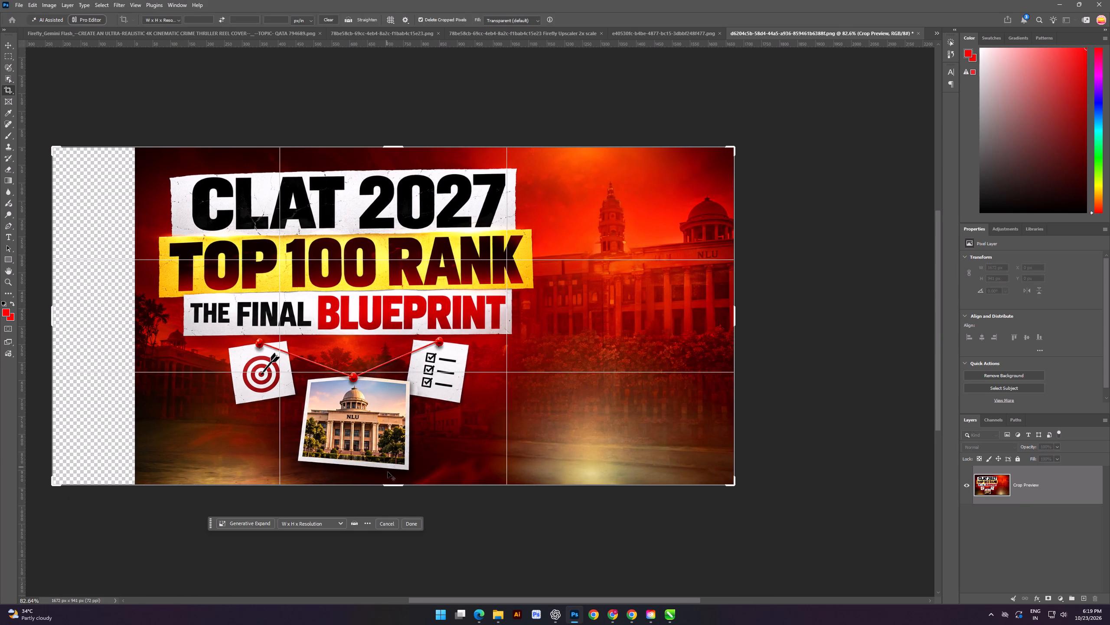
alt+drag(390, 487, 395, 528)
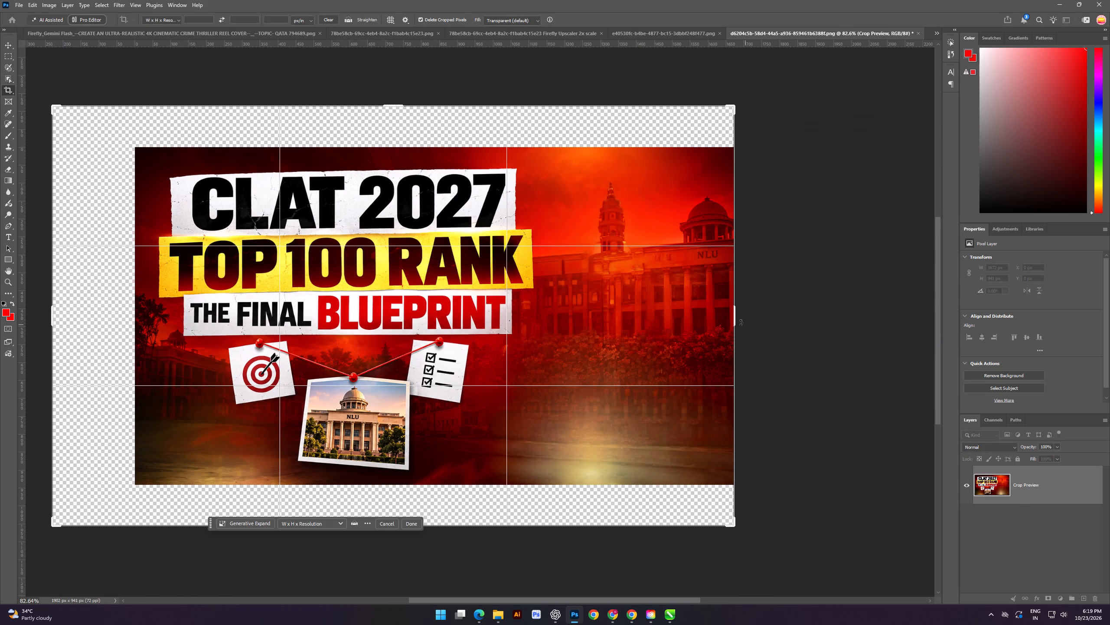
drag(731, 316, 770, 320)
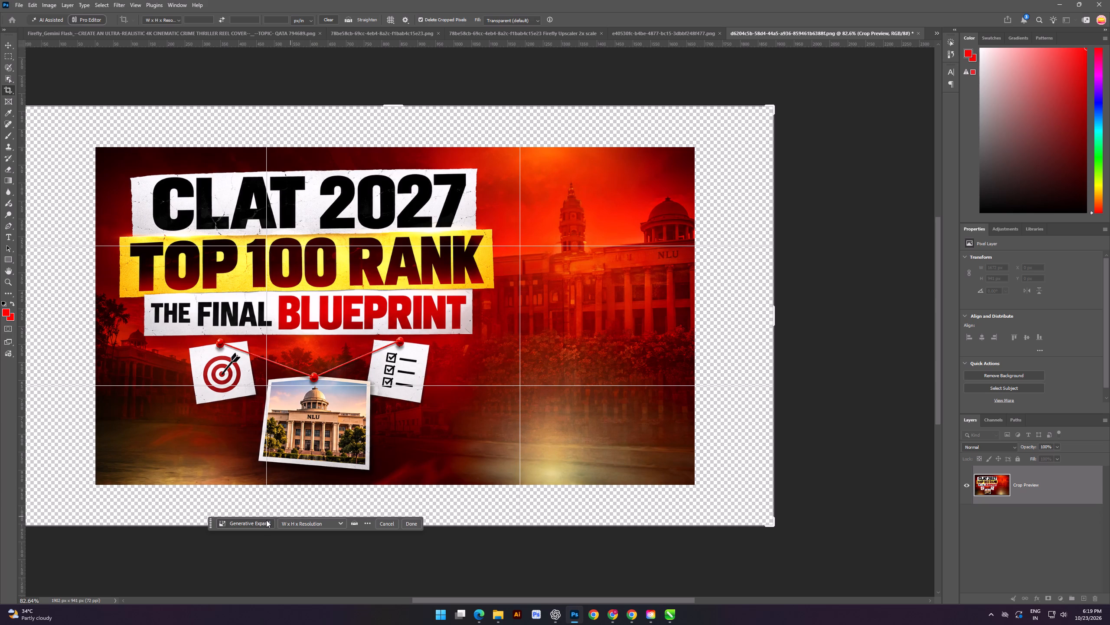
click(264, 521)
click(366, 536)
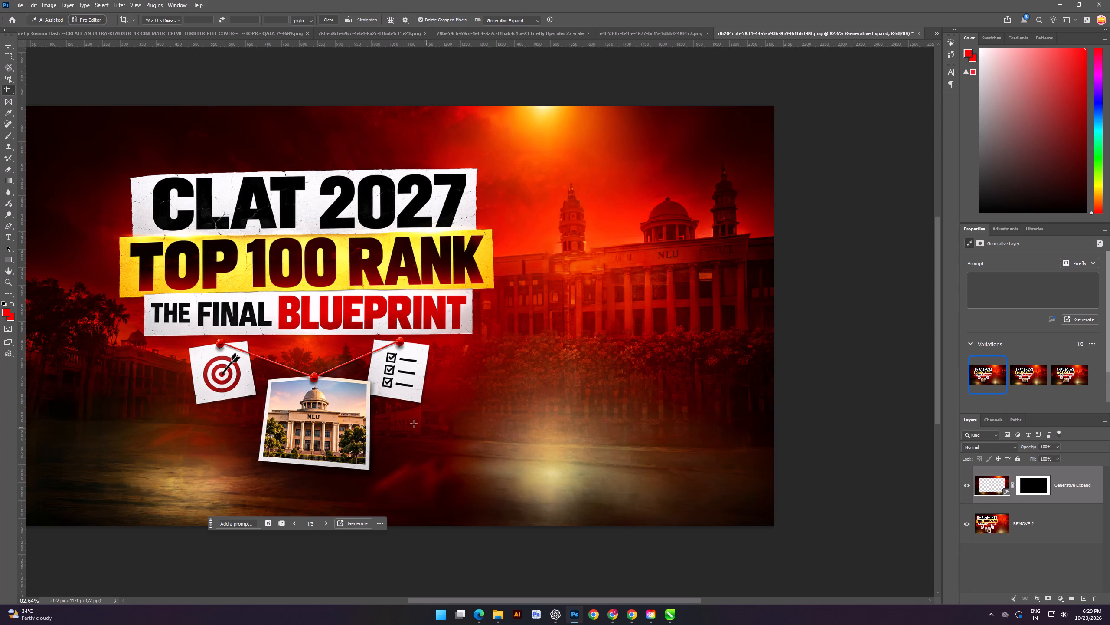
ctrl+click(1039, 524)
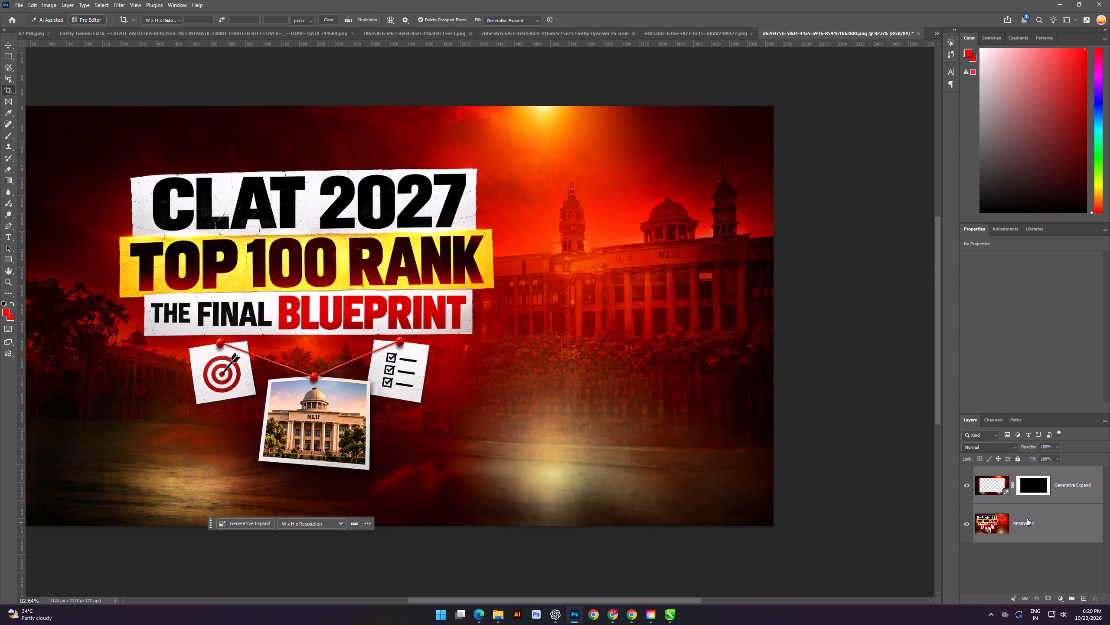
key(ctrl+e)
Export the expanded background as a PNG to Downloads, adding SDFD to the end of the file name.
scroll(790, 363, down, 3)
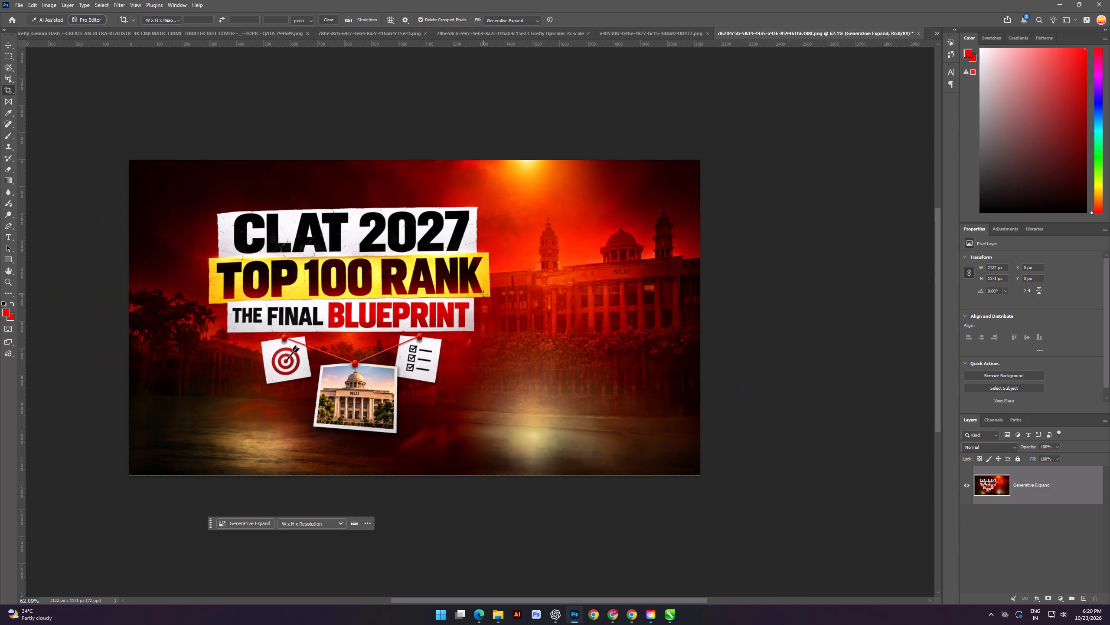
scroll(483, 294, up, 1)
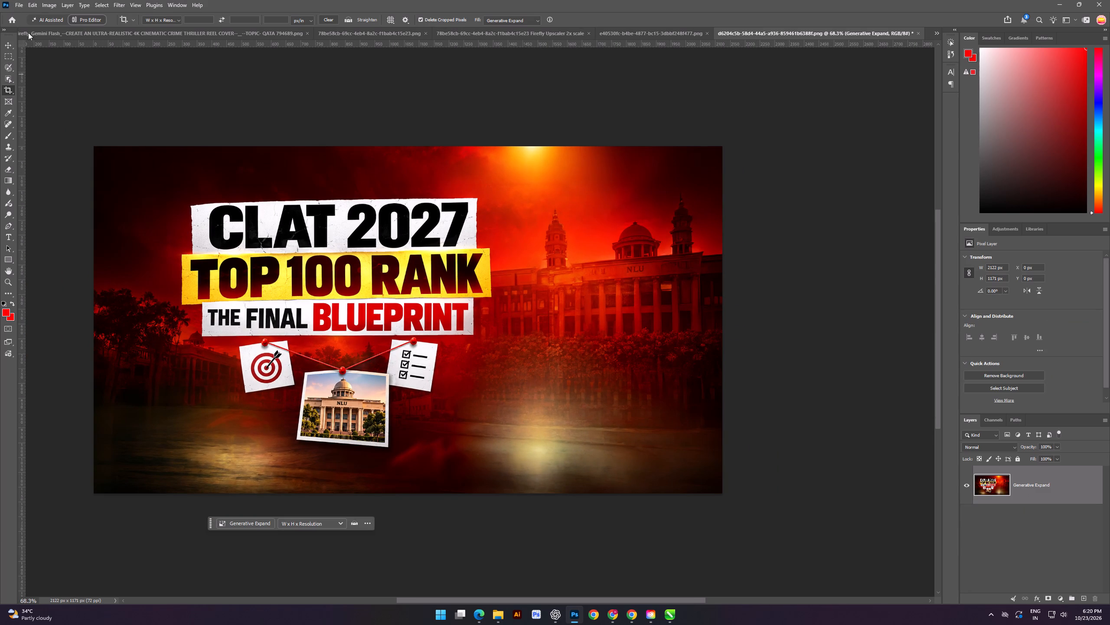
click(15, 3)
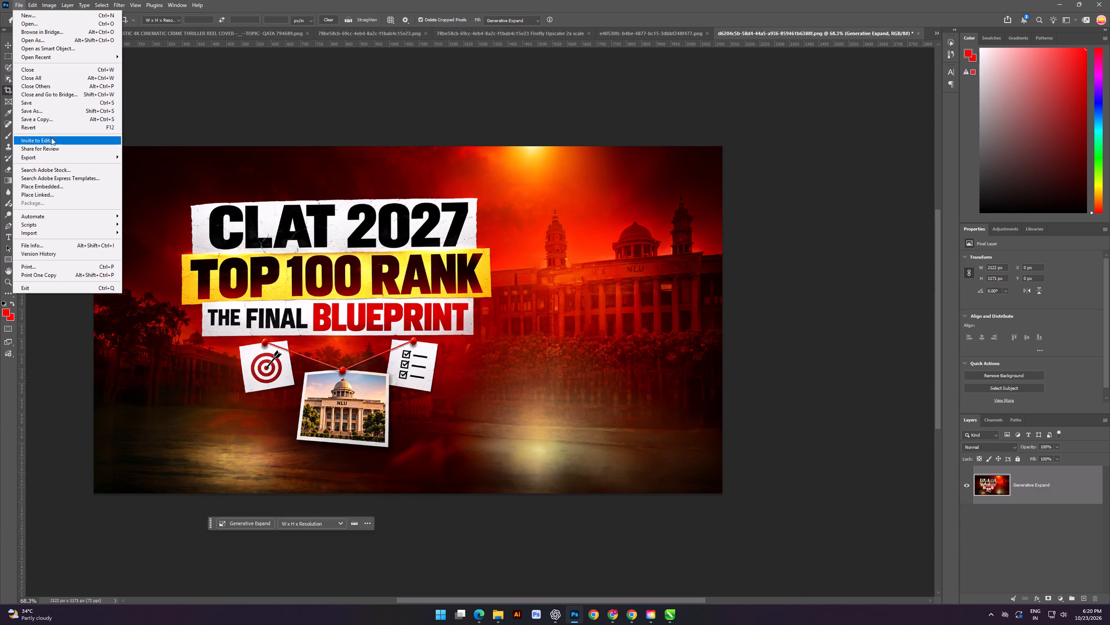
click(54, 154)
click(125, 156)
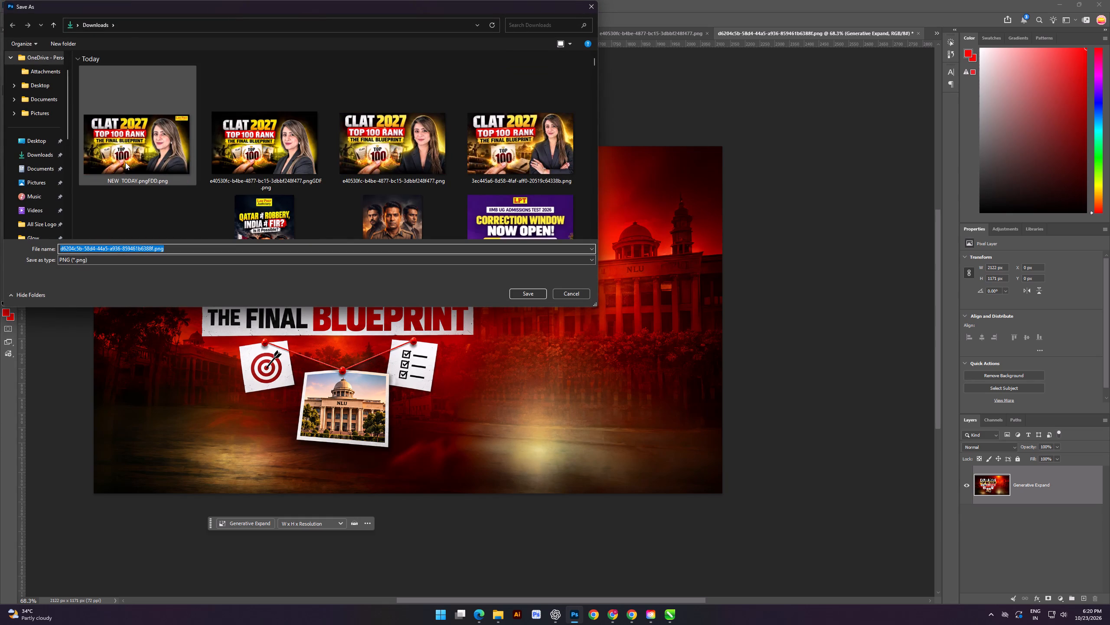
click(195, 247)
text(SDFD)
key(Return)
key(Return)
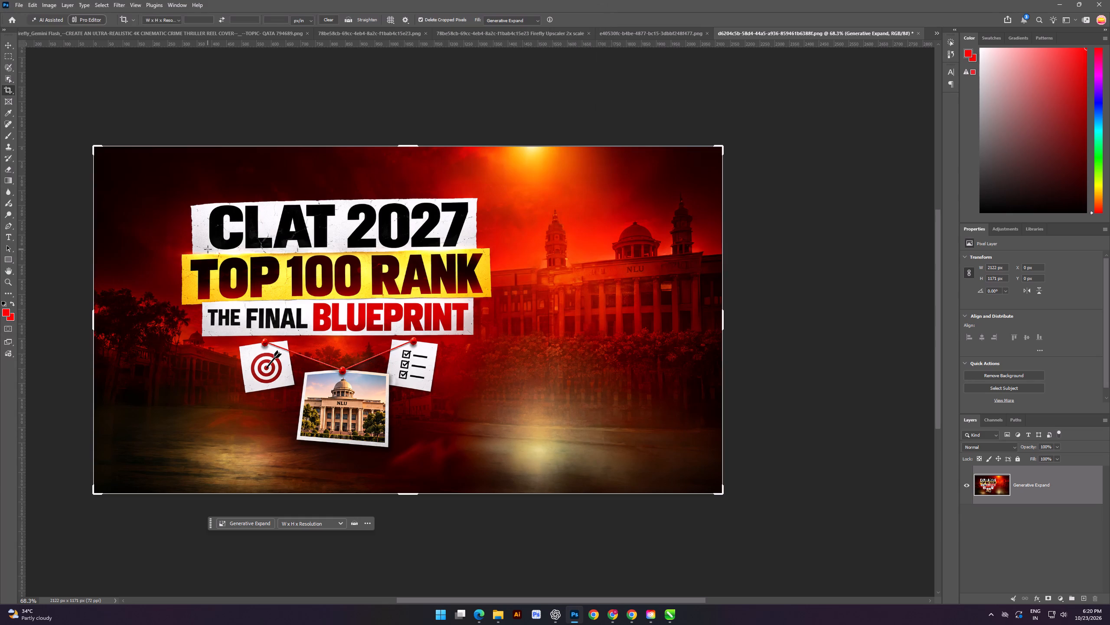
Switch to CorelDRAW and duplicate the yellow-and-black CLAT 2027 thumbnail directly below the original.
click(665, 616)
drag(480, 478, 478, 471)
scroll(474, 371, down, 3)
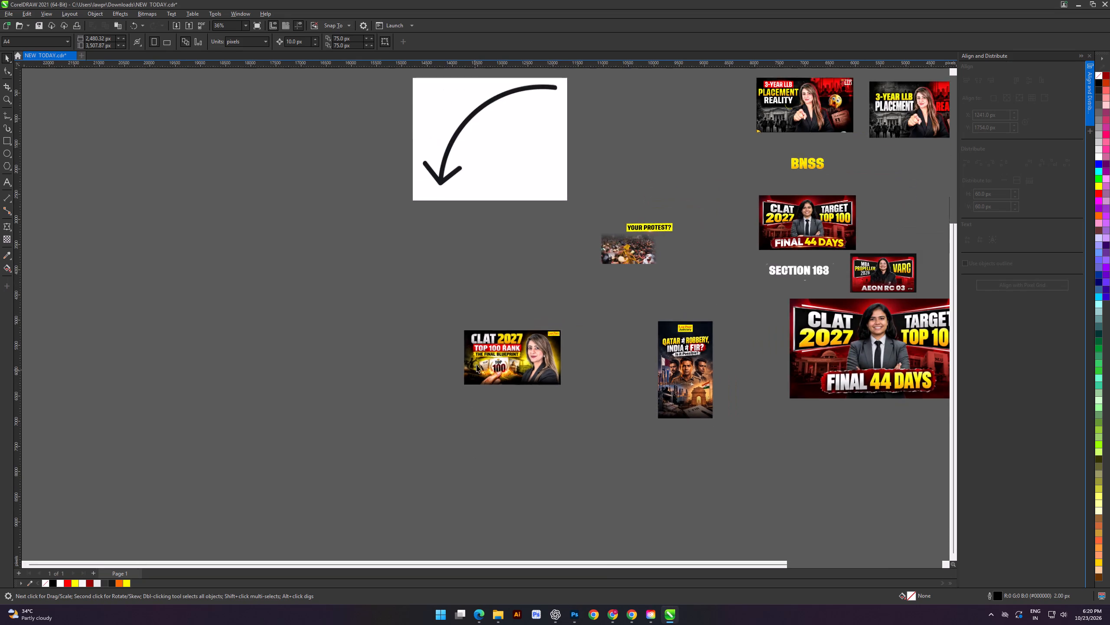
scroll(477, 365, down, 3)
scroll(493, 338, up, 6)
drag(397, 210, 745, 406)
alt+scroll(610, 321, down, 11)
right_drag(566, 182, 570, 252)
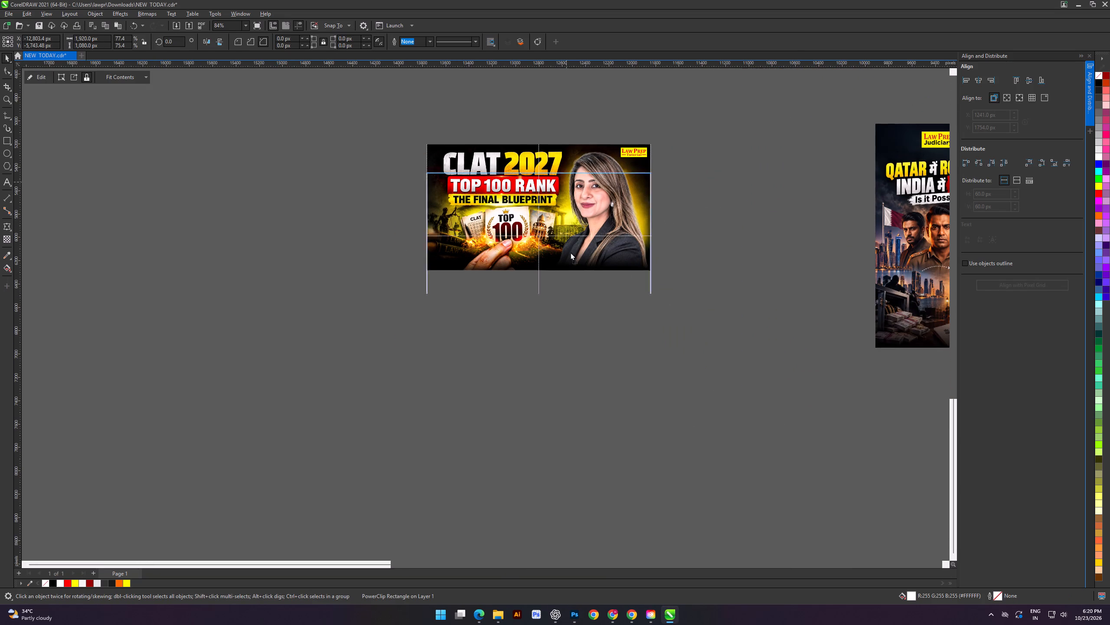
right_drag(570, 252, 565, 338)
click(577, 349)
click(559, 525)
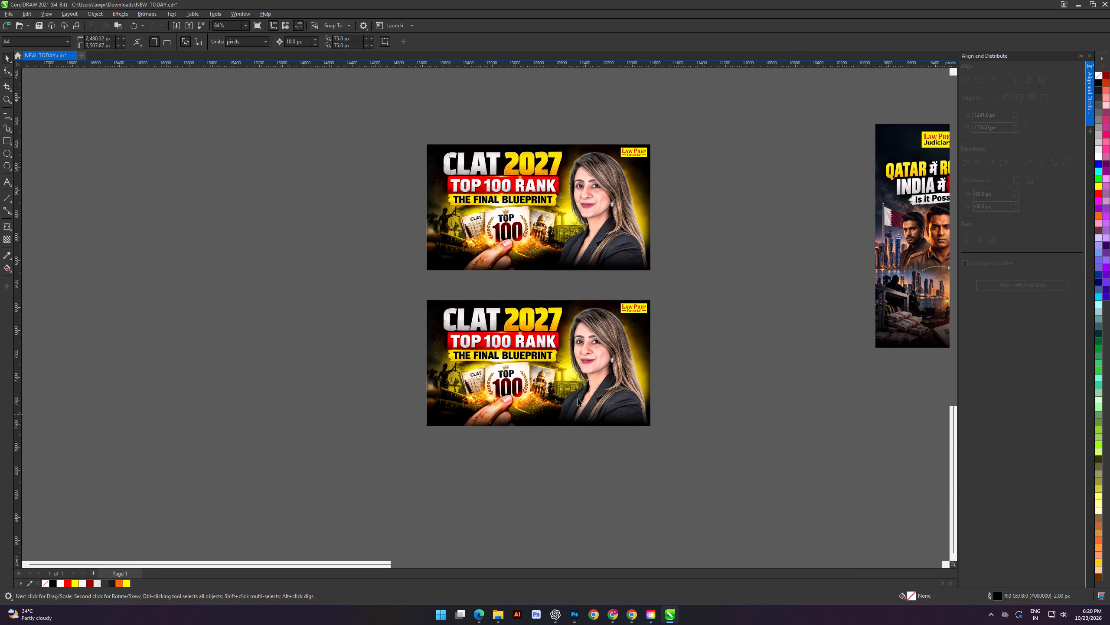
Inside the duplicate's PowerClip frame, move the Law Prep logo and the old thumbnail image out past the frame edge.
double_click(587, 390)
scroll(587, 390, down, 3)
click(490, 358)
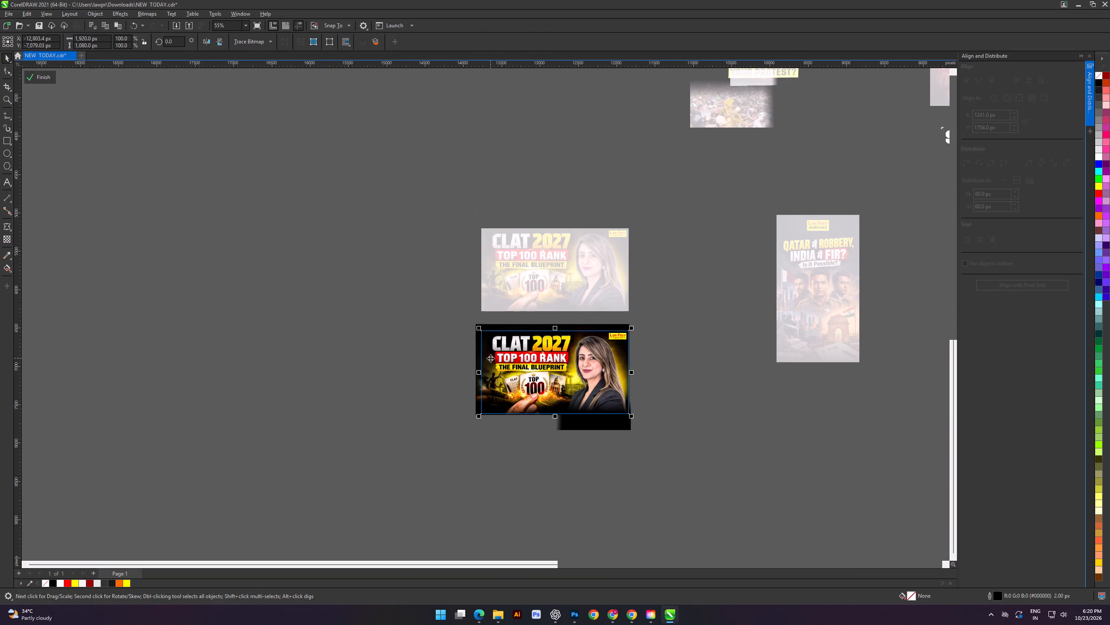
drag(530, 357, 244, 330)
drag(541, 353, 310, 402)
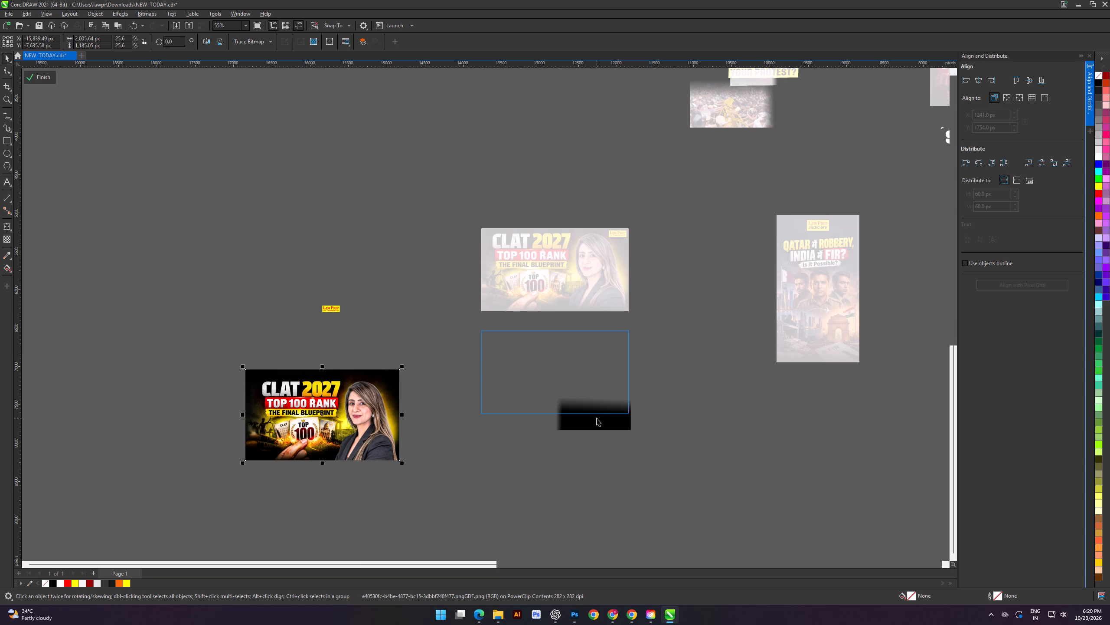
click(42, 81)
click(315, 274)
Import the expanded red background PNG ending in SDFD from Downloads and place it inside the emptied PowerClip frame.
key(ctrl+i)
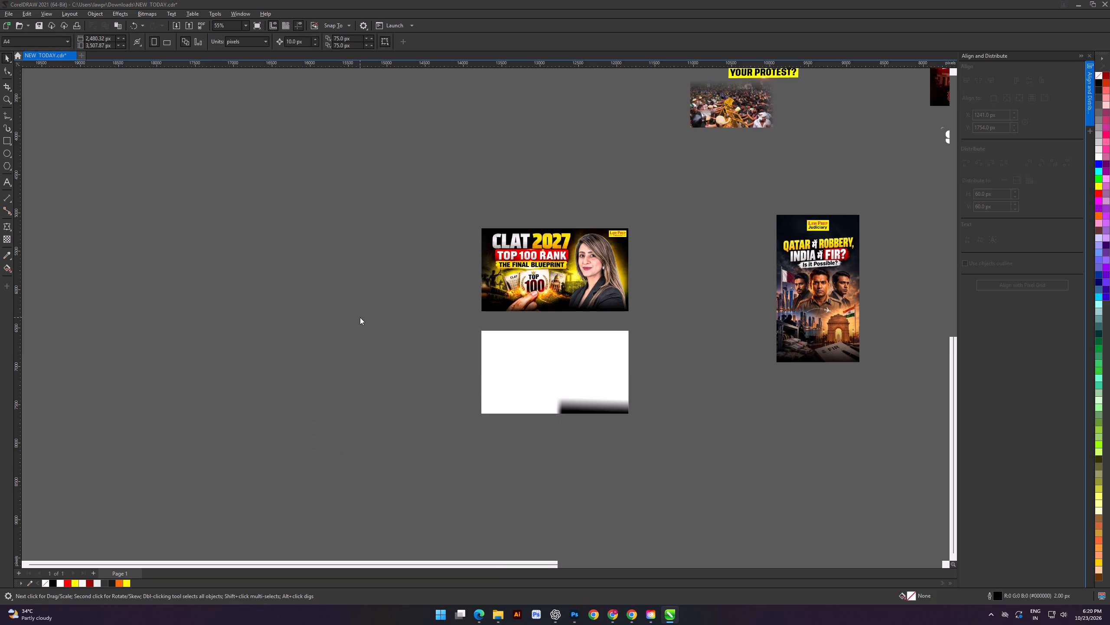
click(416, 373)
click(410, 355)
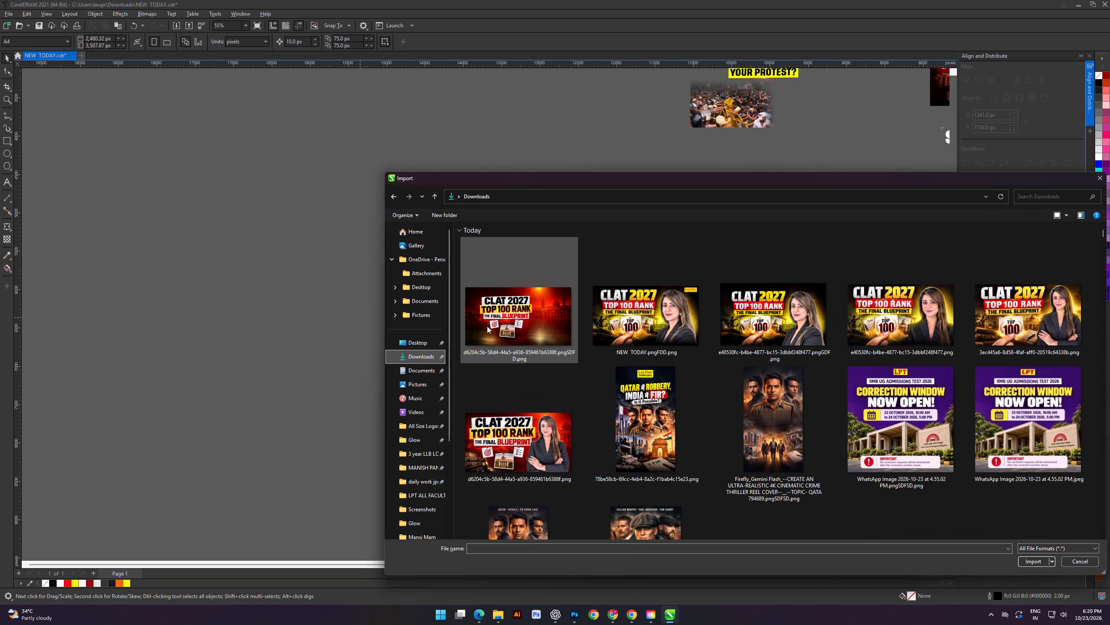
double_click(529, 321)
drag(286, 356, 434, 518)
key(d)
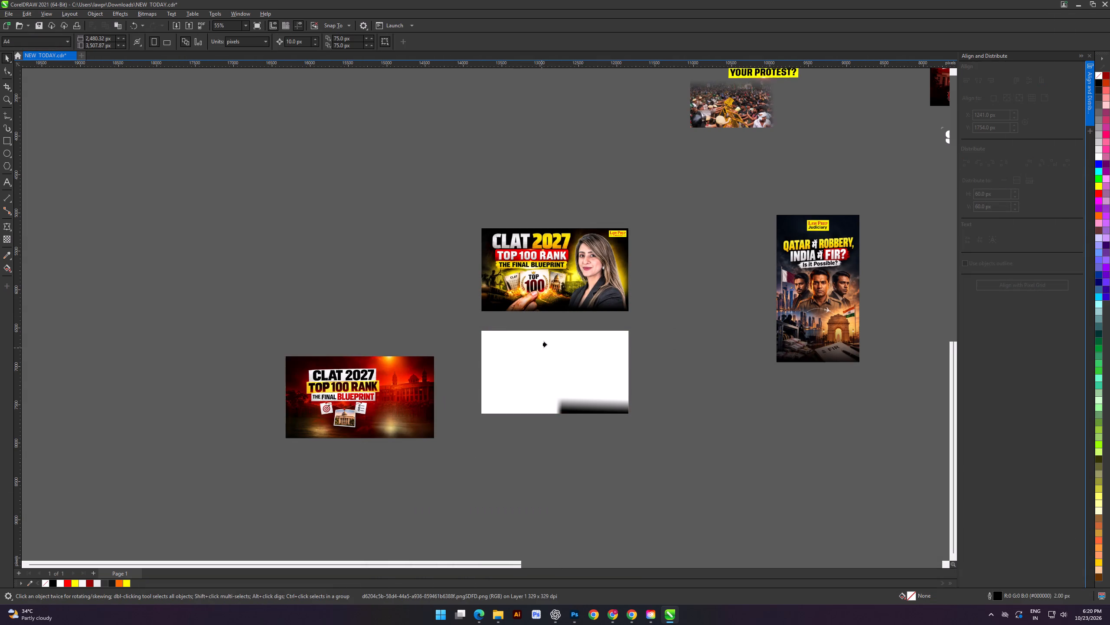
Enlarge the red background inside its PowerClip frame to about 2,328 × 1,284 px and finish editing the contents.
double_click(548, 344)
scroll(553, 391, up, 4)
click(538, 349)
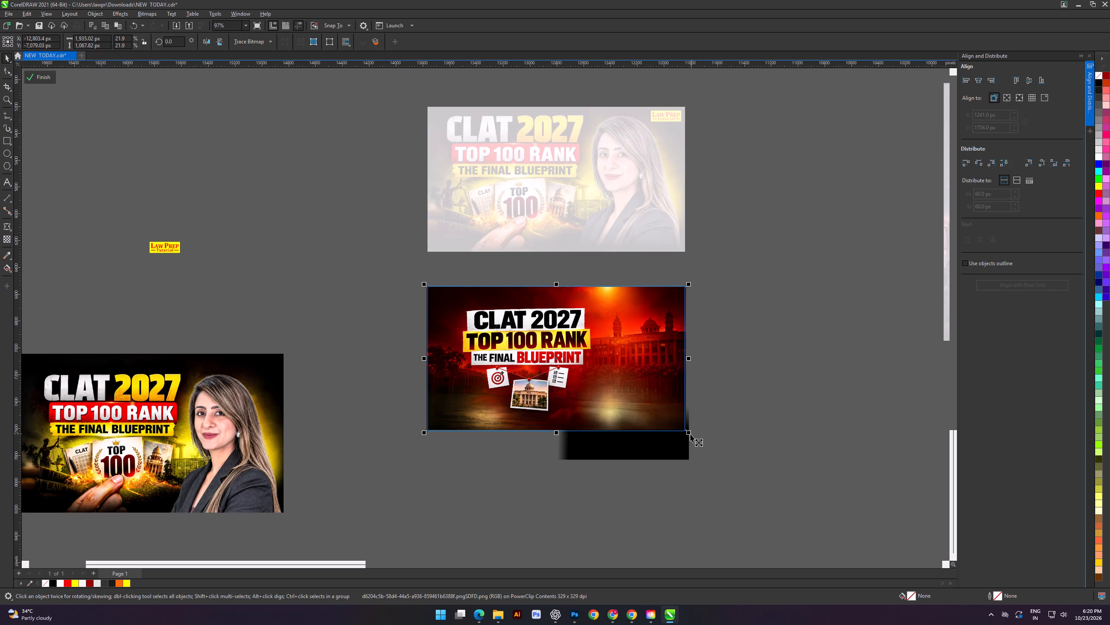
shift+drag(689, 434, 716, 459)
click(612, 382)
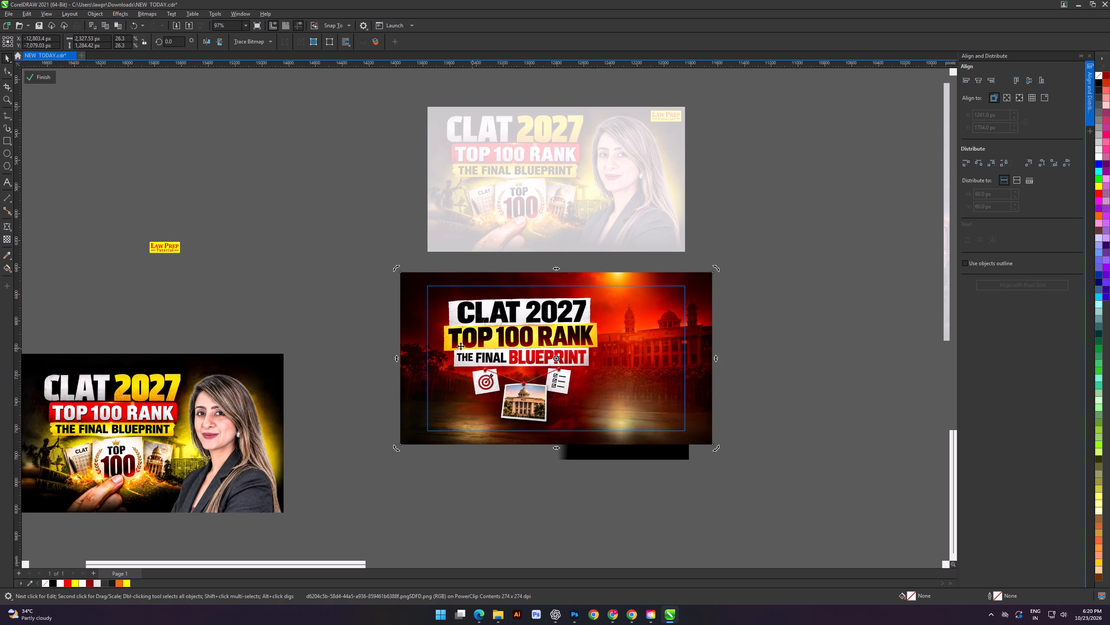
click(356, 321)
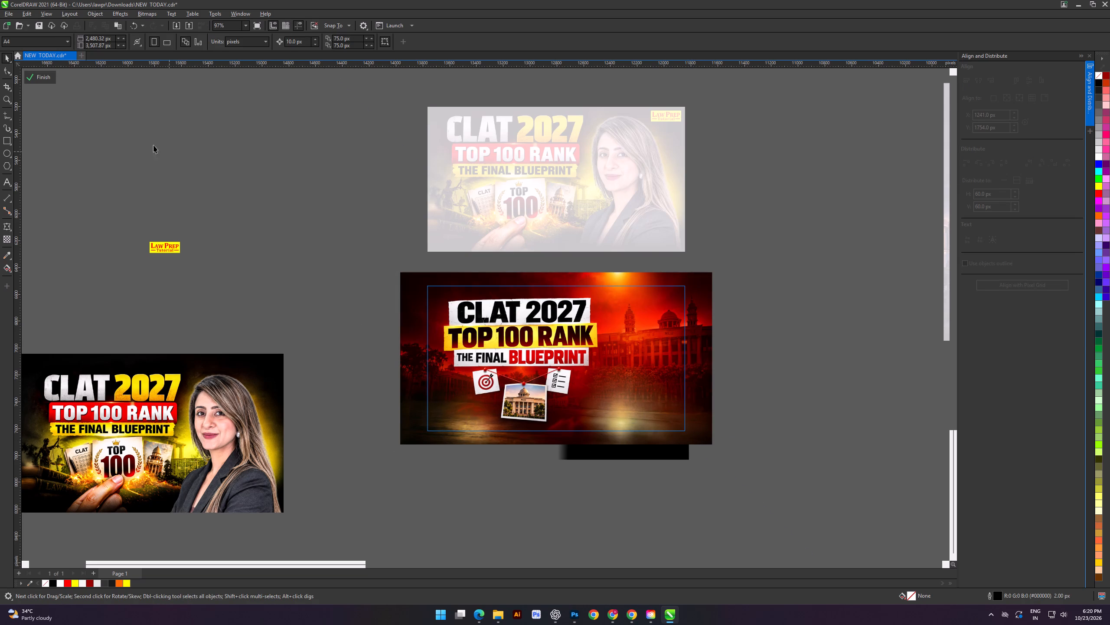
click(39, 74)
click(270, 173)
Import the woman's cutout portrait 01.png from her folder in LPT ALL FACULTIES, placing it over the red thumbnail's building side.
key(ctrl+i)
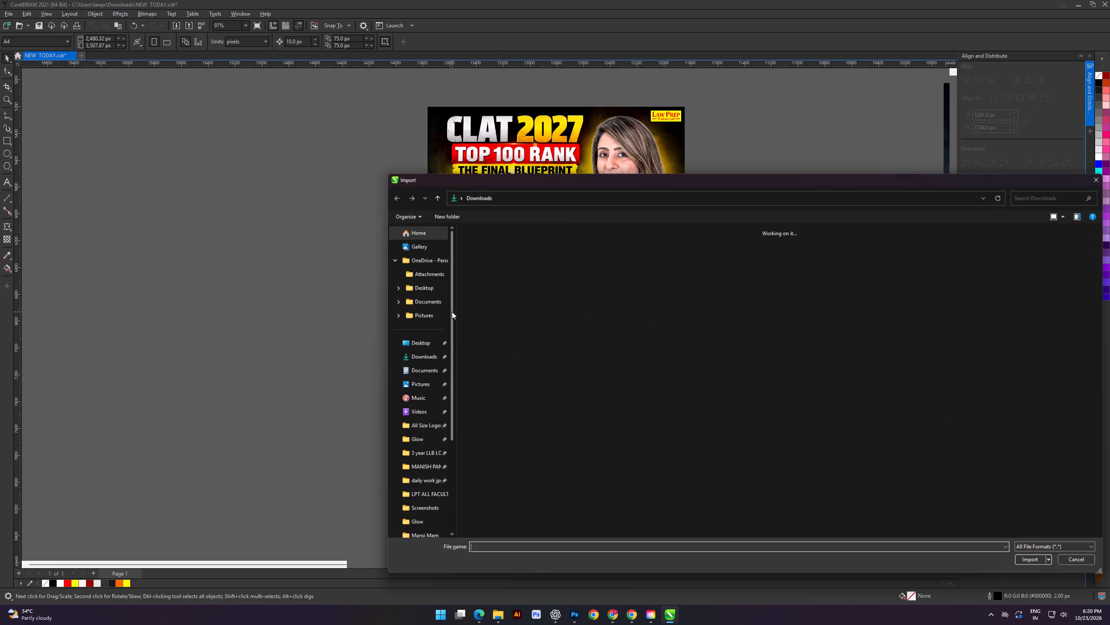
click(414, 425)
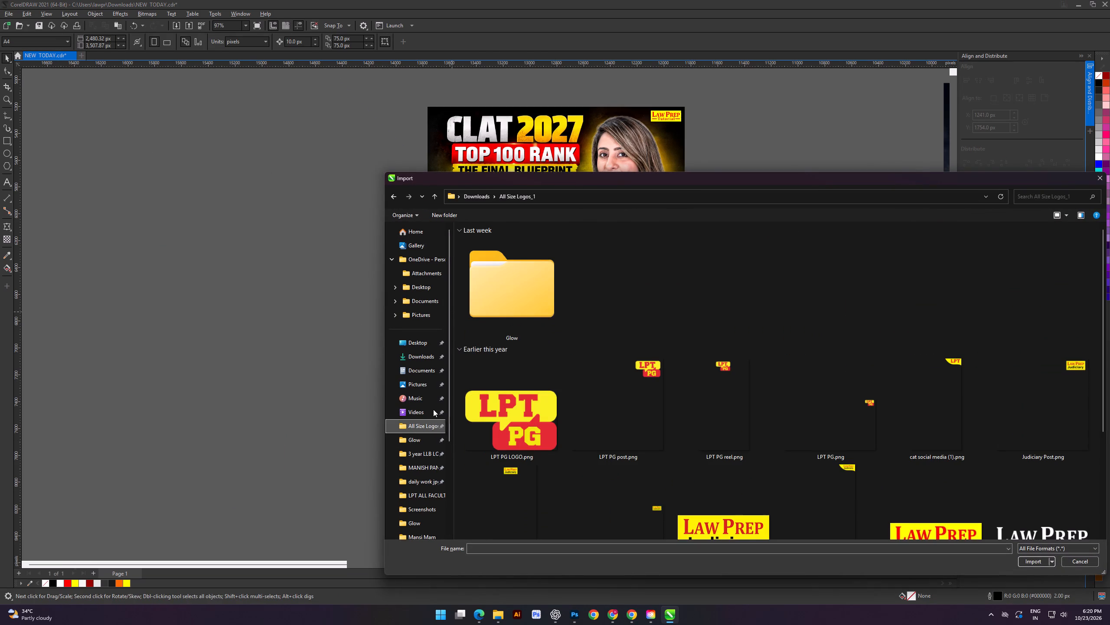
click(428, 467)
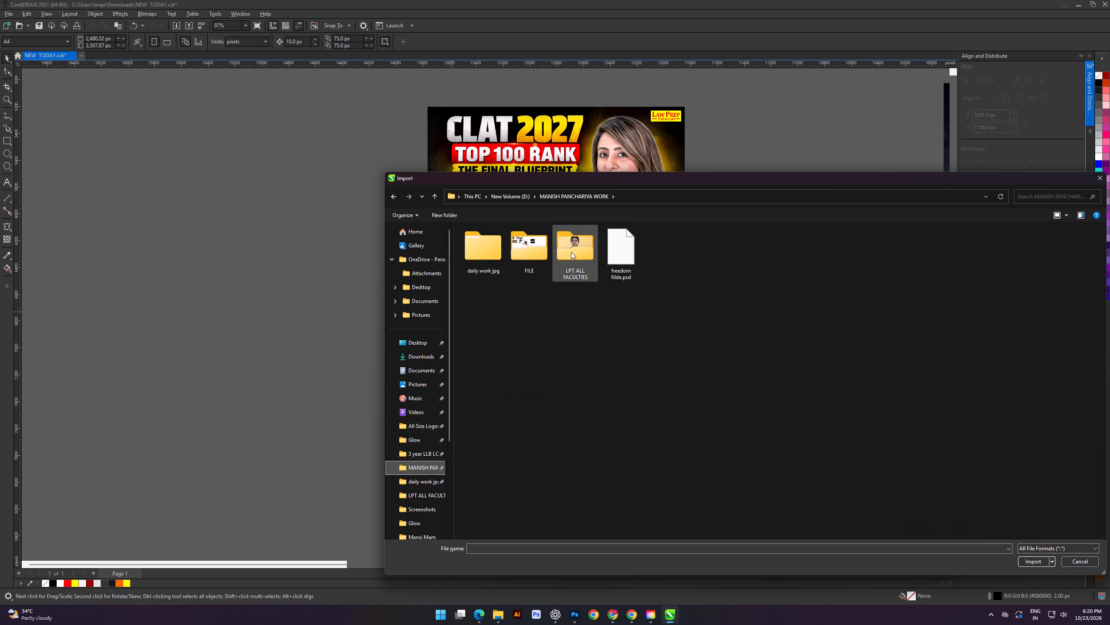
double_click(583, 251)
double_click(893, 354)
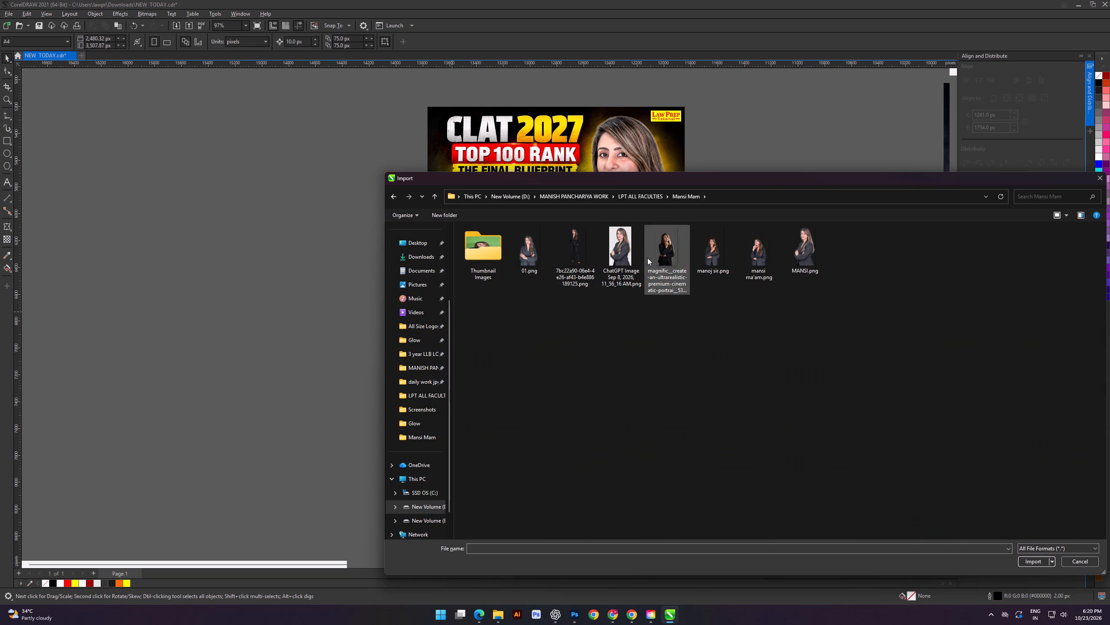
double_click(529, 251)
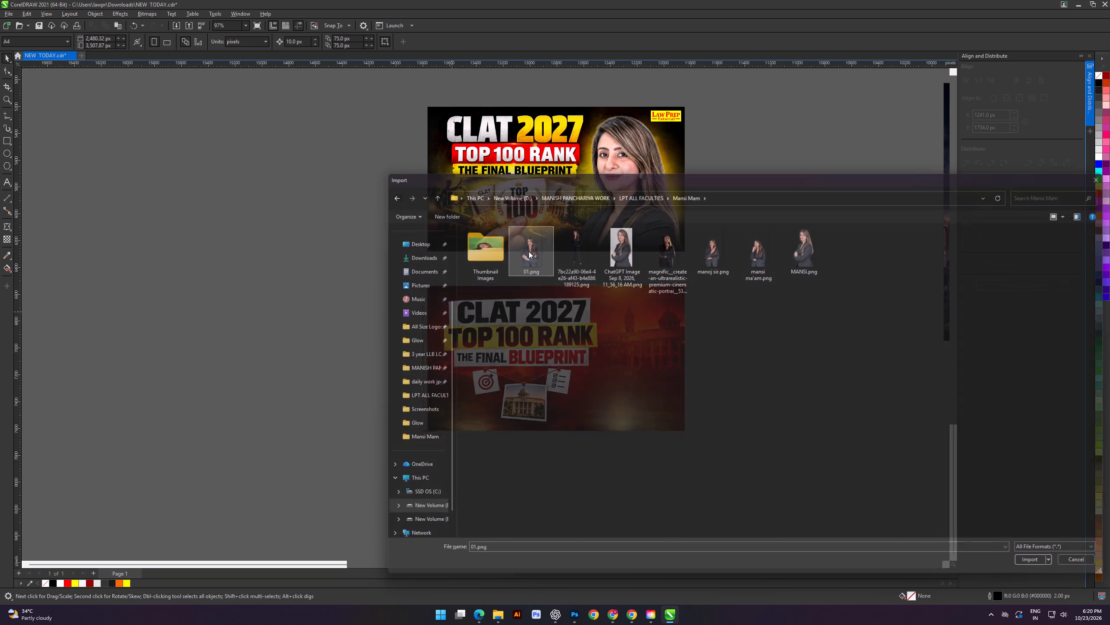
drag(617, 300, 741, 456)
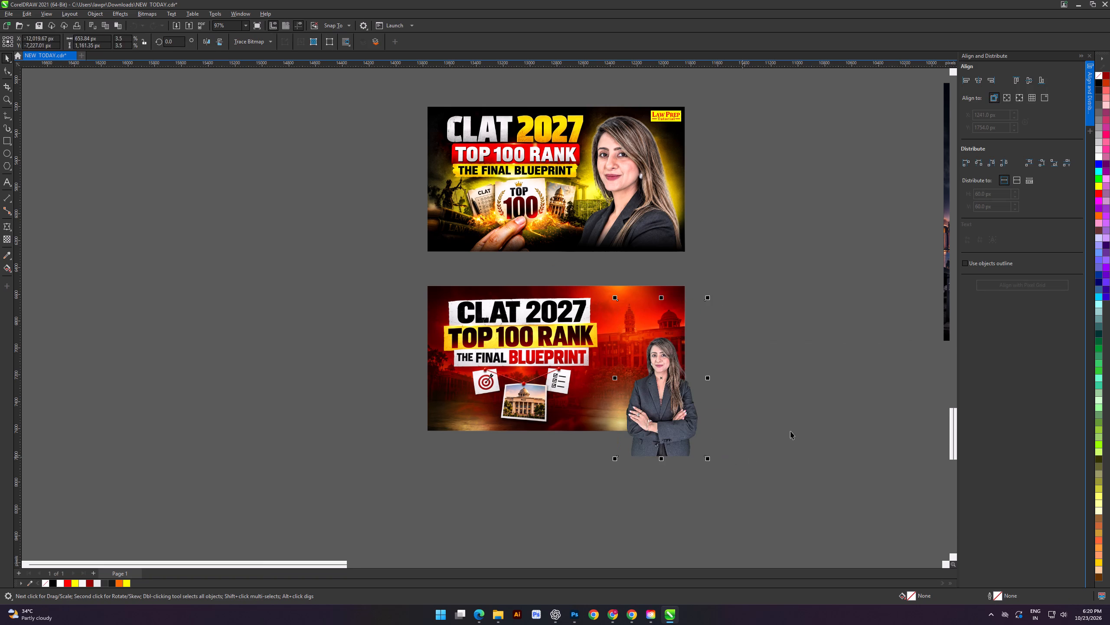
Enlarge the woman's portrait to about 995 × 1,768 px and position it beside the red thumbnail's headline.
click(791, 431)
drag(659, 405, 633, 385)
scroll(637, 388, up, 2)
shift+drag(693, 454, 739, 507)
drag(640, 389, 633, 393)
alt+scroll(633, 394, down, 3)
click(833, 393)
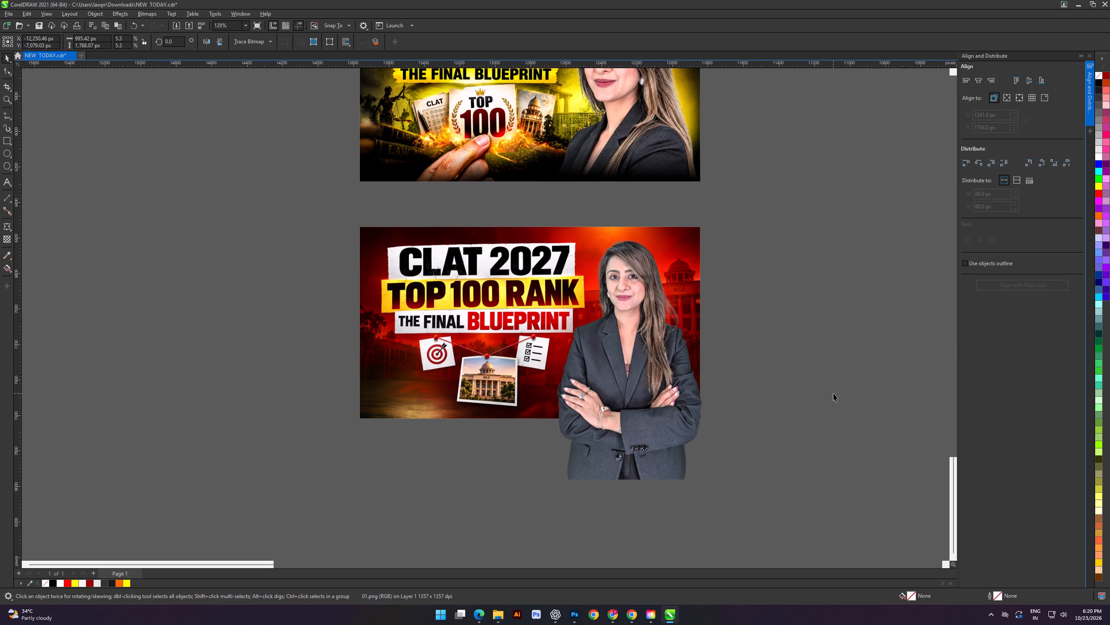
Shift the red background left and rescale it inside its PowerClip frame so the headline clears the woman.
double_click(456, 329)
click(467, 290)
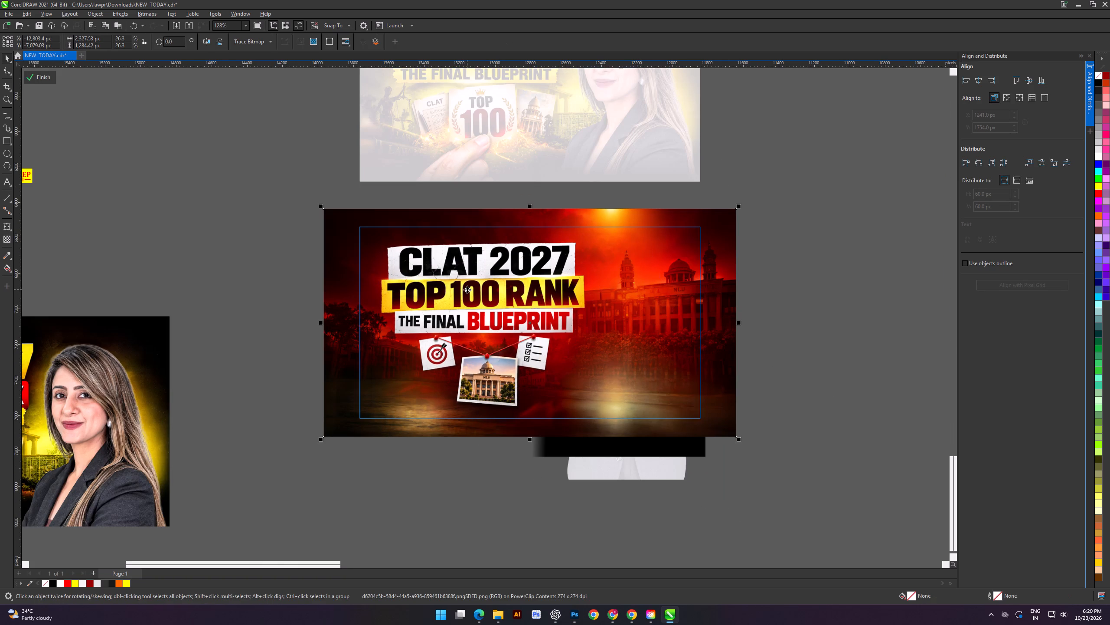
key(Left)
key(Left)
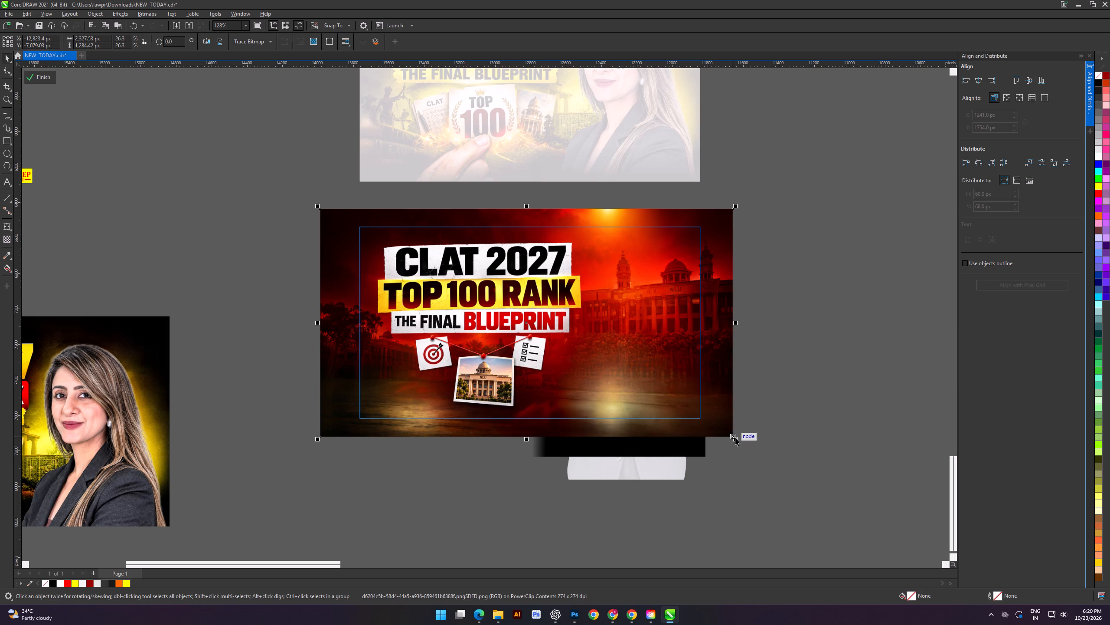
shift+drag(738, 440, 724, 444)
drag(639, 362, 631, 362)
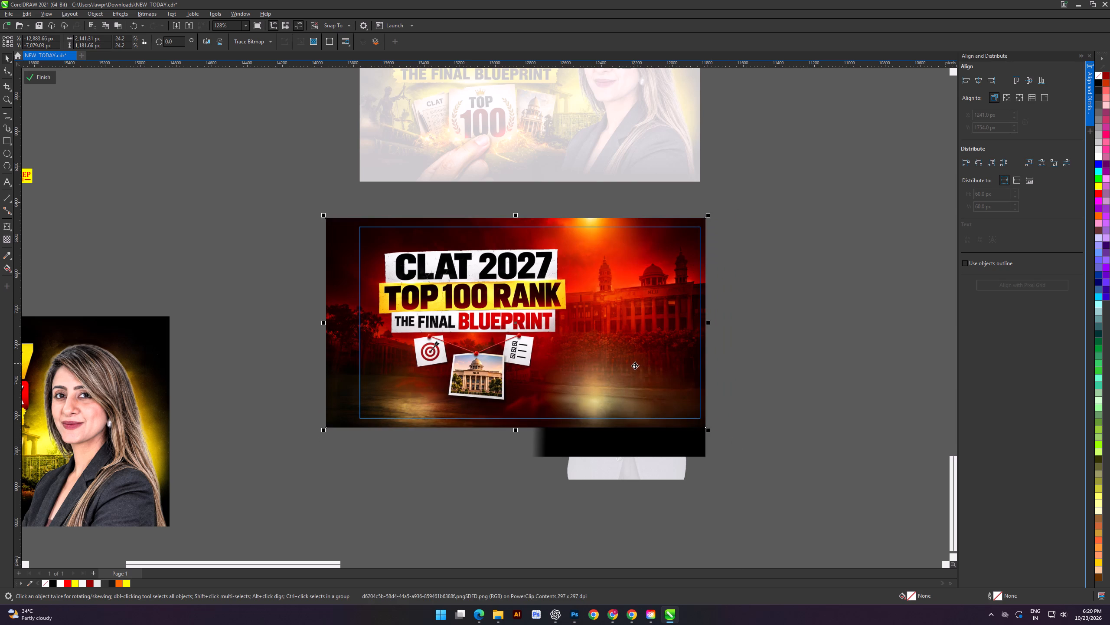
shift+drag(710, 430, 725, 444)
drag(646, 380, 651, 380)
click(35, 77)
click(211, 240)
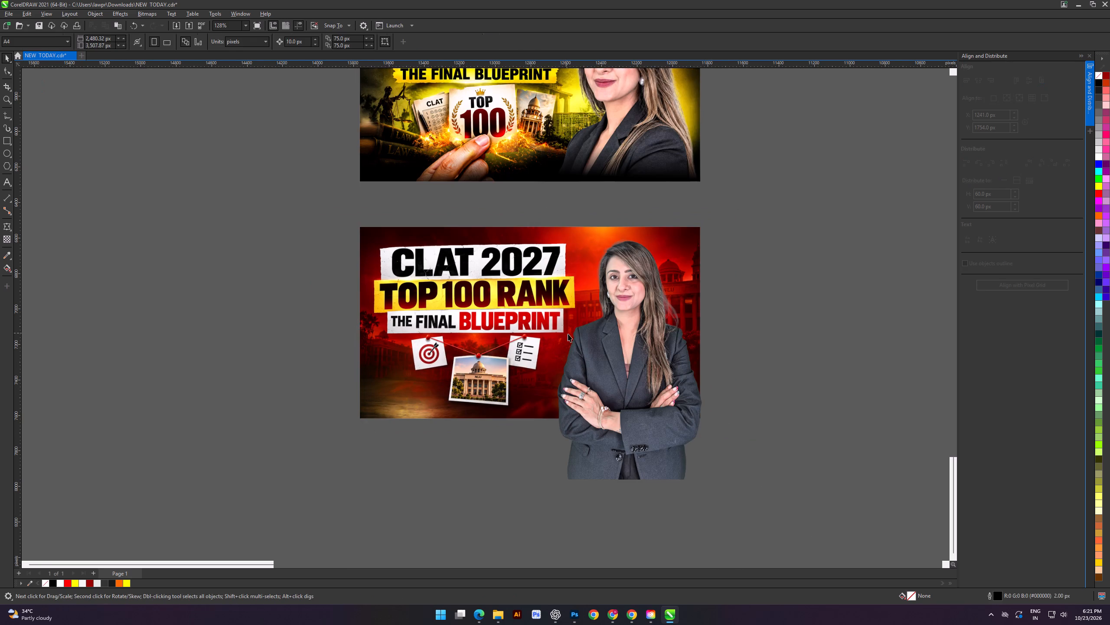
Move the woman's portrait slightly left, closer to the red thumbnail's headline.
scroll(568, 334, up, 1)
click(633, 380)
drag(655, 358, 649, 358)
alt+scroll(648, 358, down, 2)
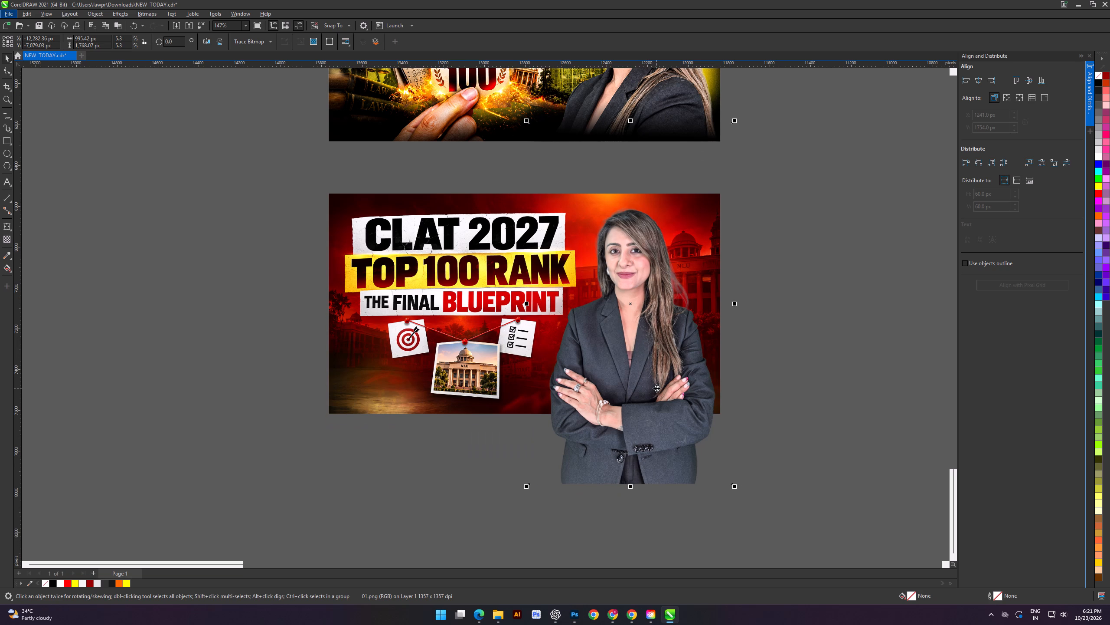
click(656, 388)
alt+scroll(669, 387, down, 4)
click(841, 392)
click(558, 374)
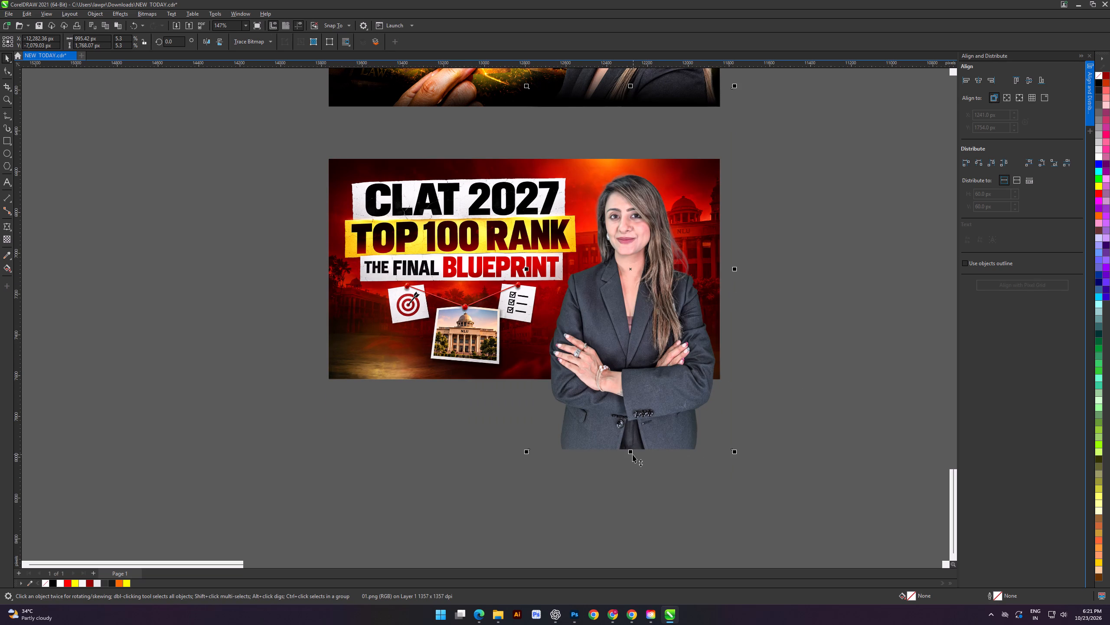
Enlarge the woman's portrait proportionally to about 1,165 × 2,070 px and lower it so her head sits just inside the thumbnail's top edge.
alt+drag(632, 452, 637, 468)
key(ctrl+z)
shift+drag(735, 453, 752, 486)
drag(686, 388, 686, 402)
click(684, 388)
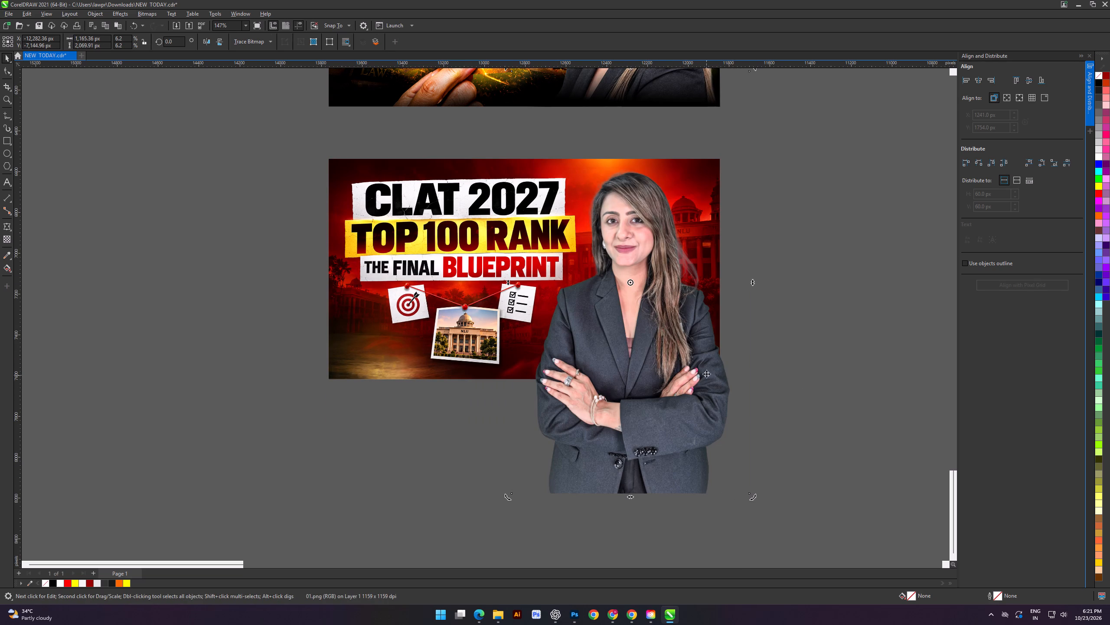
click(667, 369)
drag(668, 369, 666, 375)
drag(664, 374, 664, 372)
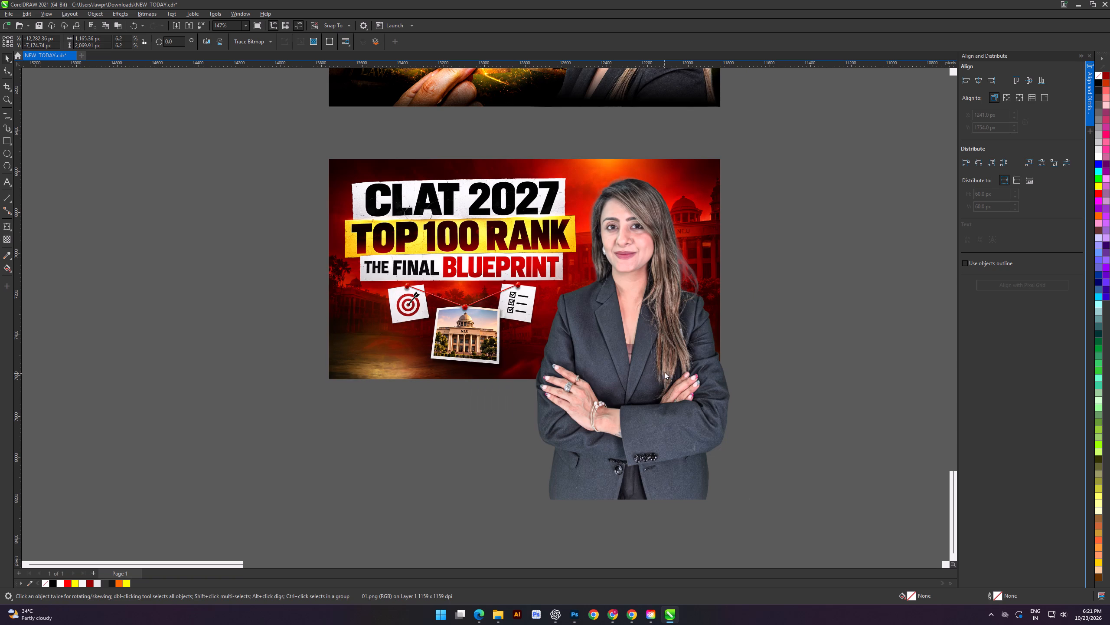
drag(664, 372, 664, 370)
drag(664, 370, 664, 365)
Place the woman's portrait inside the red thumbnail's PowerClip frame so it is cropped at the frame edges.
click(663, 365)
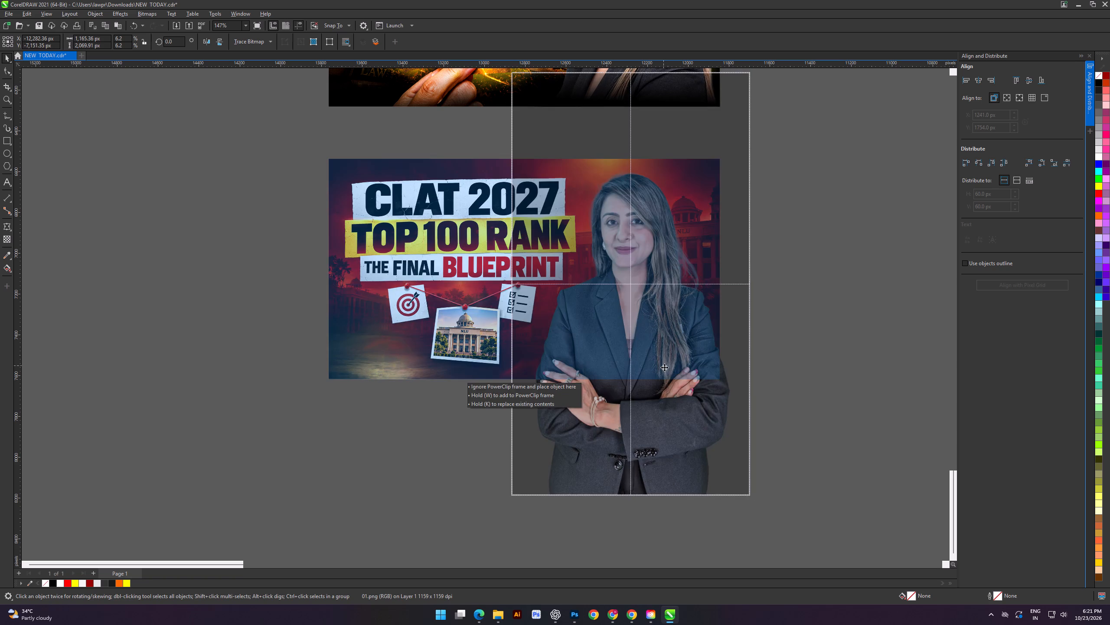
click(664, 367)
key(d)
click(379, 365)
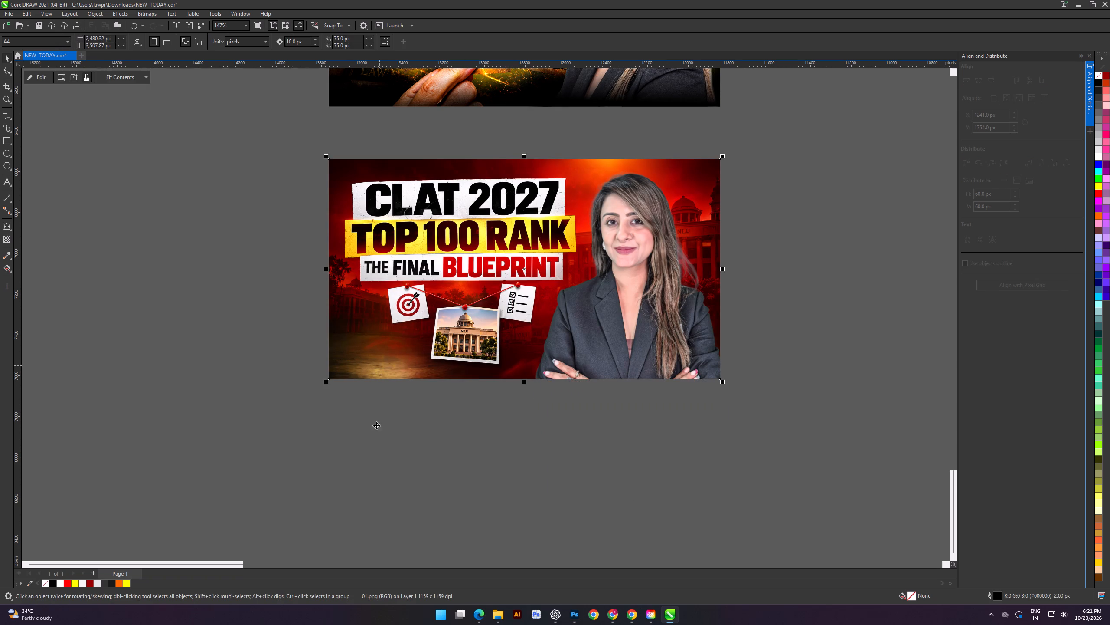
click(375, 432)
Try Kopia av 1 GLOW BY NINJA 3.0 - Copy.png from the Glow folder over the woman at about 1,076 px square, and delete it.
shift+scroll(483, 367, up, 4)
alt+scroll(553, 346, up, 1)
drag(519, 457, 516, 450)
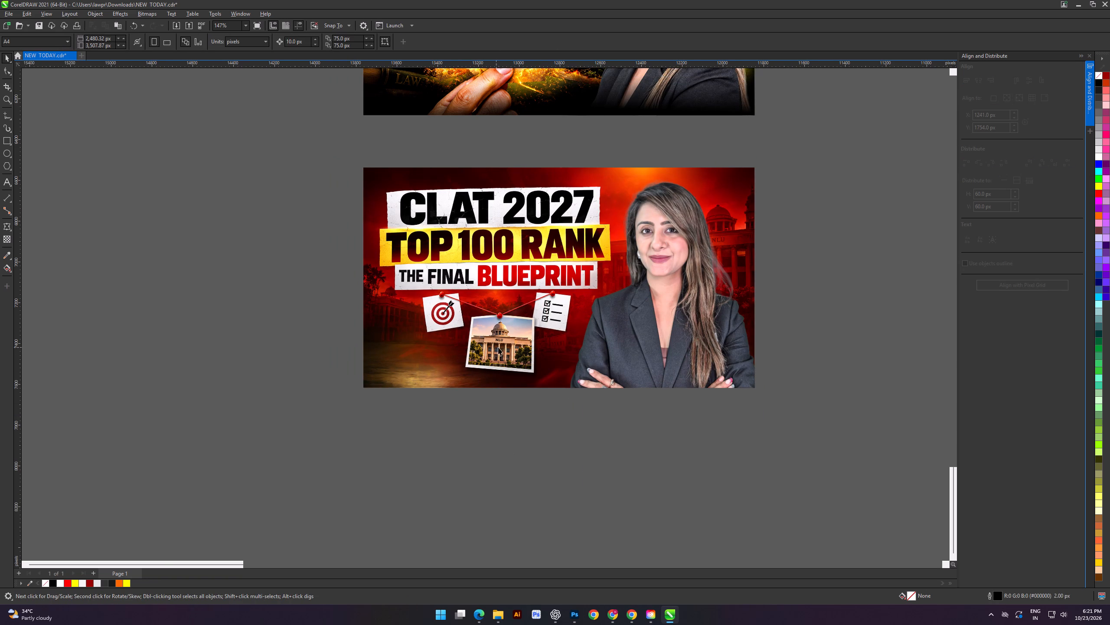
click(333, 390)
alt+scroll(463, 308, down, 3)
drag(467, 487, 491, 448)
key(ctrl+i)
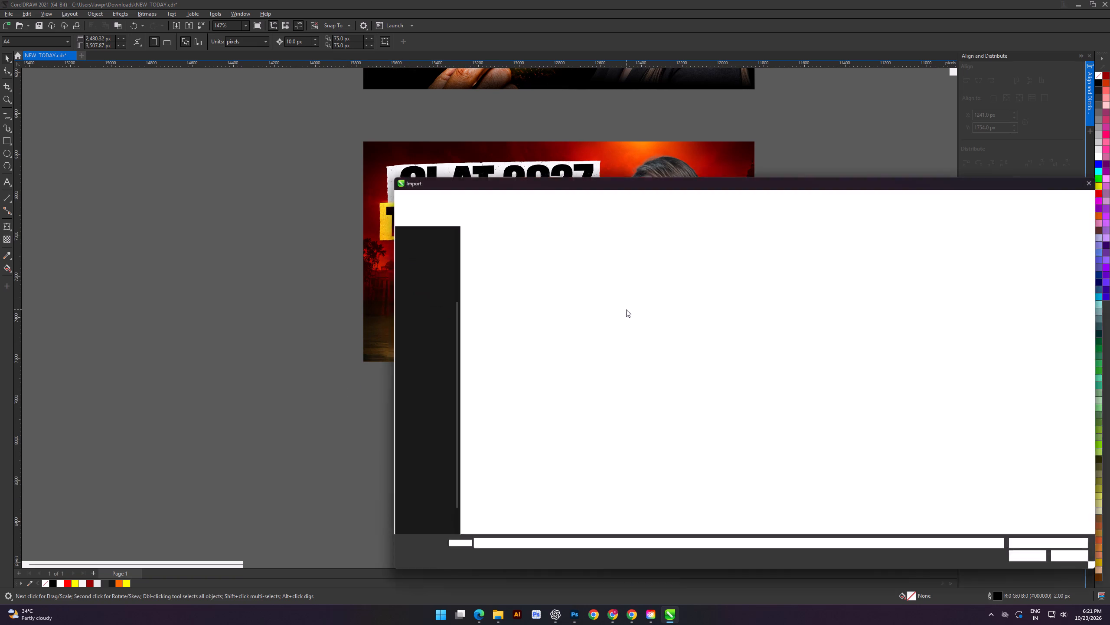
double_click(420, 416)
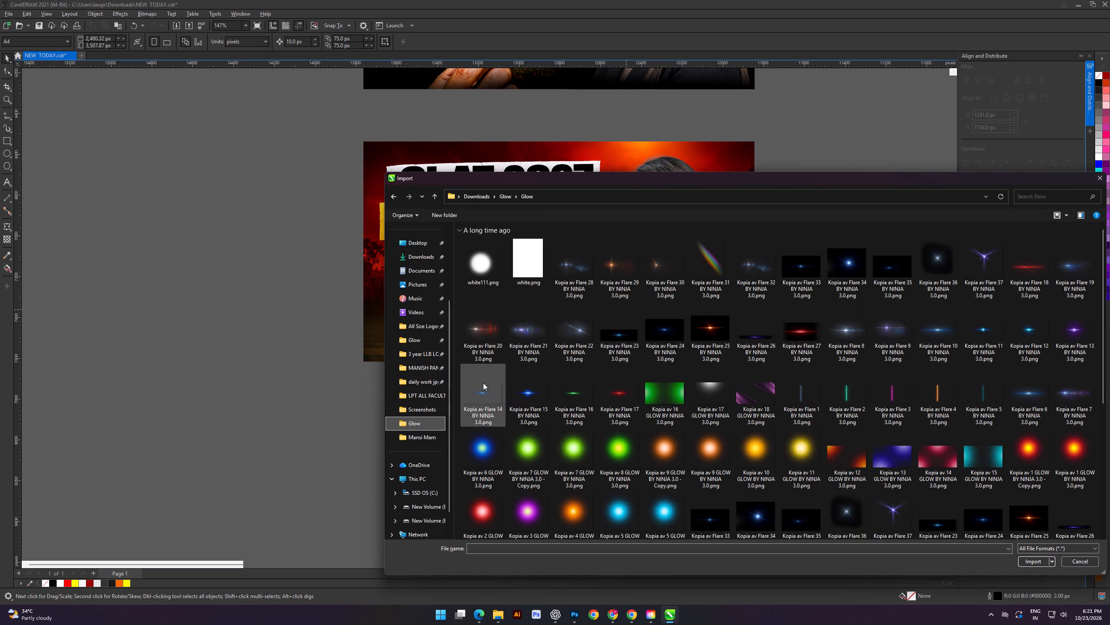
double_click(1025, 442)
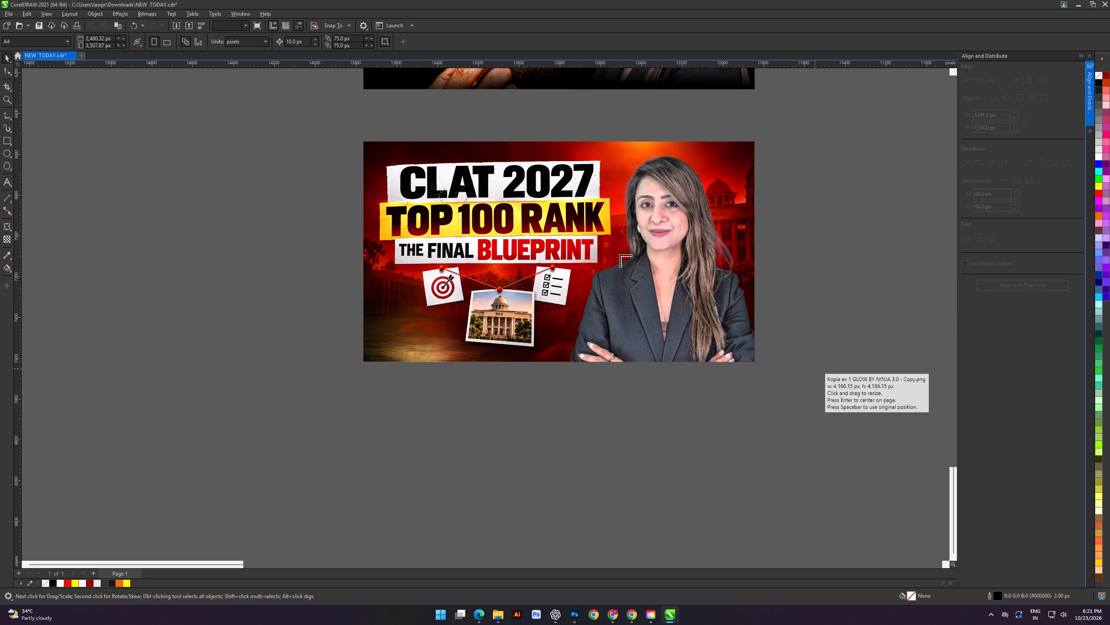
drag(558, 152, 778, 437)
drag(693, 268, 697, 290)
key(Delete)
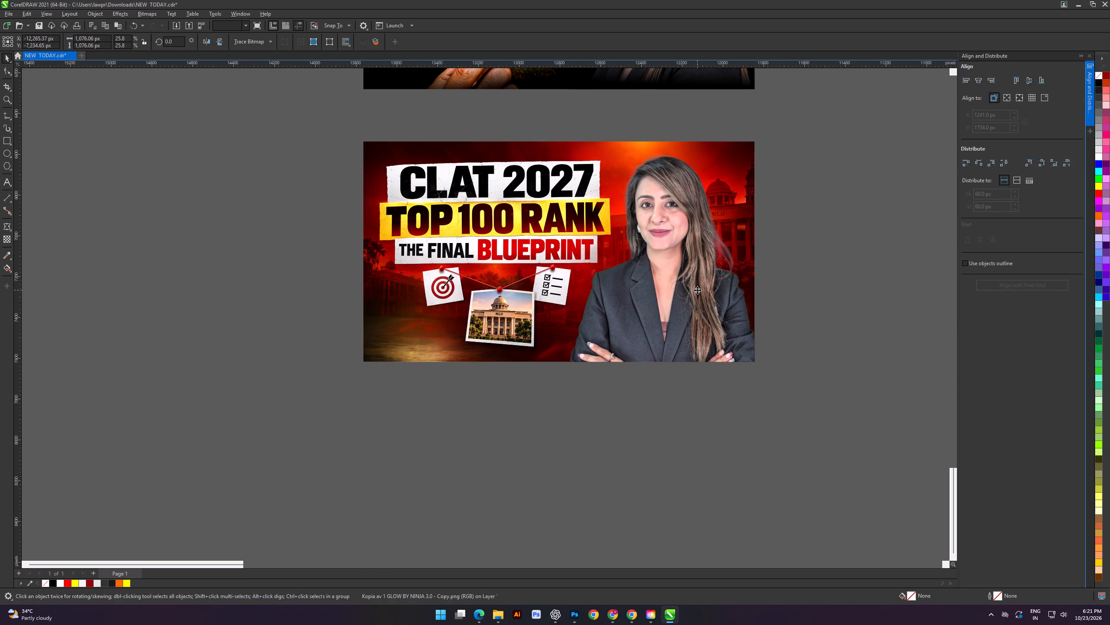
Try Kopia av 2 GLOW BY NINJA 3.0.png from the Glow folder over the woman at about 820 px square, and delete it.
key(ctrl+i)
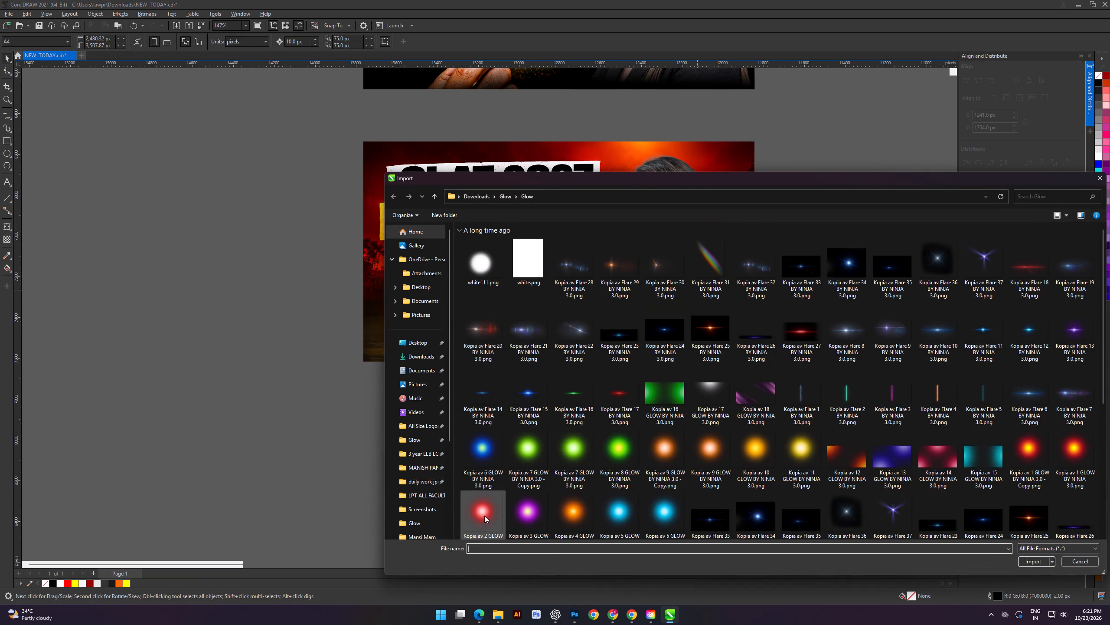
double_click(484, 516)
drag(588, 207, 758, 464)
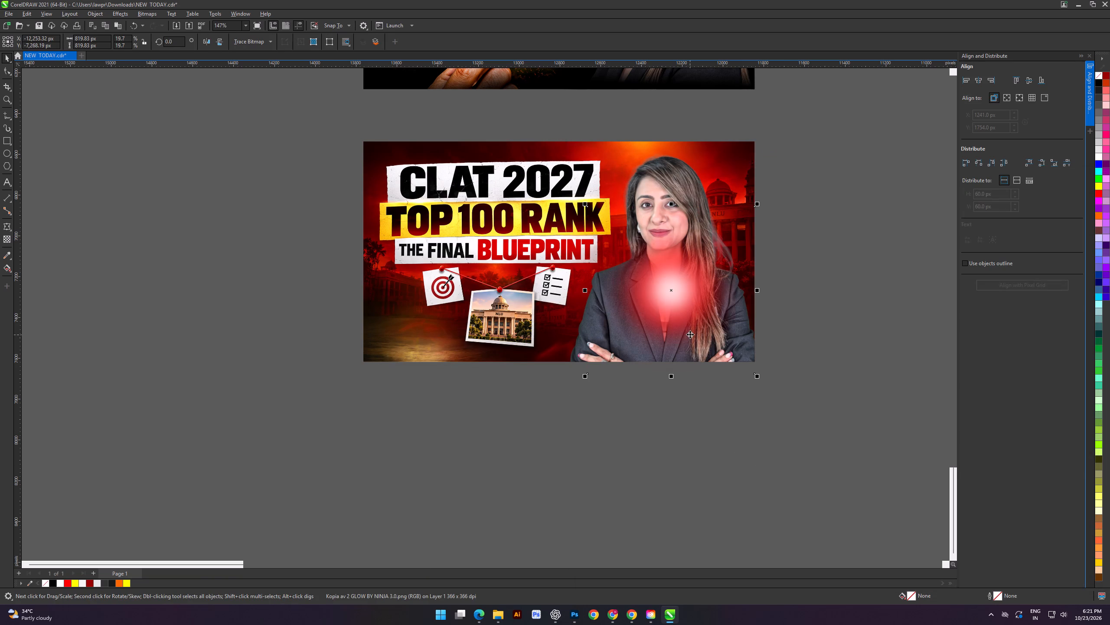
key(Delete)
Import Kopia av 9 GLOW BY NINJA 3.0 - Copy.png over the woman's chest and size it to about 866 × 1,491 px.
key(ctrl+i)
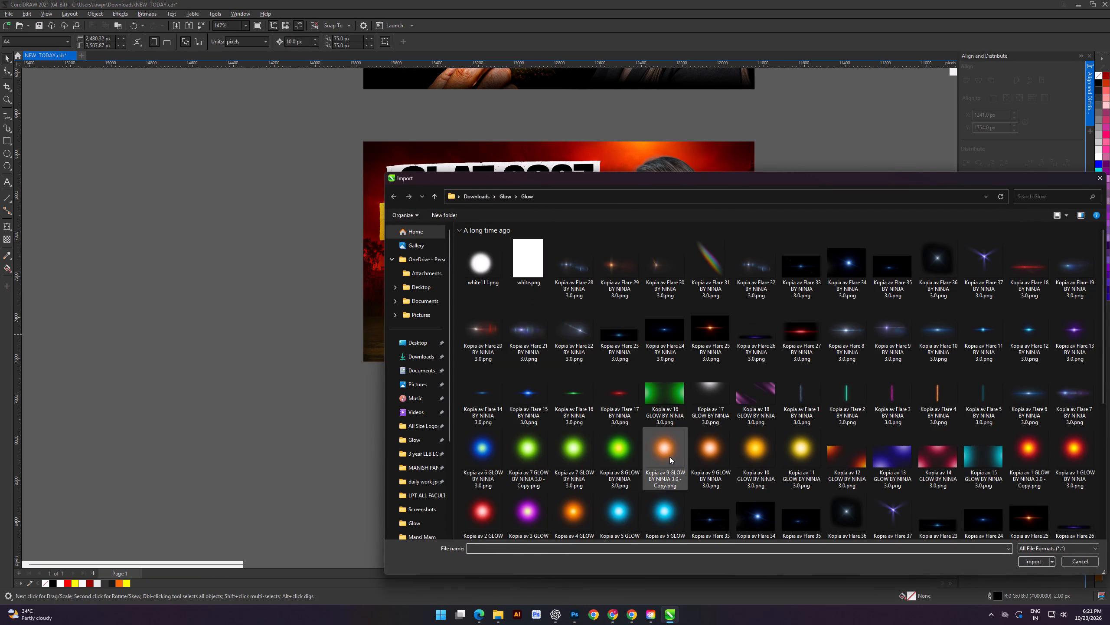
double_click(669, 457)
drag(584, 170, 777, 398)
drag(714, 283, 708, 293)
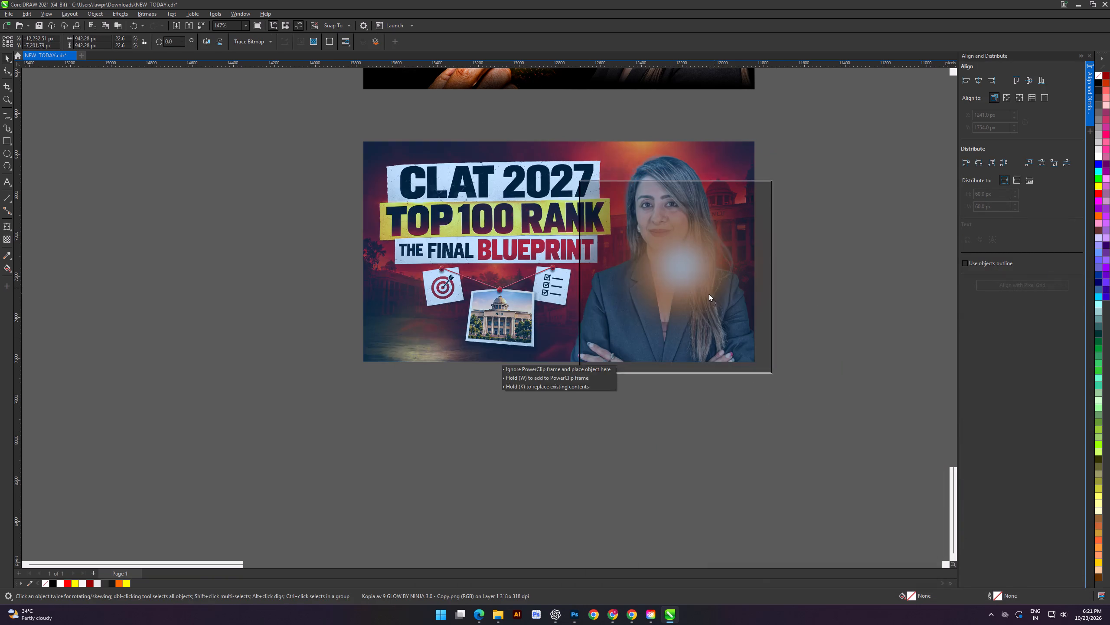
drag(708, 293, 708, 297)
shift+drag(774, 382, 829, 457)
drag(751, 315, 749, 320)
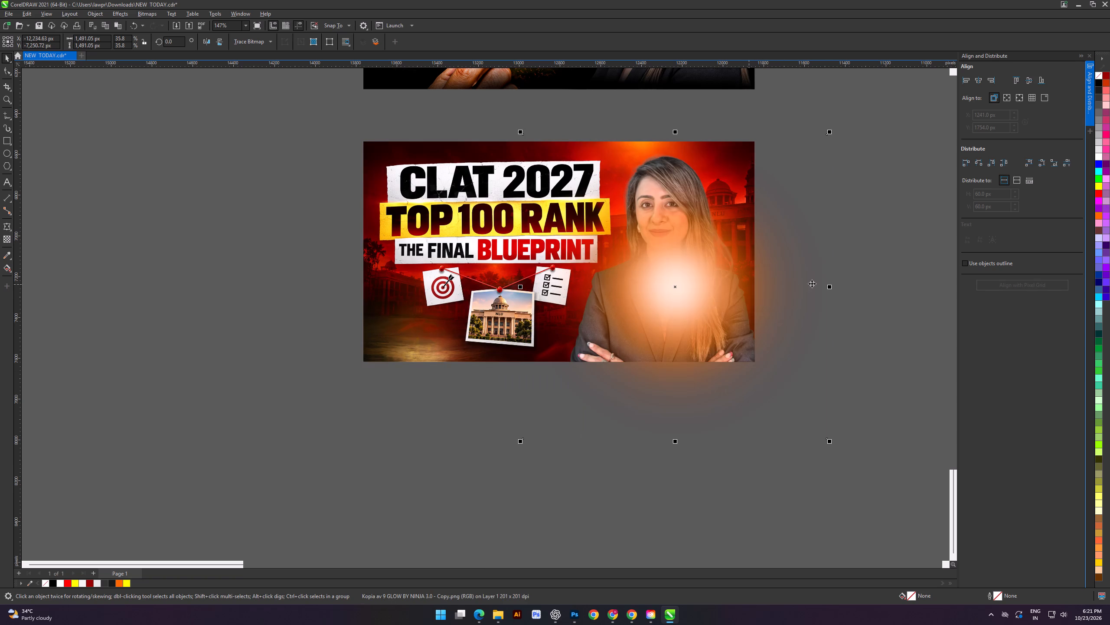
shift+drag(831, 287, 767, 292)
Place the orange glow inside the red thumbnail's PowerClip frame and order it behind the woman's portrait.
key(d)
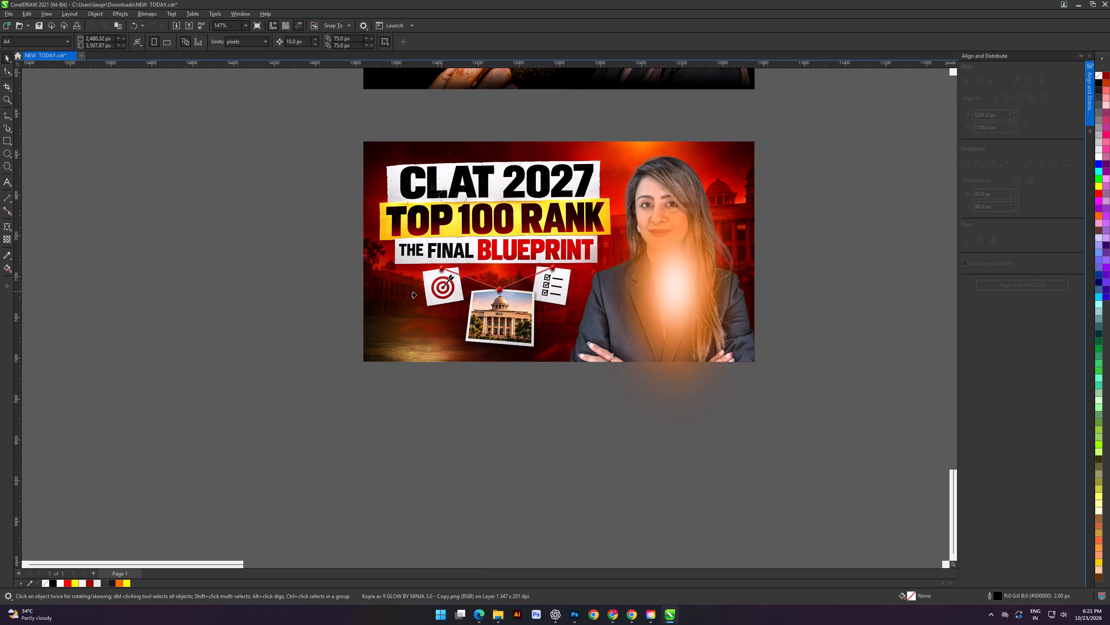
click(405, 305)
drag(463, 551, 468, 543)
double_click(712, 269)
click(637, 296)
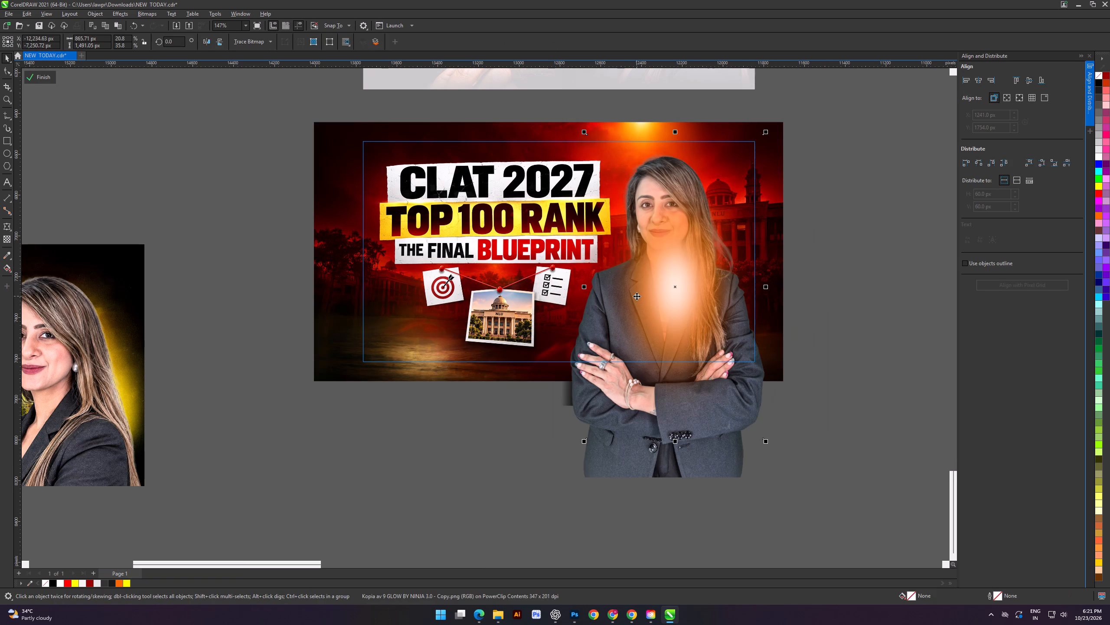
key(ctrl+Page_Down)
key(ctrl+Page_Down)
key(ctrl+Page_Up)
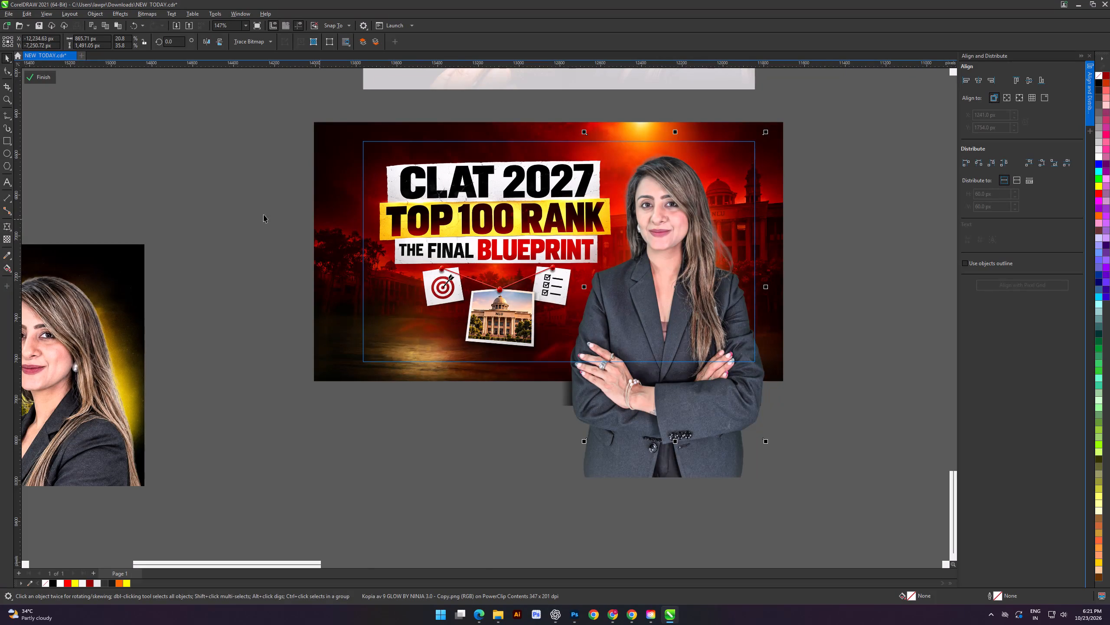
click(37, 79)
click(209, 213)
click(488, 458)
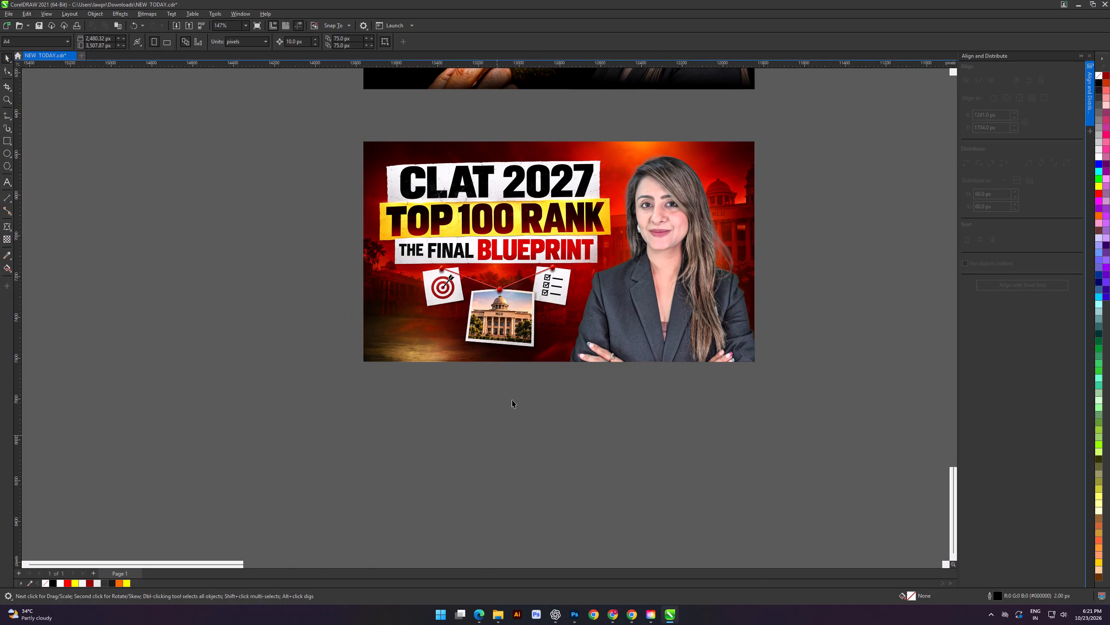
Copy the black fade bitmap from the yellow thumbnail's PowerClip and paste it at the red thumbnail's lower edge.
scroll(609, 280, down, 3)
scroll(556, 124, down, 1)
double_click(573, 102)
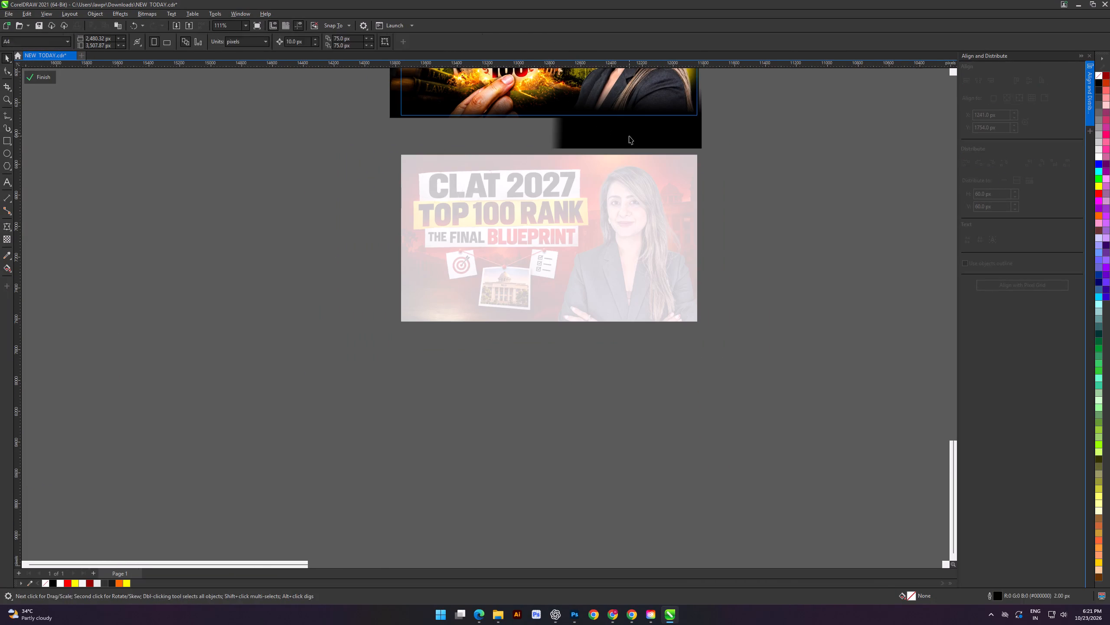
click(629, 136)
key(ctrl+c)
click(33, 72)
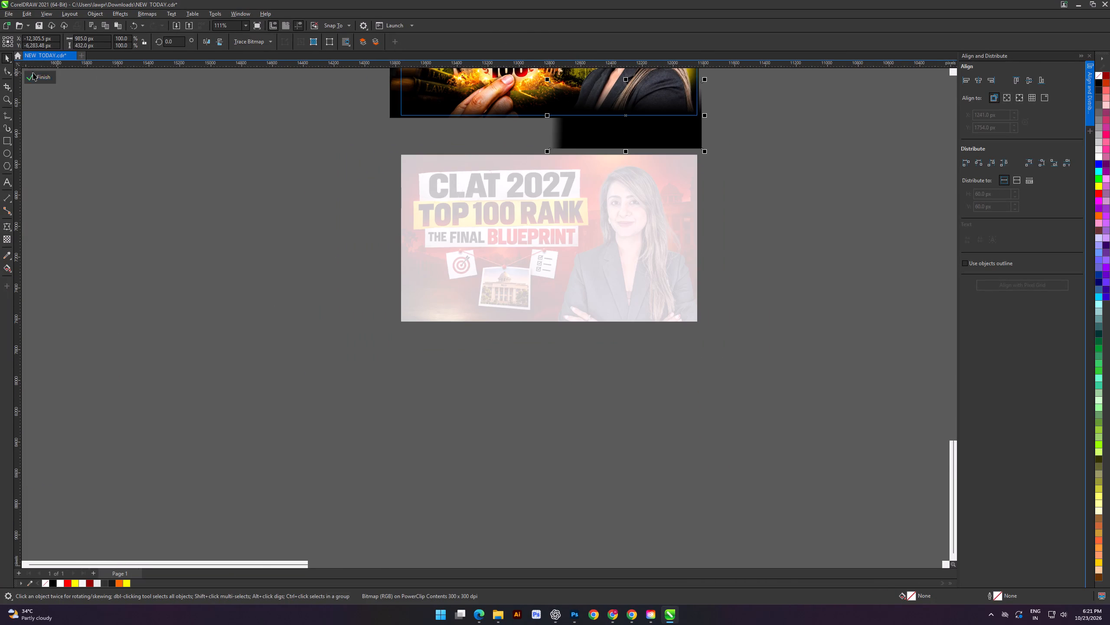
click(79, 159)
key(ctrl+v)
drag(594, 129, 499, 358)
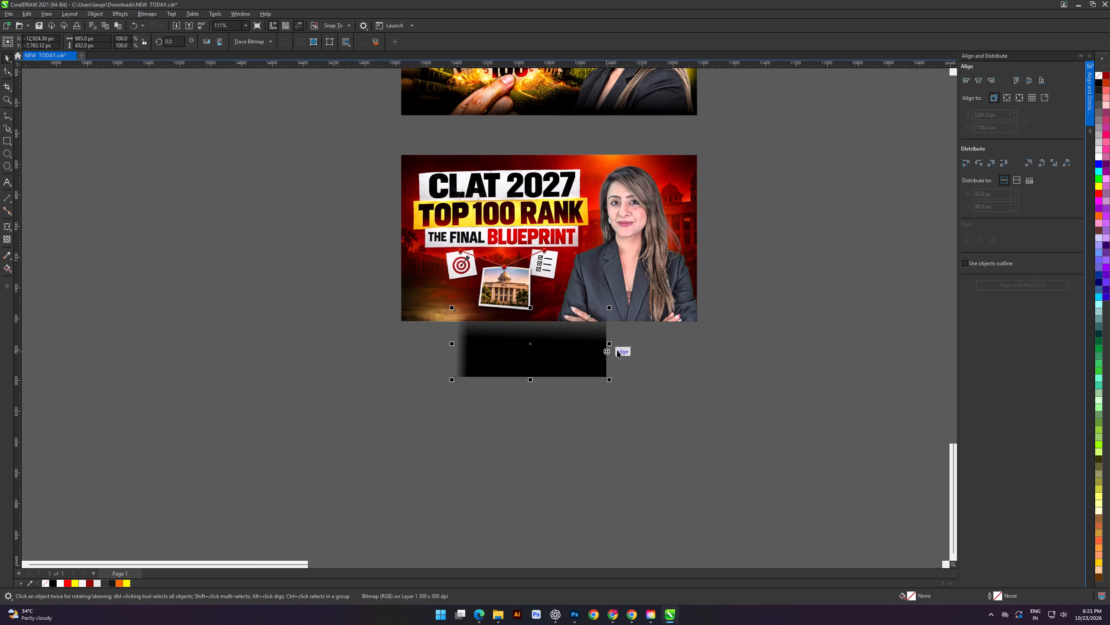
Stretch the black fade to about 3,030 px wide and position it so it darkens the red thumbnail's bottom edge.
shift+drag(608, 342, 766, 366)
drag(558, 350, 572, 331)
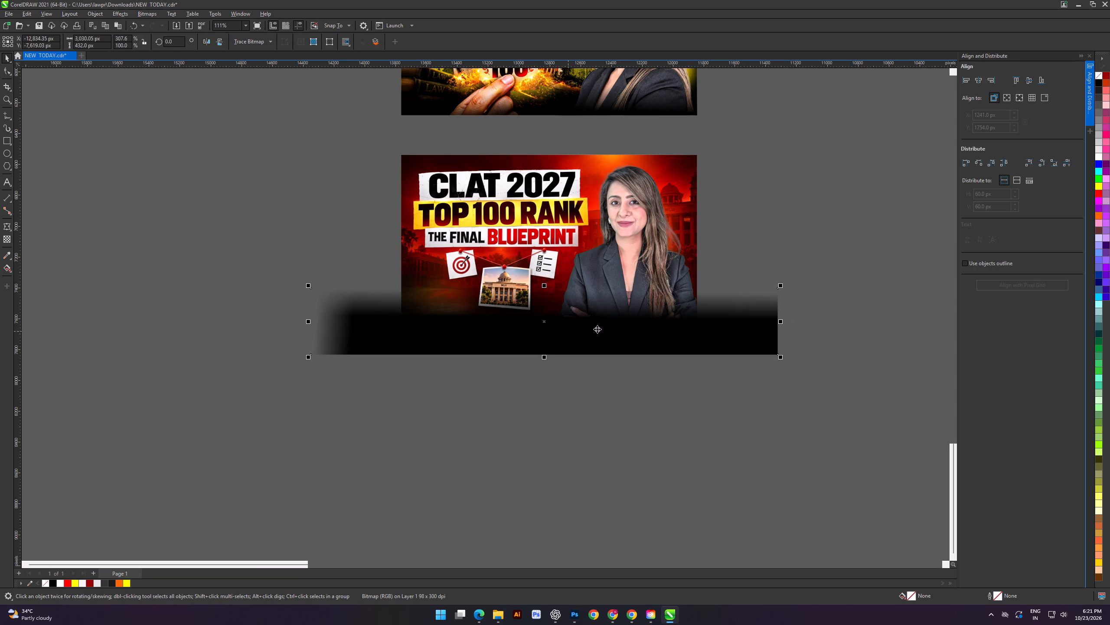
drag(597, 329, 591, 332)
scroll(573, 325, up, 6)
drag(547, 332, 543, 352)
drag(543, 350, 543, 343)
drag(543, 345, 543, 349)
drag(543, 350, 543, 356)
drag(543, 356, 543, 352)
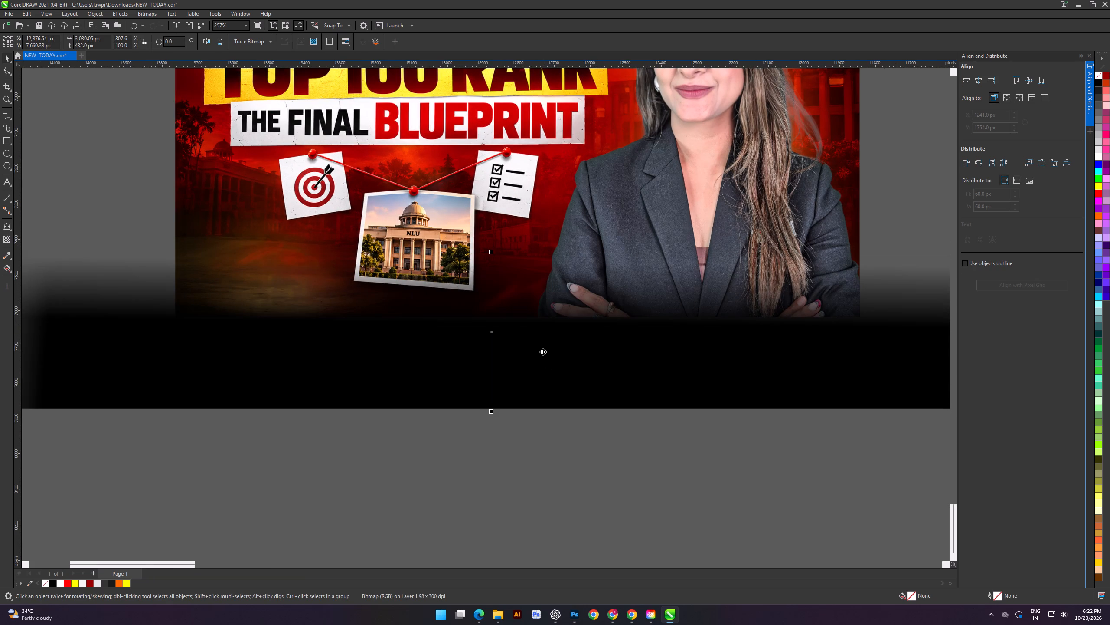
Place the black fade inside the red thumbnail's PowerClip frame.
key(d)
click(718, 186)
click(623, 408)
scroll(602, 310, down, 4)
click(499, 376)
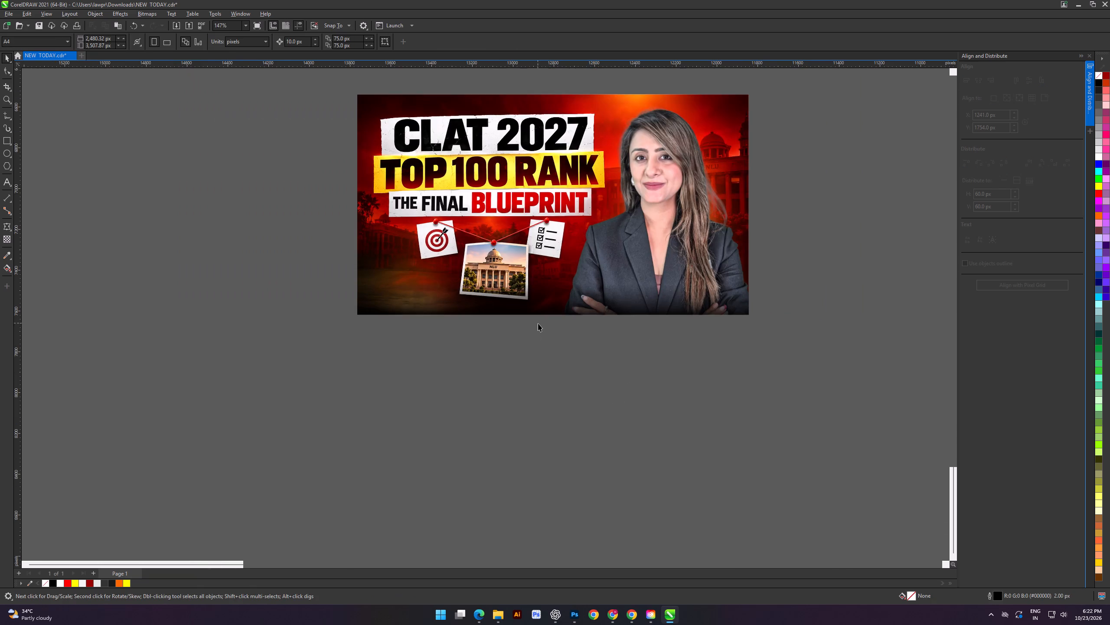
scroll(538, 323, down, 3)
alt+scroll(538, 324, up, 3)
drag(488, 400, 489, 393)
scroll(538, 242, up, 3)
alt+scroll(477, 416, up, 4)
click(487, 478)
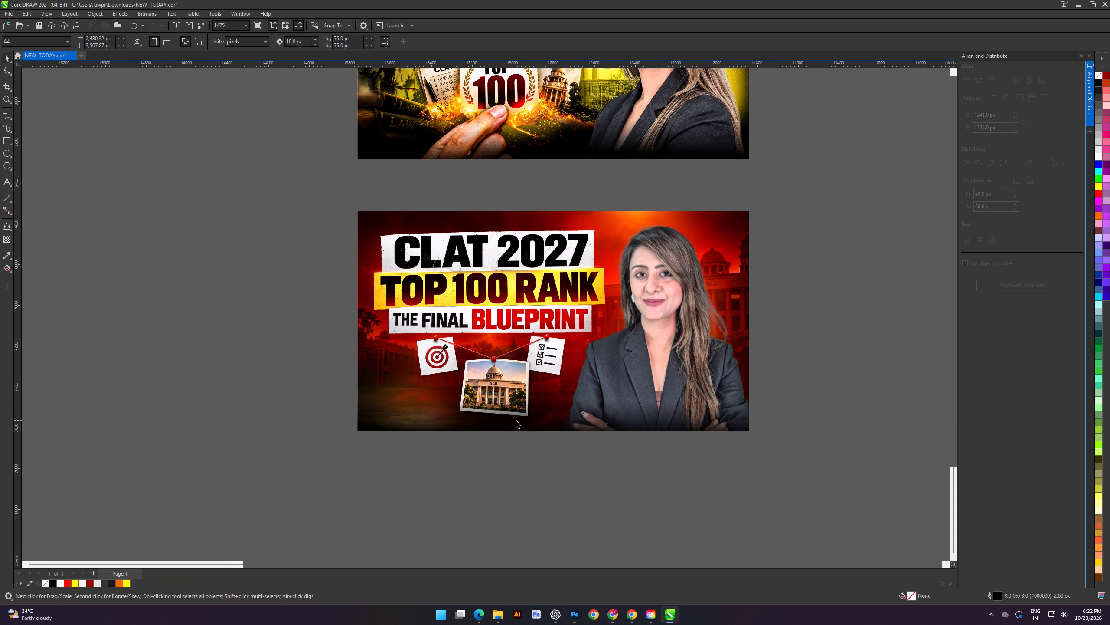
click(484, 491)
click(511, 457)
Import TUTORIAL Thumbnail.png from the All Size Logos_1 folder and place the logo inside the red thumbnail's PowerClip frame.
key(ctrl+i)
click(424, 429)
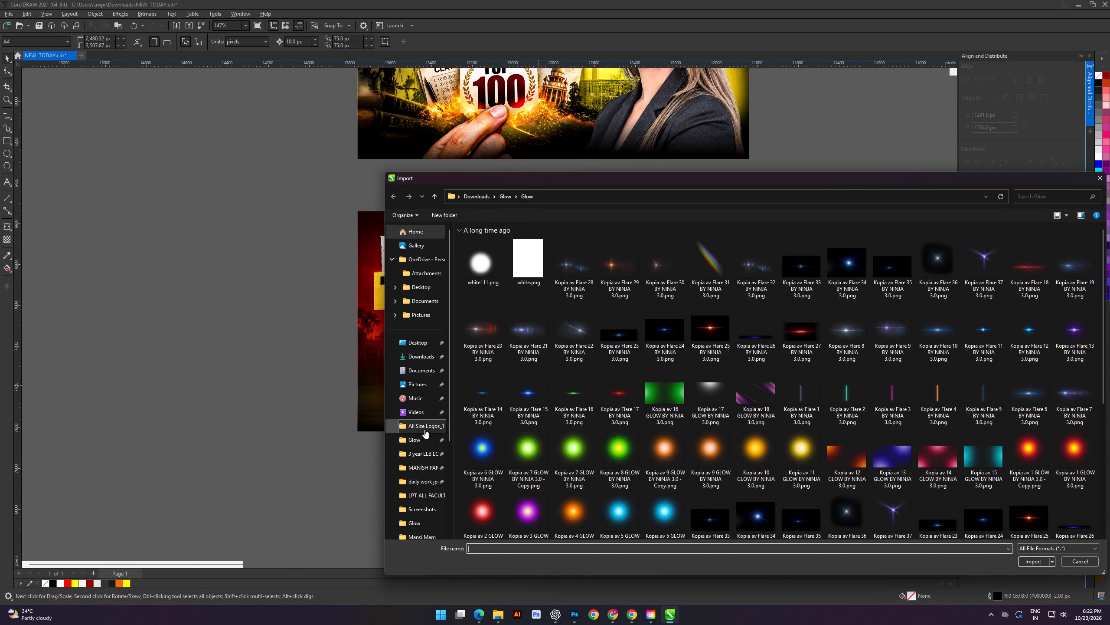
scroll(650, 376, down, 11)
double_click(542, 502)
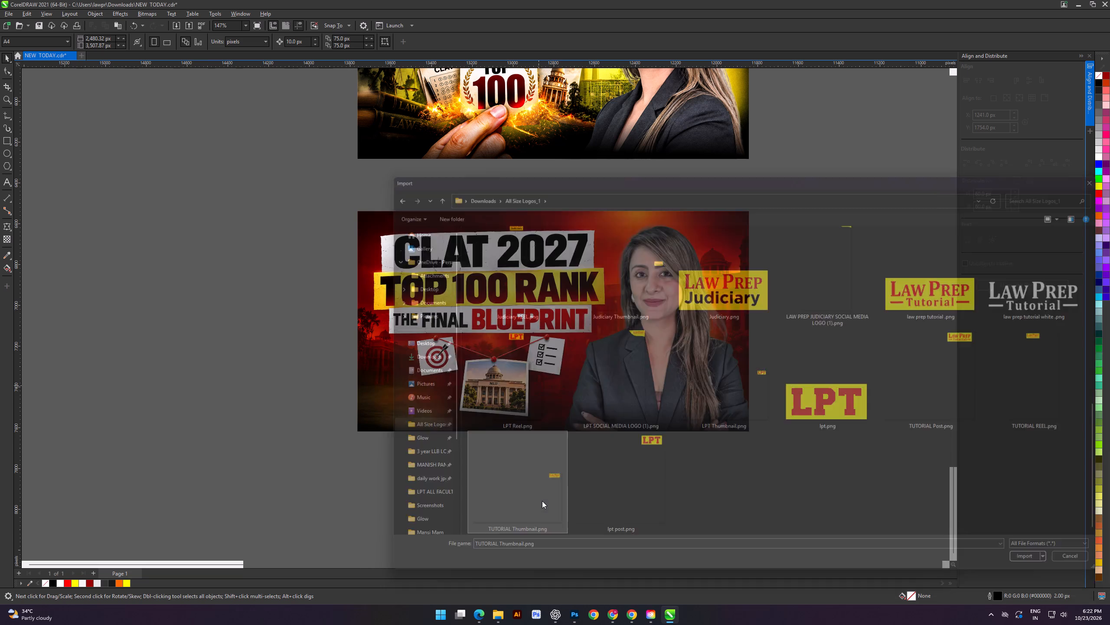
click(545, 474)
key(d)
click(650, 326)
click(637, 473)
Export only the red thumbnail to Downloads as a PNG named NEW TODAY.pngSDFSDSDF.
scroll(640, 365, down, 2)
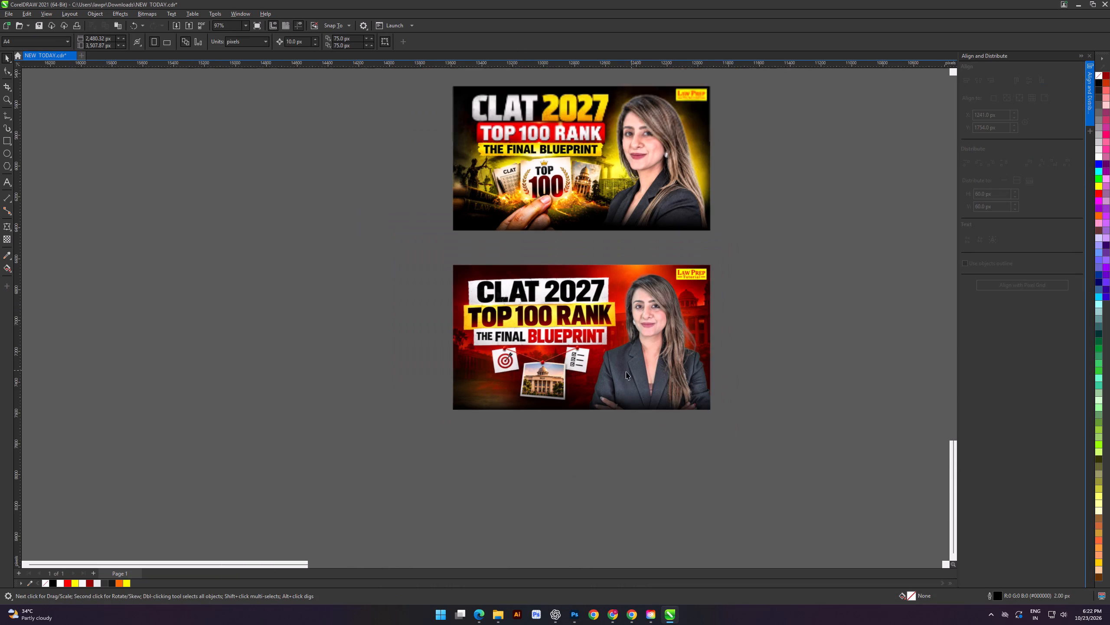
scroll(626, 372, down, 1)
click(475, 452)
shift+scroll(494, 383, up, 3)
drag(419, 248, 775, 493)
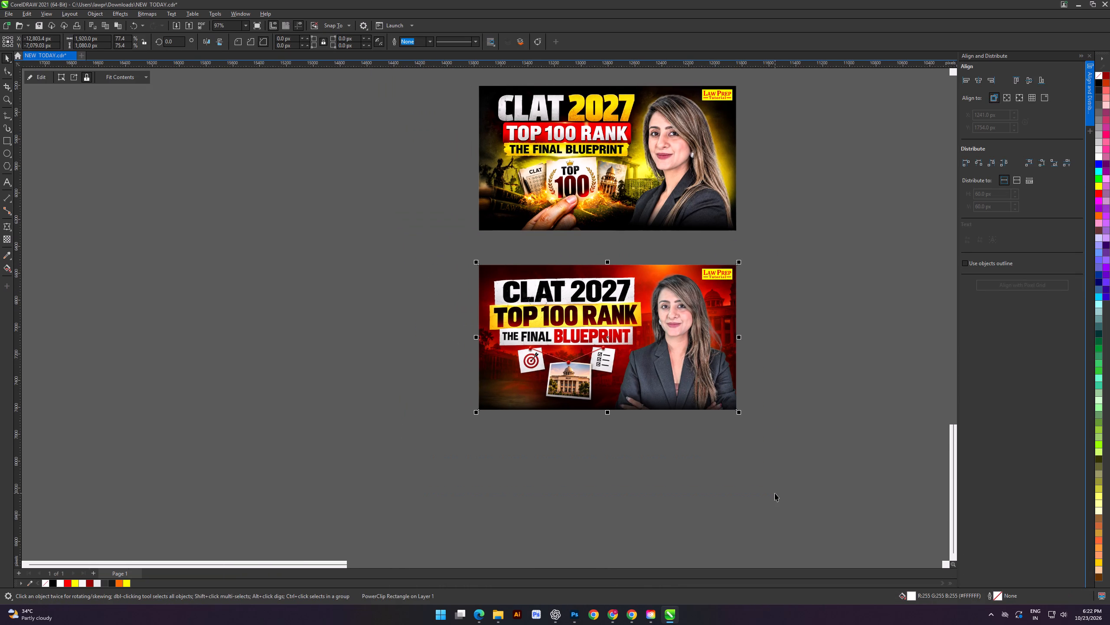
key(ctrl+e)
click(561, 520)
click(564, 518)
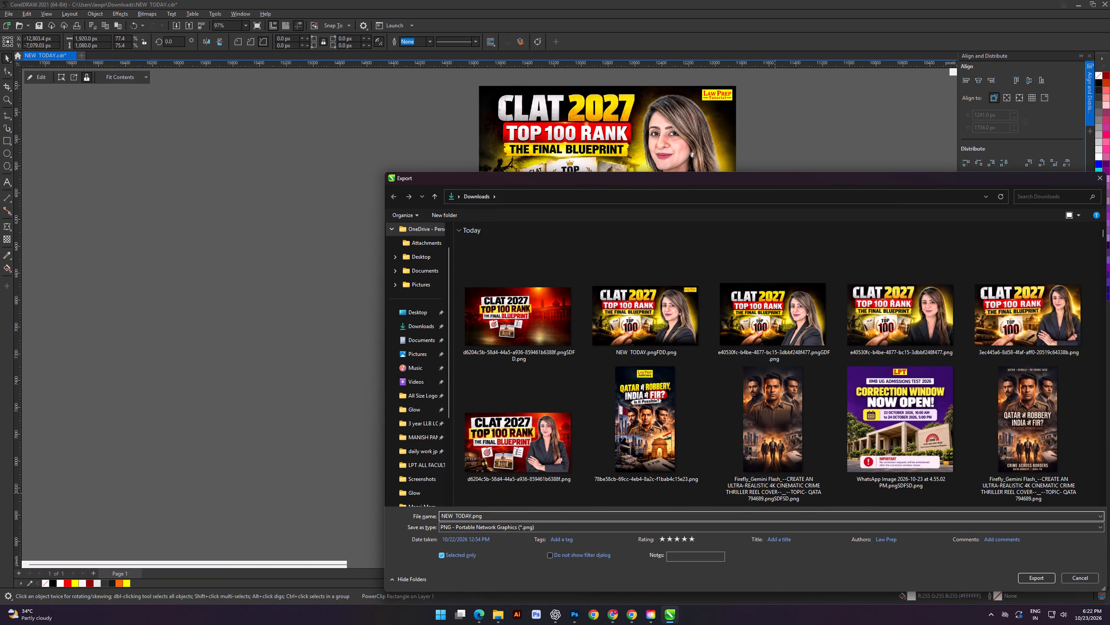
text(SDFSD)
key(Return)
key(Return)
click(579, 518)
text(SDF)
key(Return)
key(Return)
click(579, 497)
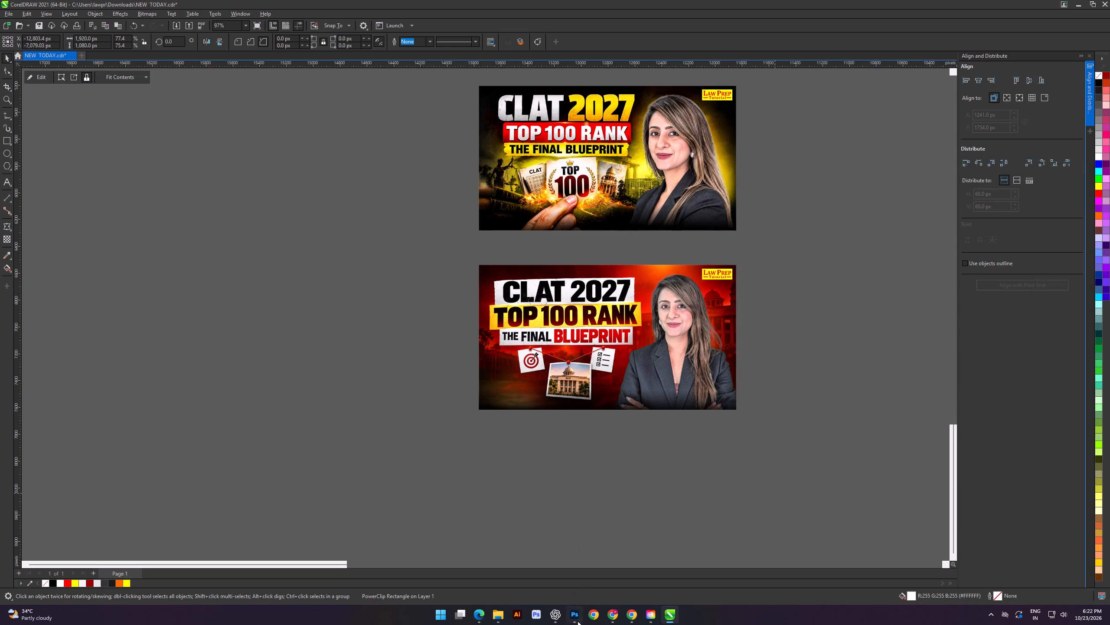
Place the newly exported red thumbnail from Downloads into the open yellow thumbnail document in Photoshop.
click(578, 621)
click(659, 35)
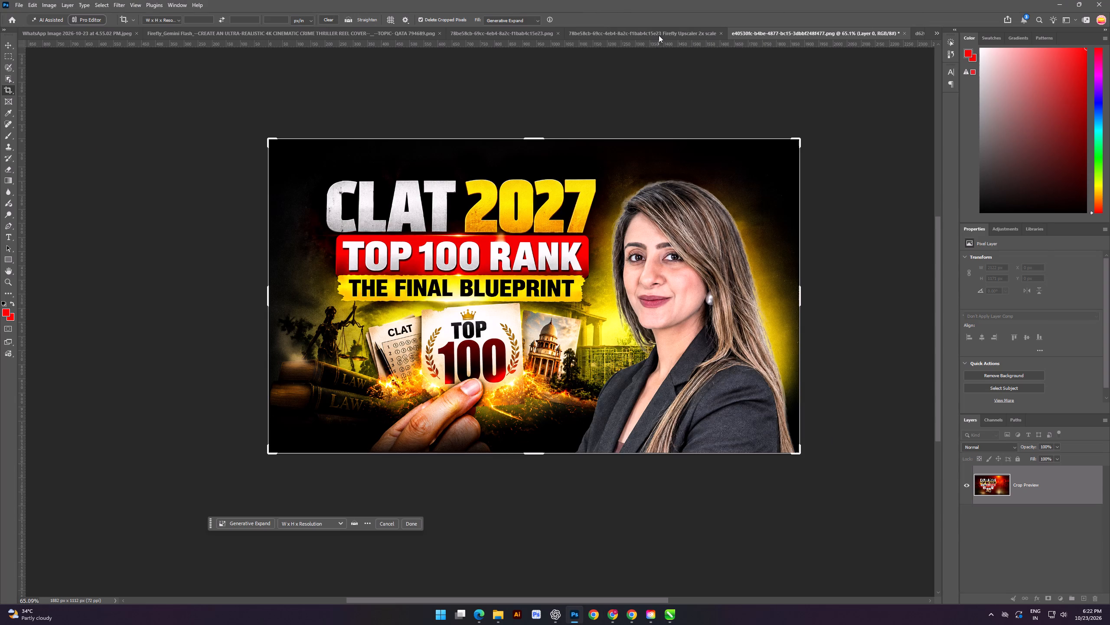
click(496, 615)
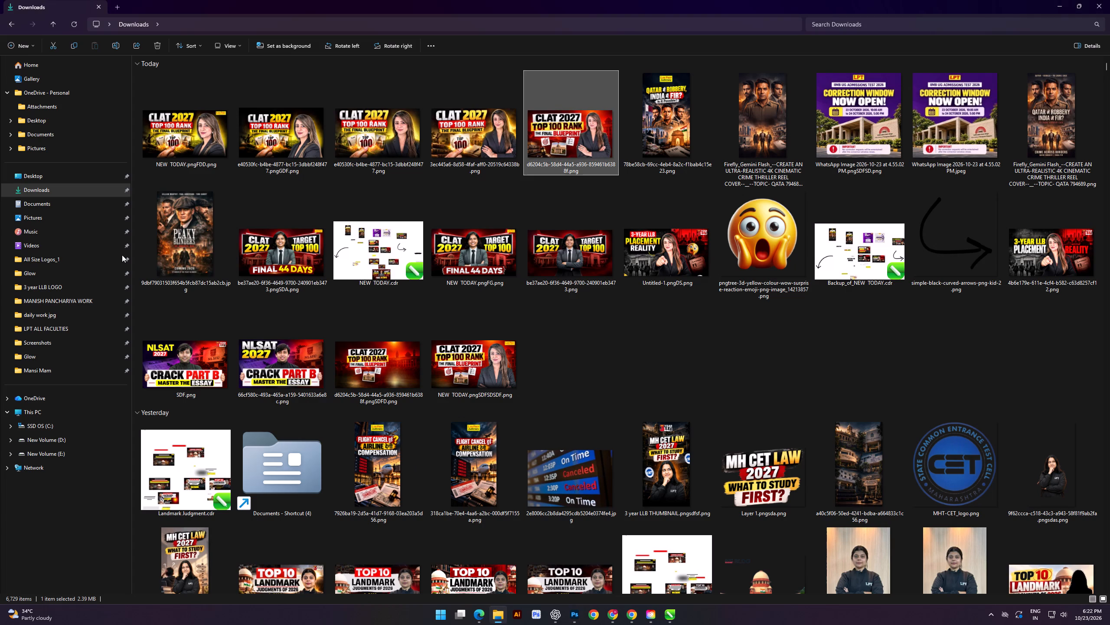
click(48, 206)
click(51, 192)
drag(193, 136, 520, 339)
Scale the placed red thumbnail proportionally from its centre to about 1,976 × 1,112 px so it fills the canvas height.
alt+drag(535, 336, 571, 445)
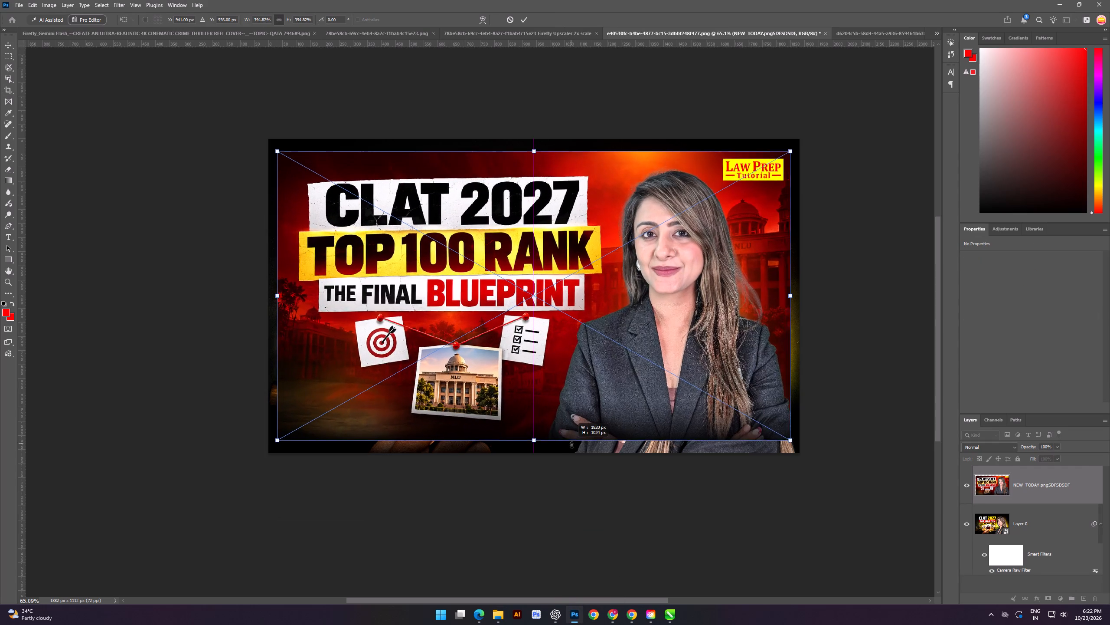
alt+drag(571, 445, 572, 452)
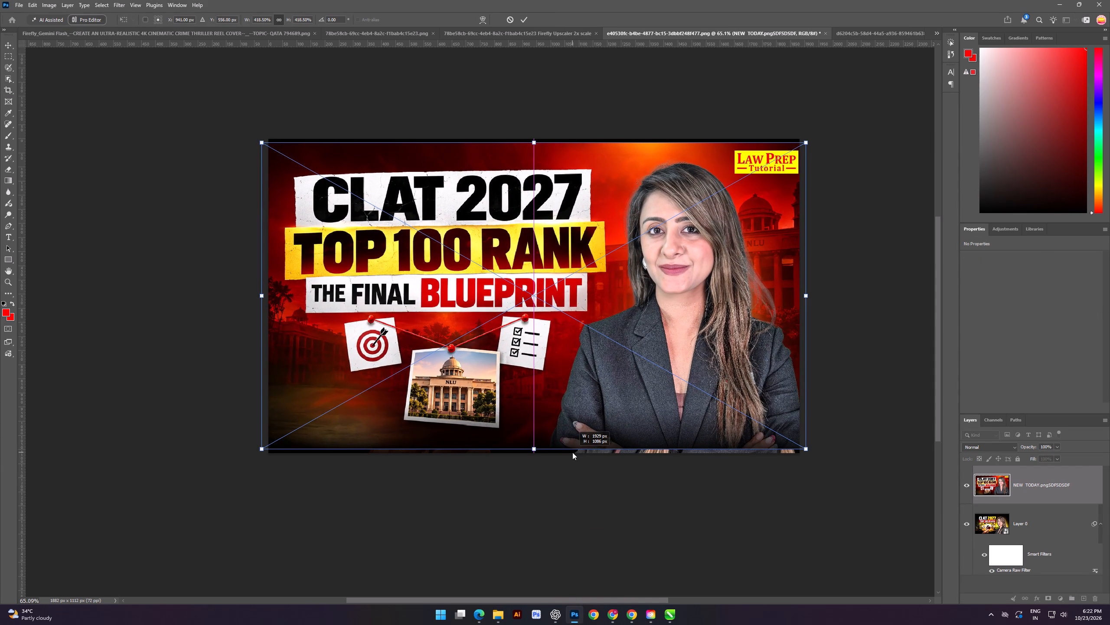
alt+drag(572, 452, 574, 456)
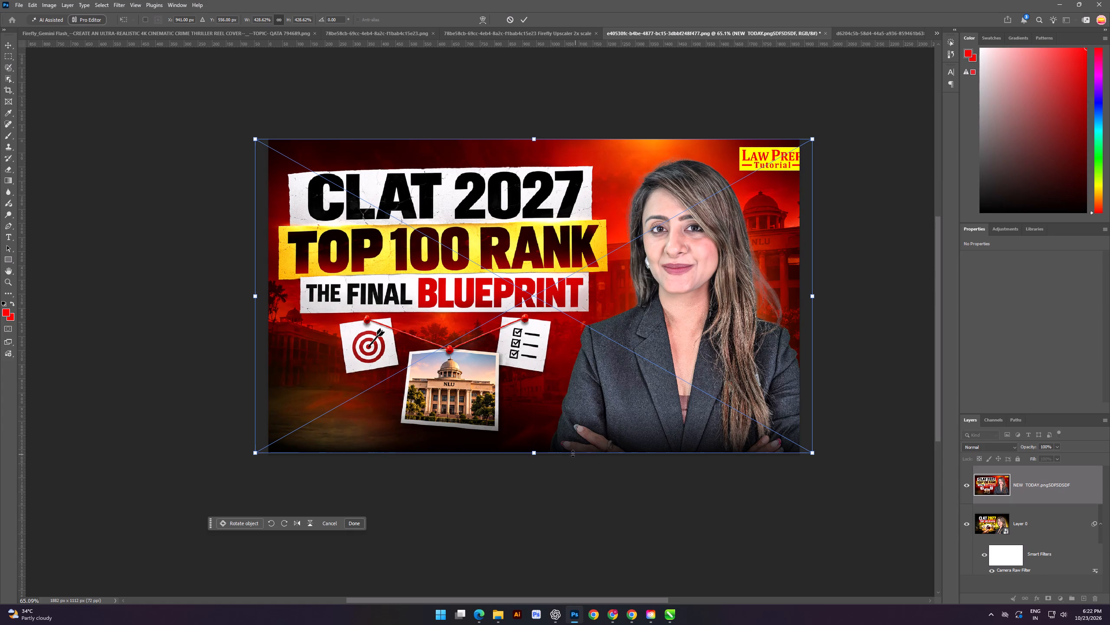
click(4, 43)
click(100, 160)
click(723, 245)
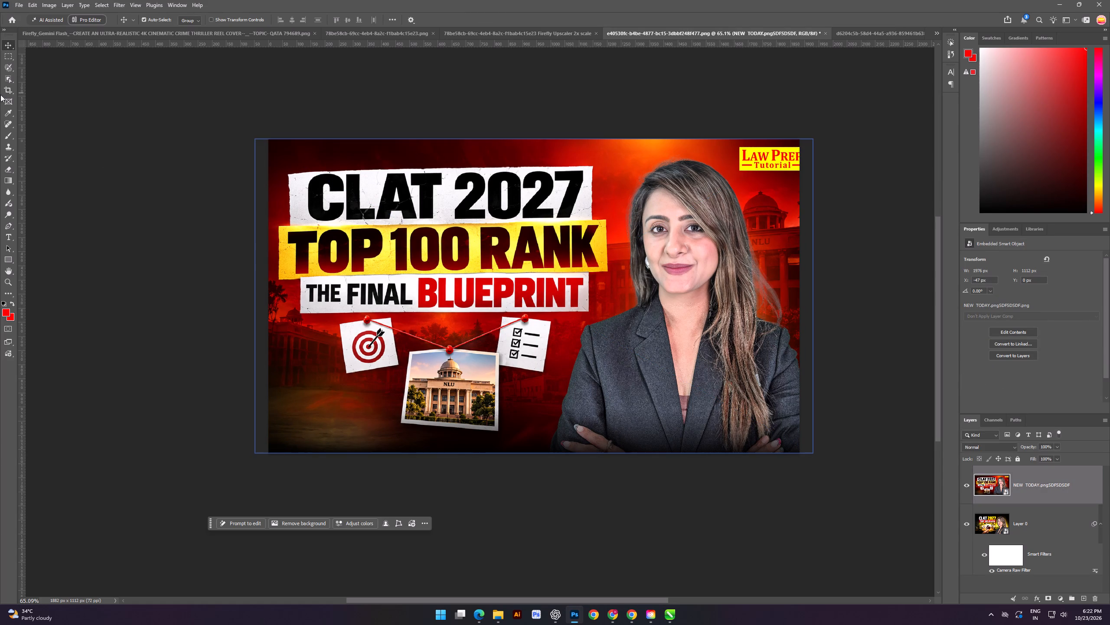
Brush a selection over the Law Prep Tutorial logo on the red thumbnail and remove it with the generative Remove command.
click(7, 69)
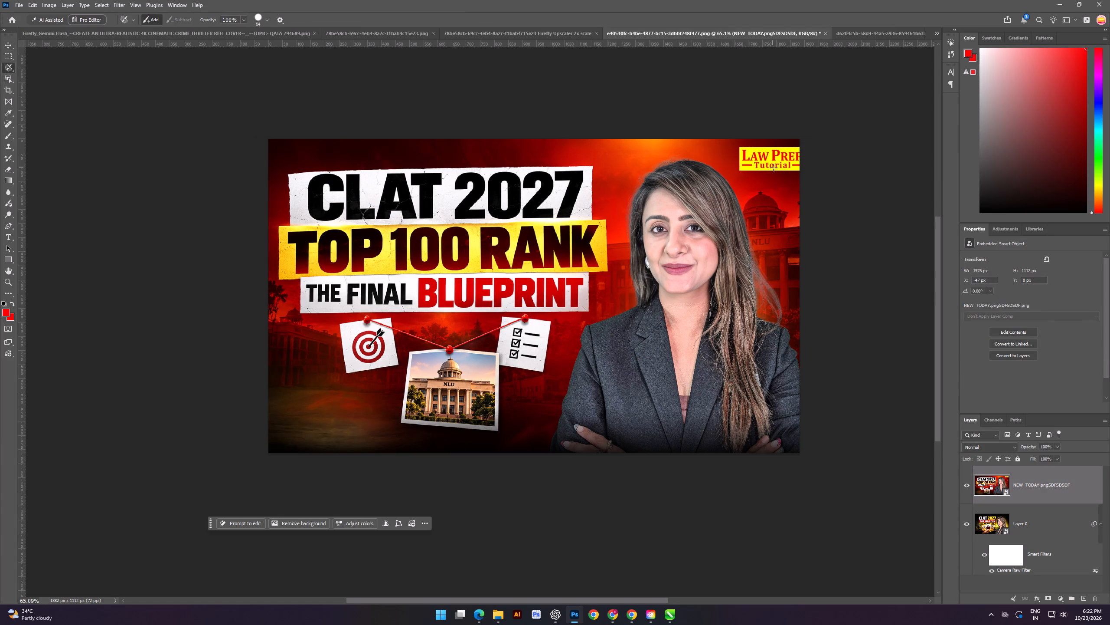
drag(774, 168, 786, 158)
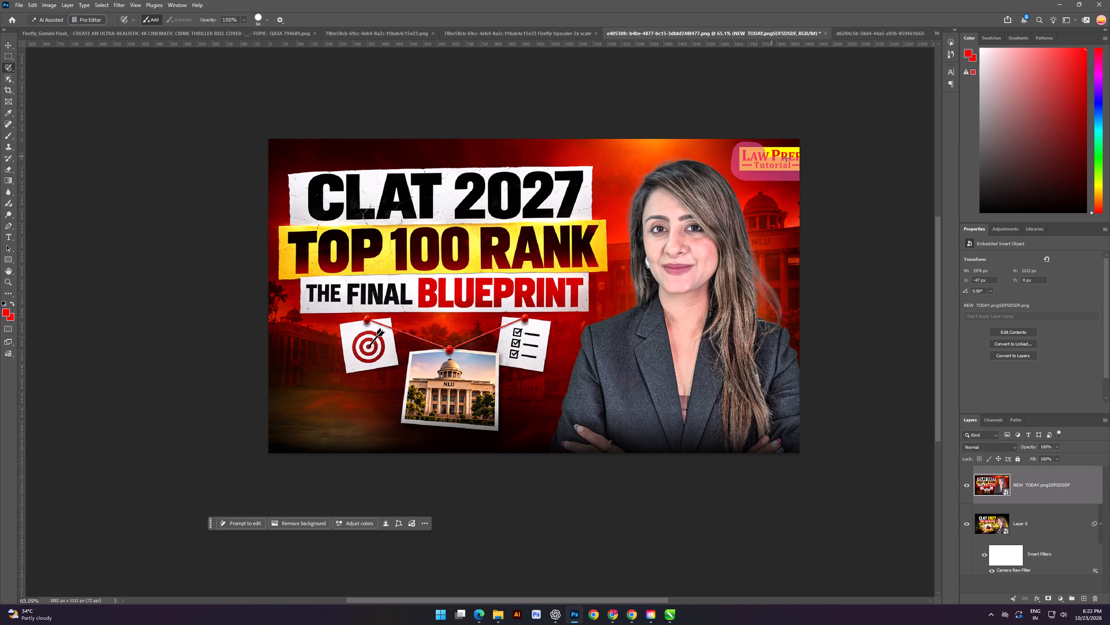
drag(786, 158, 752, 154)
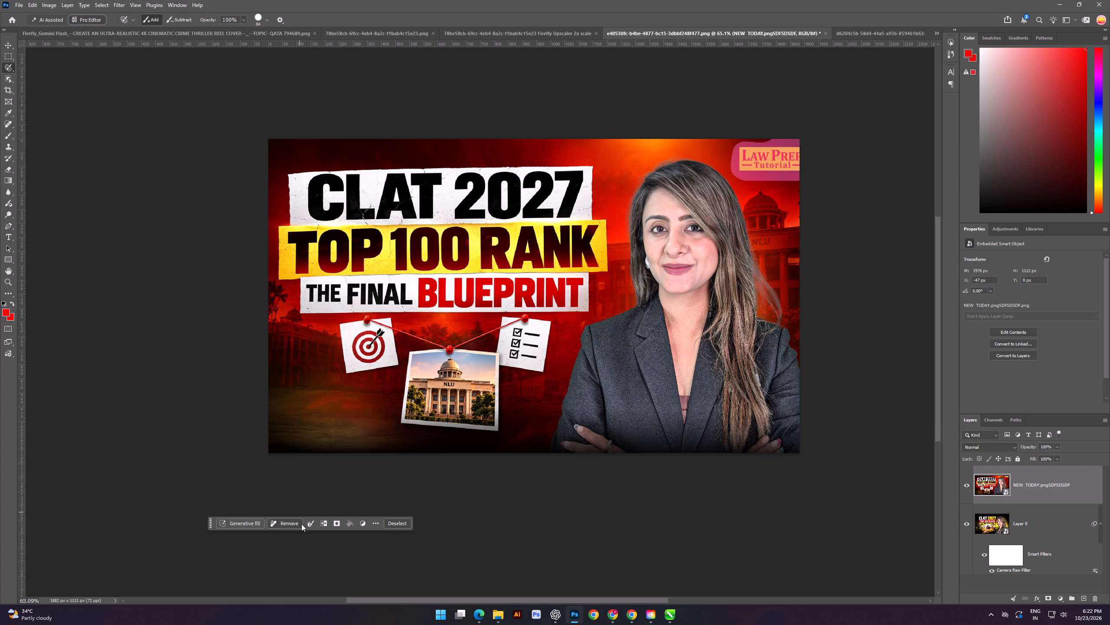
click(281, 524)
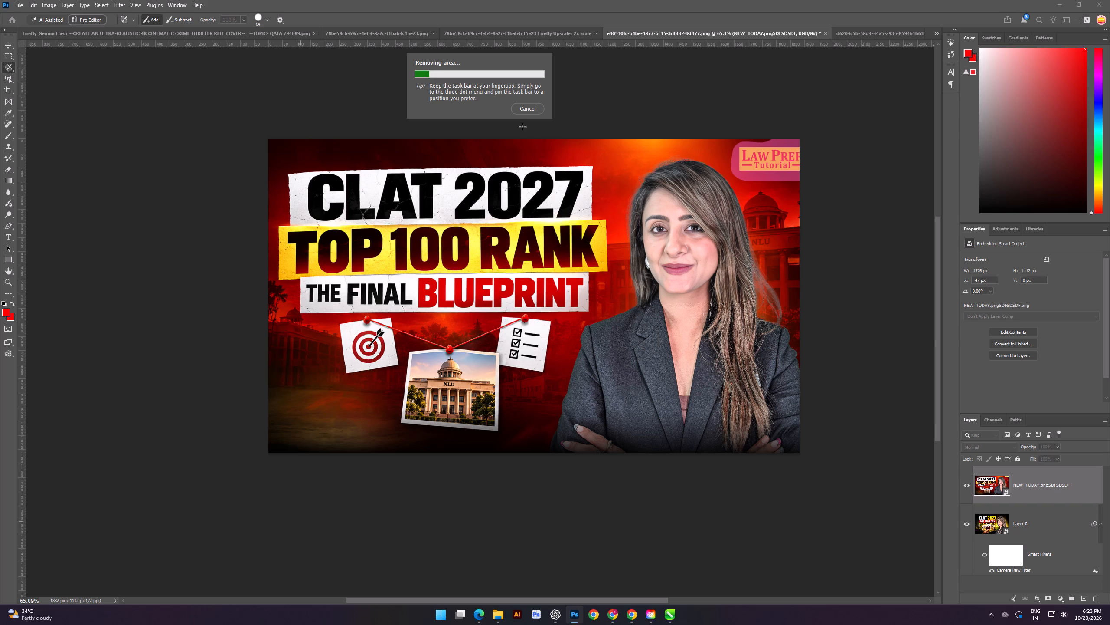
Merge the Remove tool edits layer with the placed red thumbnail layer.
ctrl+click(1074, 526)
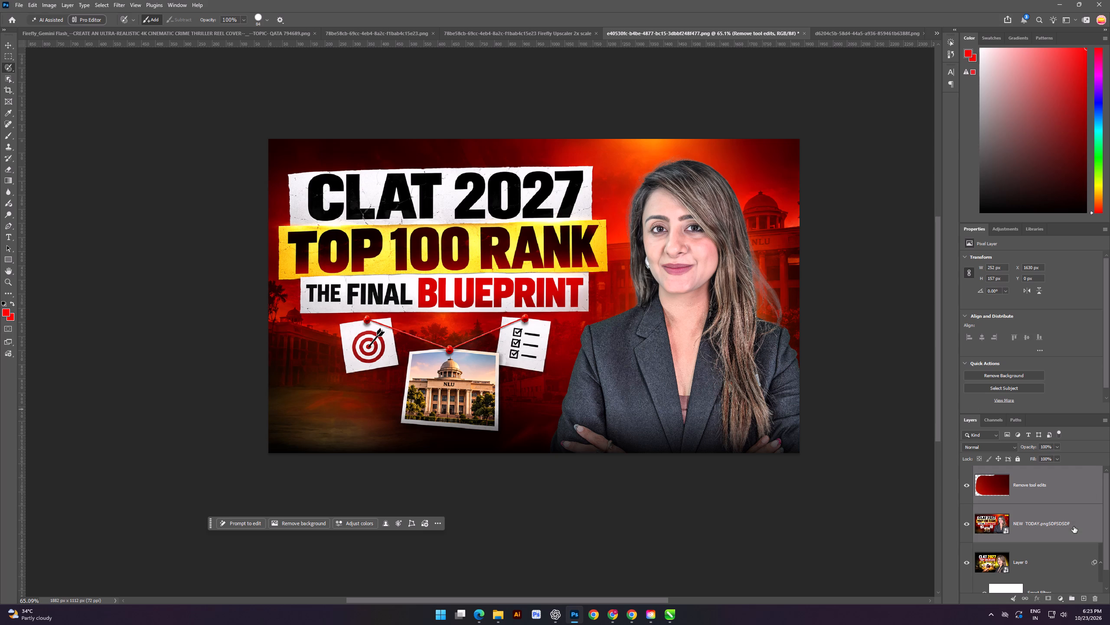
key(ctrl+e)
Nudge the merged red thumbnail layer horizontally to the right by about 14 px.
key(ctrl+t)
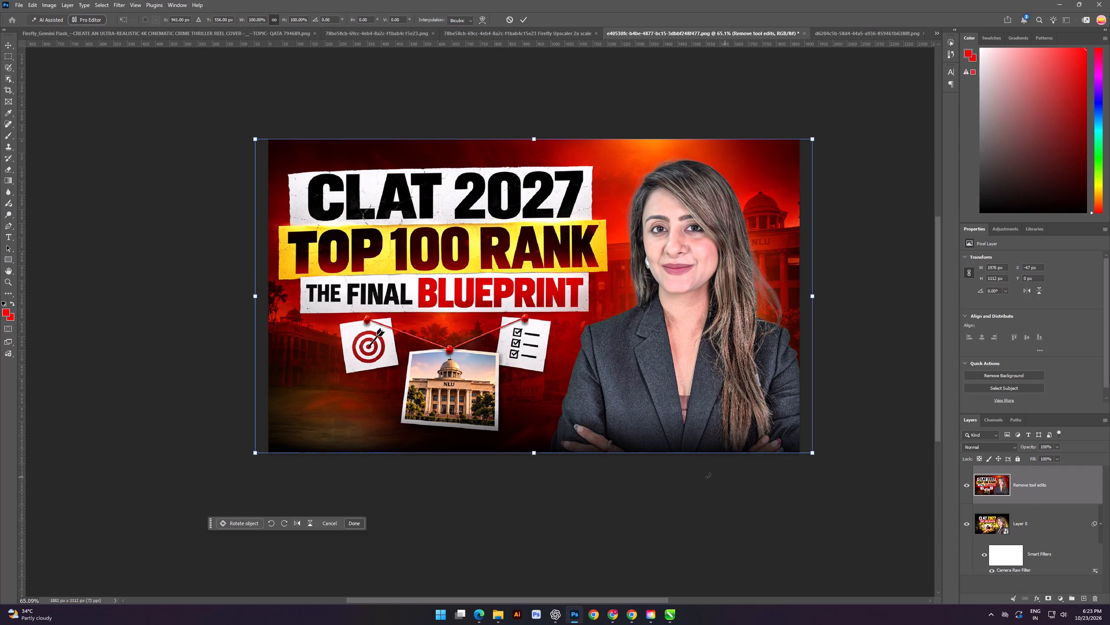
key(Right)
key(Right)
key(Right)
key(Right)
key(Right)
key(Right)
key(Right)
key(Right)
key(Right)
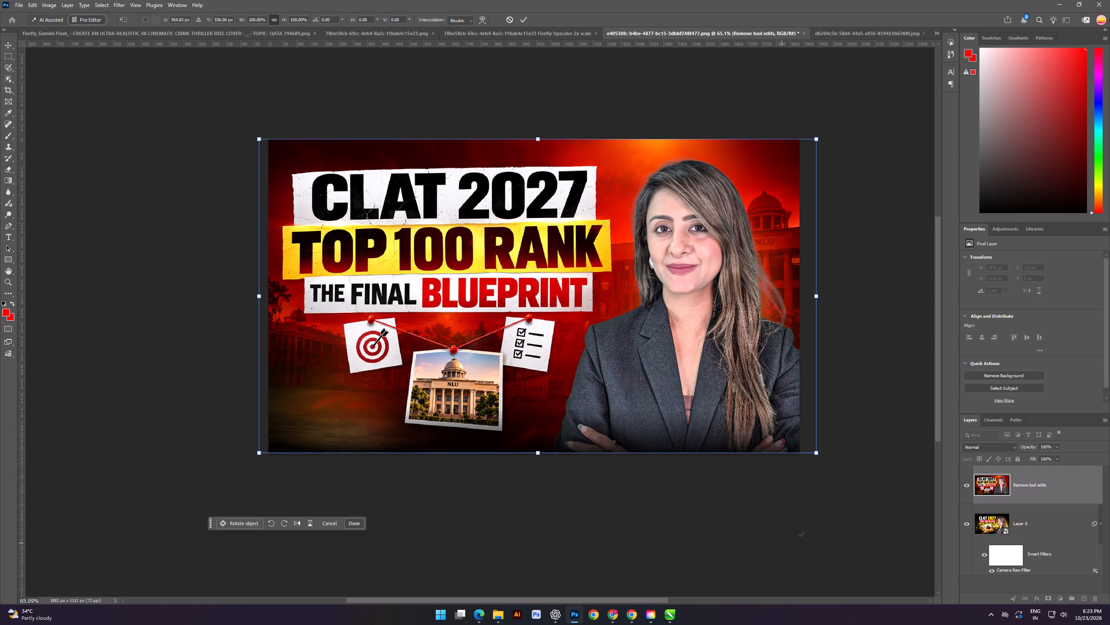
click(824, 516)
click(7, 44)
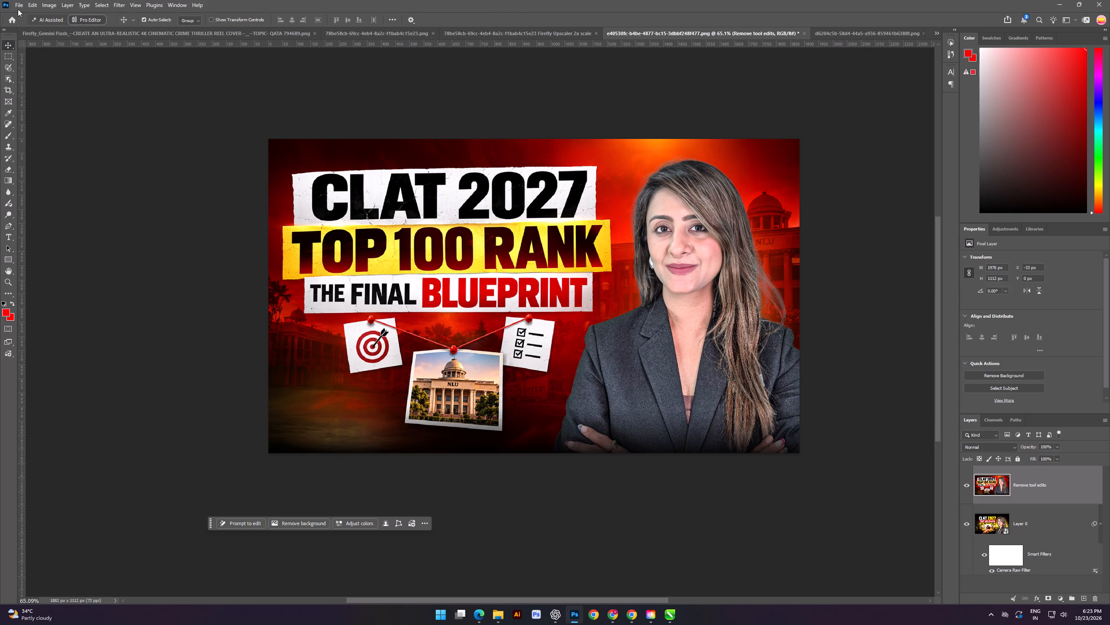
Place the TUTORIAL Thumbnail.png logo from the All Size Logos_1 folder as an embedded layer above the red thumbnail.
click(17, 5)
click(49, 185)
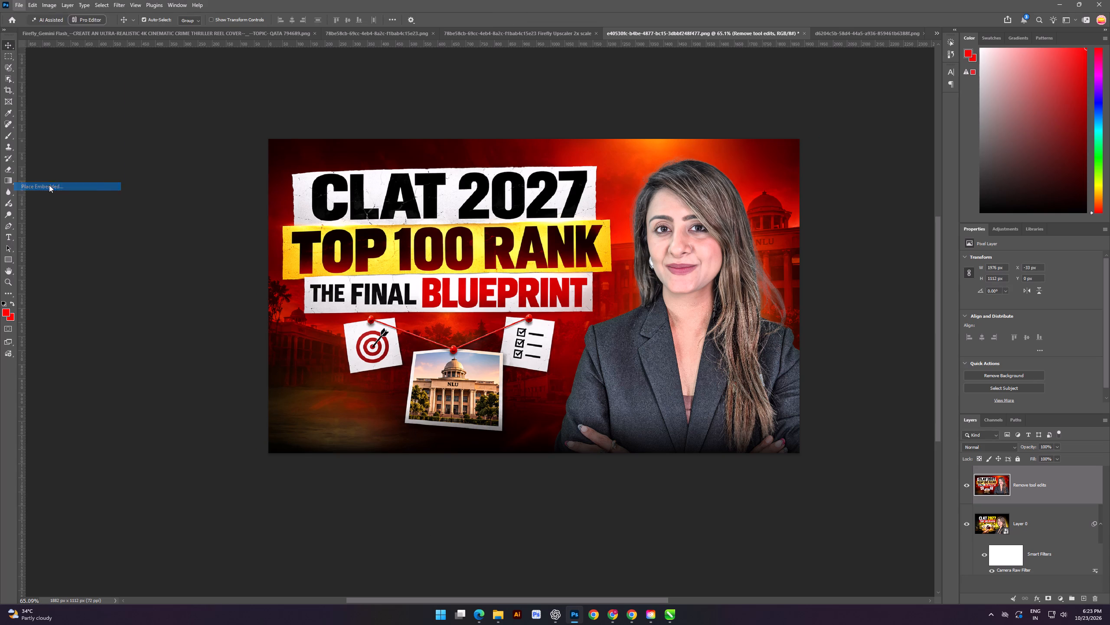
click(46, 216)
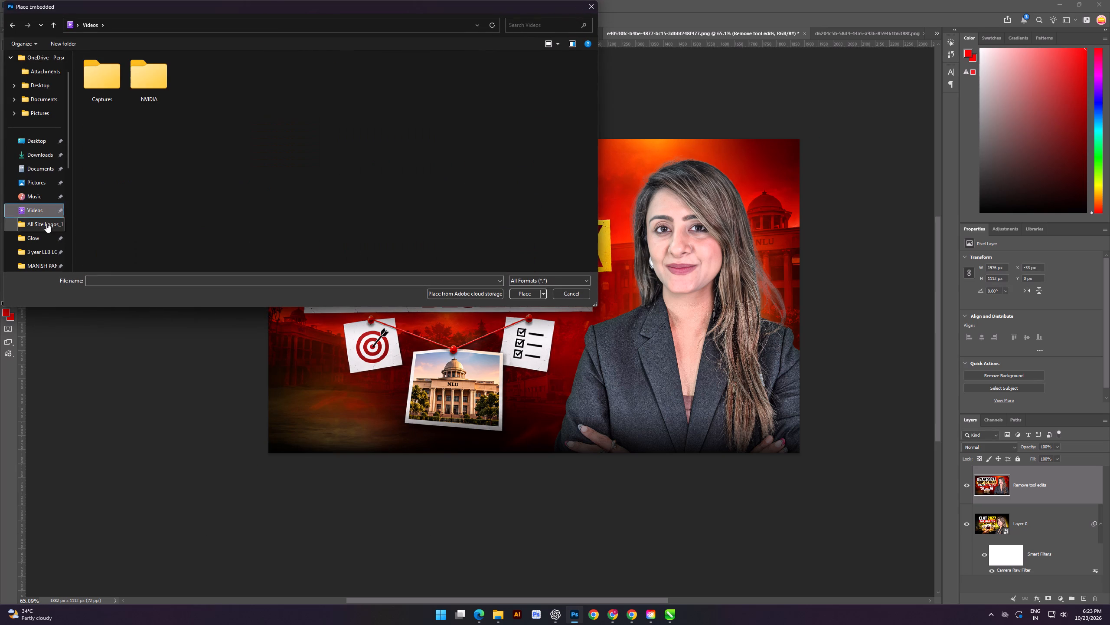
click(46, 223)
scroll(250, 186, down, 12)
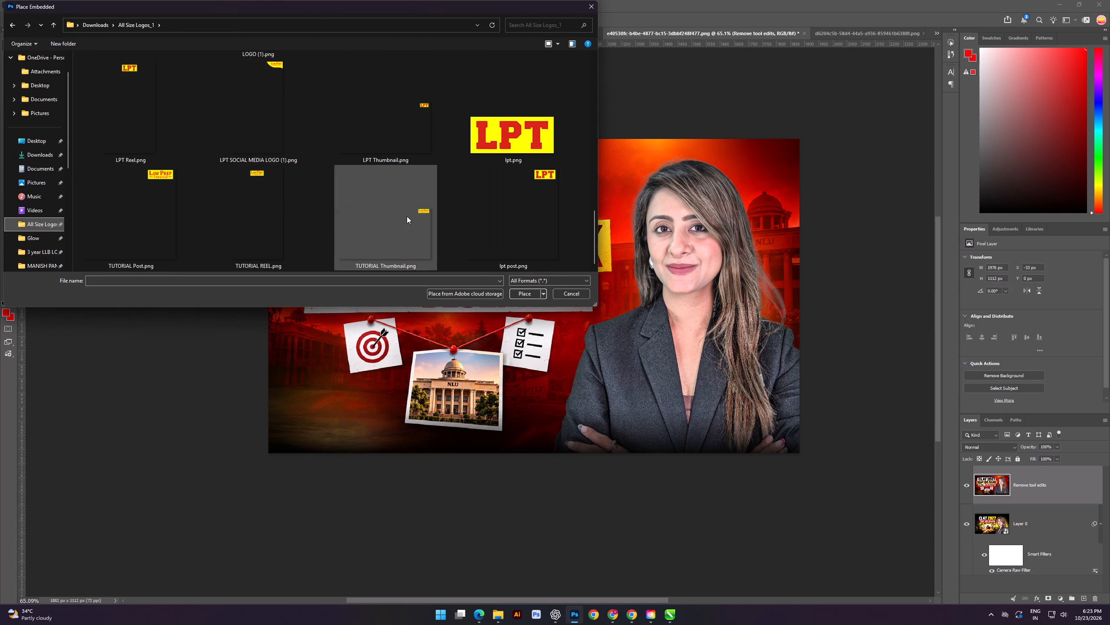
double_click(403, 217)
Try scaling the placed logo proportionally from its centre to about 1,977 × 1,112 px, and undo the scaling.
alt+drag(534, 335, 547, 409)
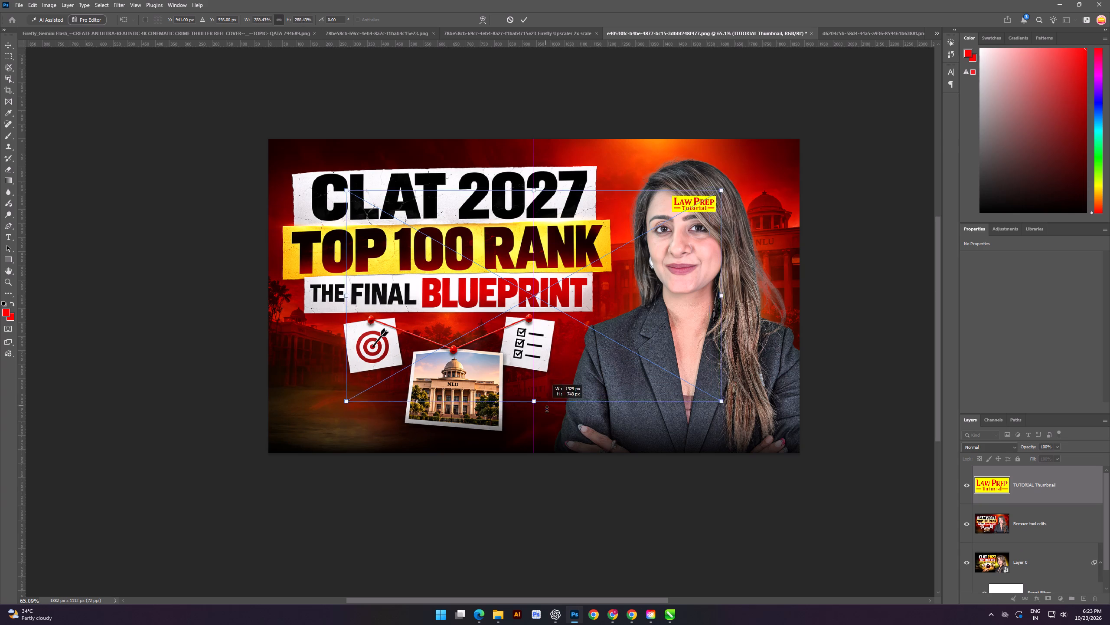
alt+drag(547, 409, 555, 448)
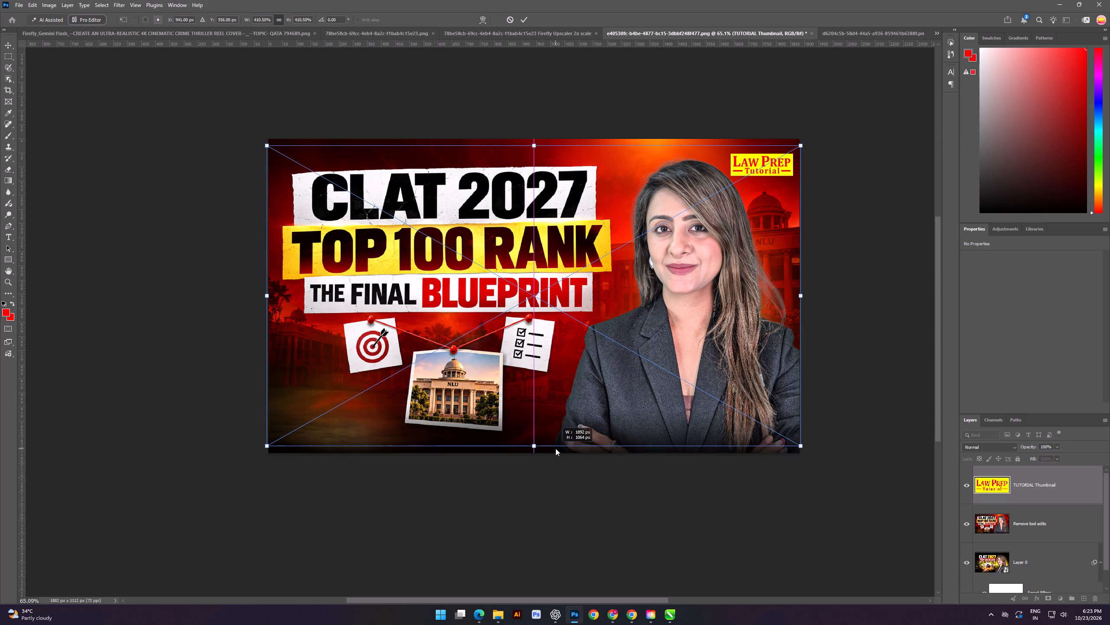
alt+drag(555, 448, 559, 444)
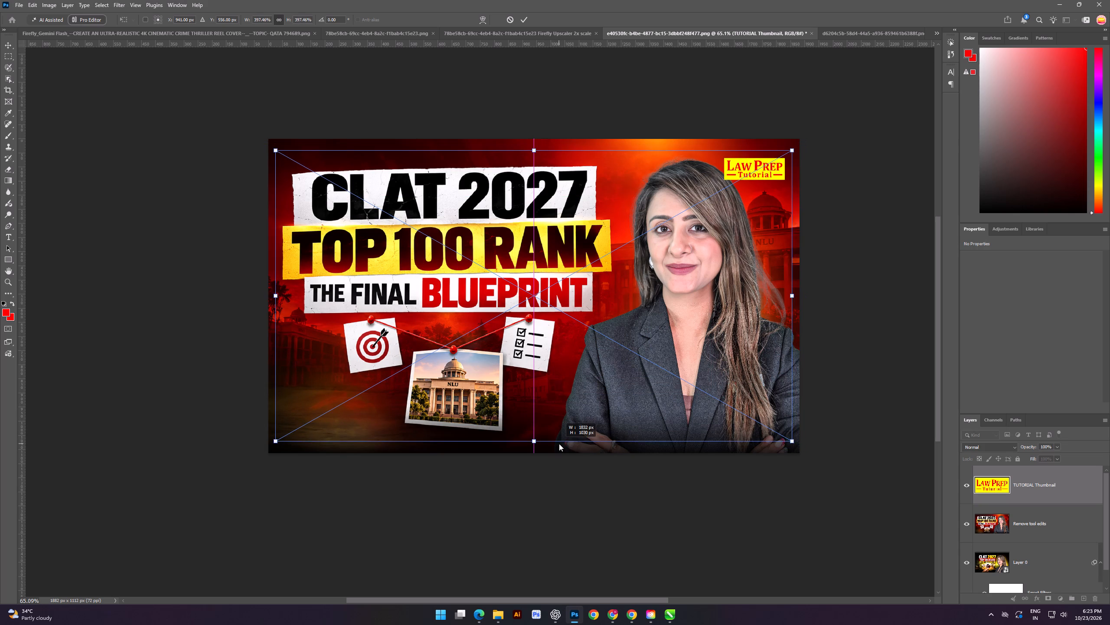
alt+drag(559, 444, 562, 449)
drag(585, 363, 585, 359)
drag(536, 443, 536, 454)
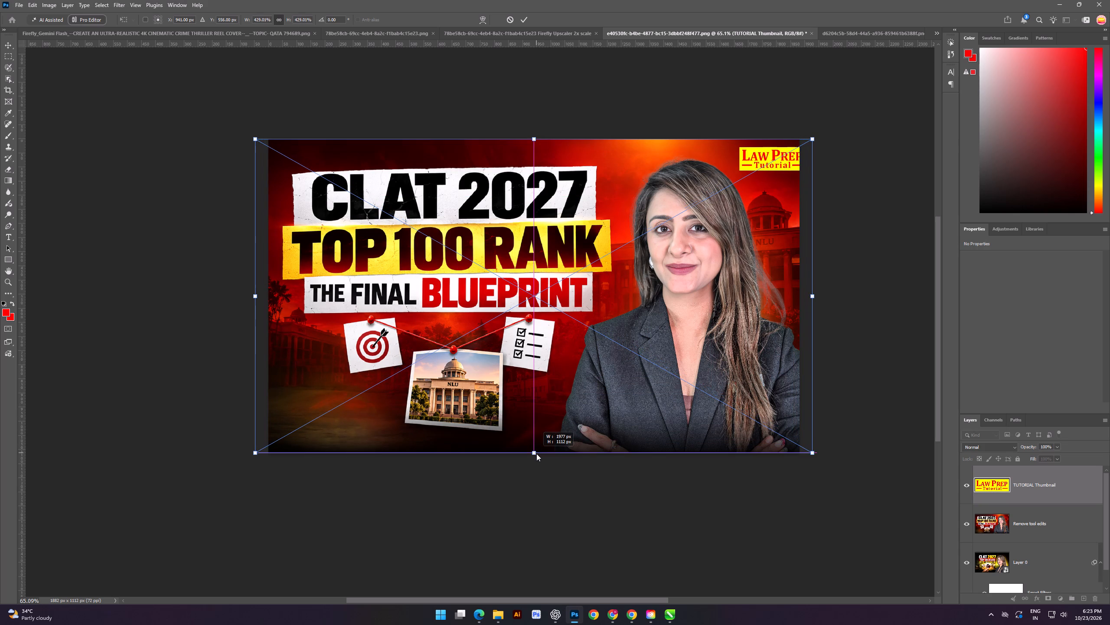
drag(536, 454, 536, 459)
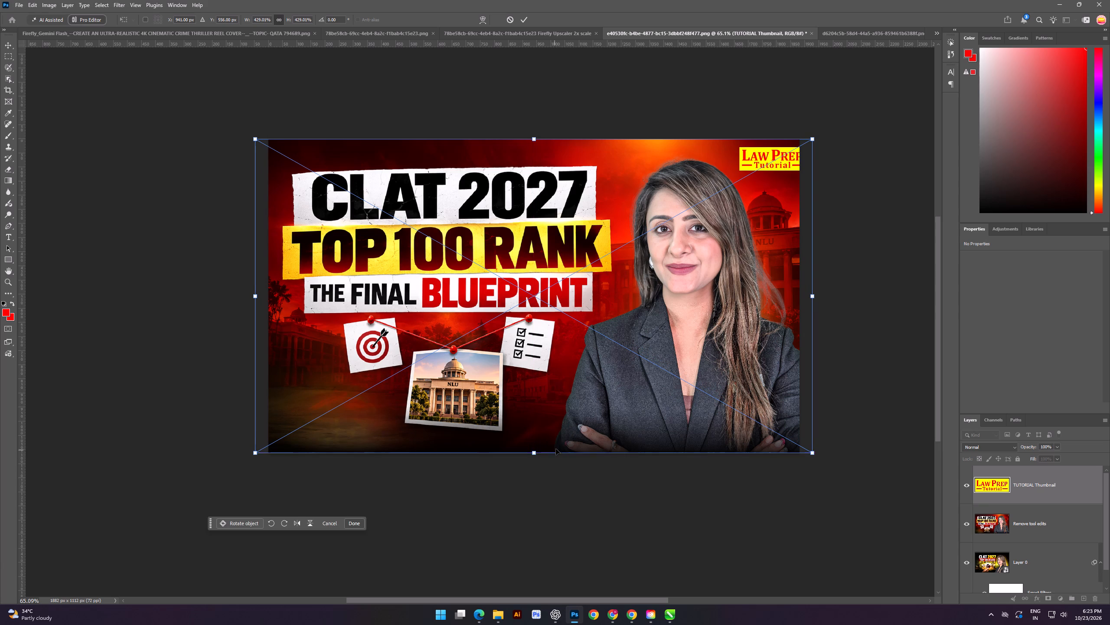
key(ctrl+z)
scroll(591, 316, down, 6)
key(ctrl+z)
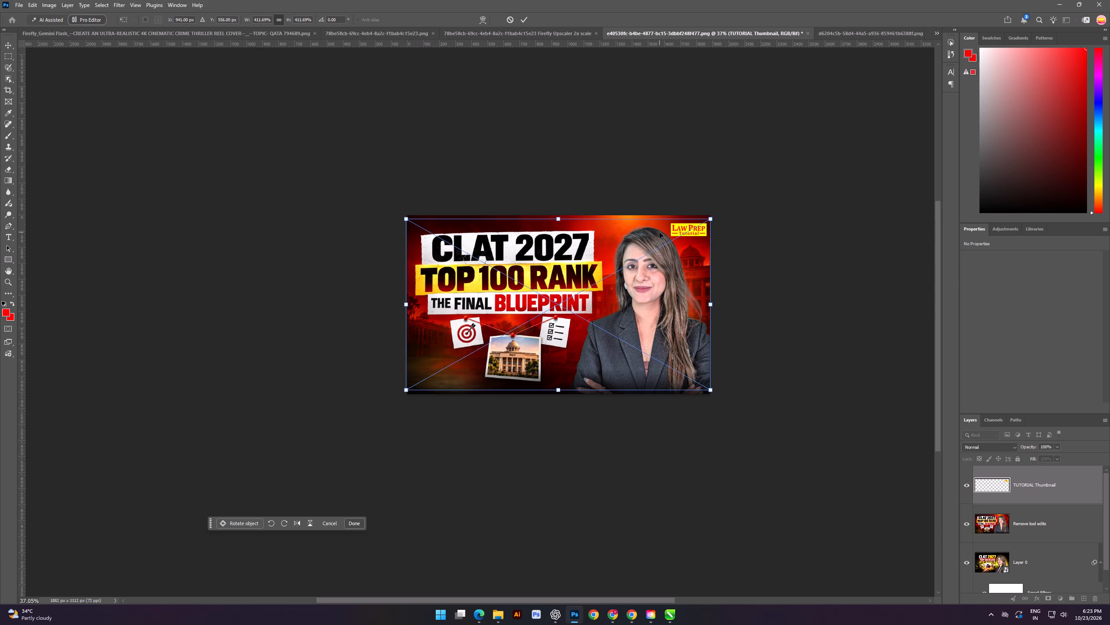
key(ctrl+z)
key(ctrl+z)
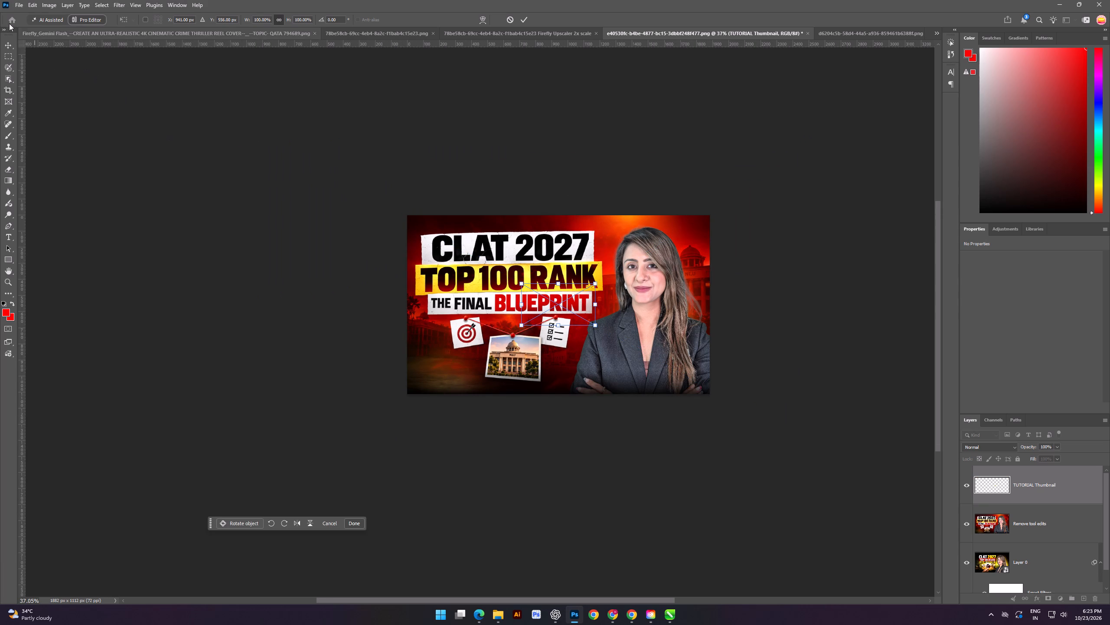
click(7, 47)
Open the exported red thumbnail NEW TODAY.pngSDFSDSDF.png from Downloads as its own document.
click(8, 20)
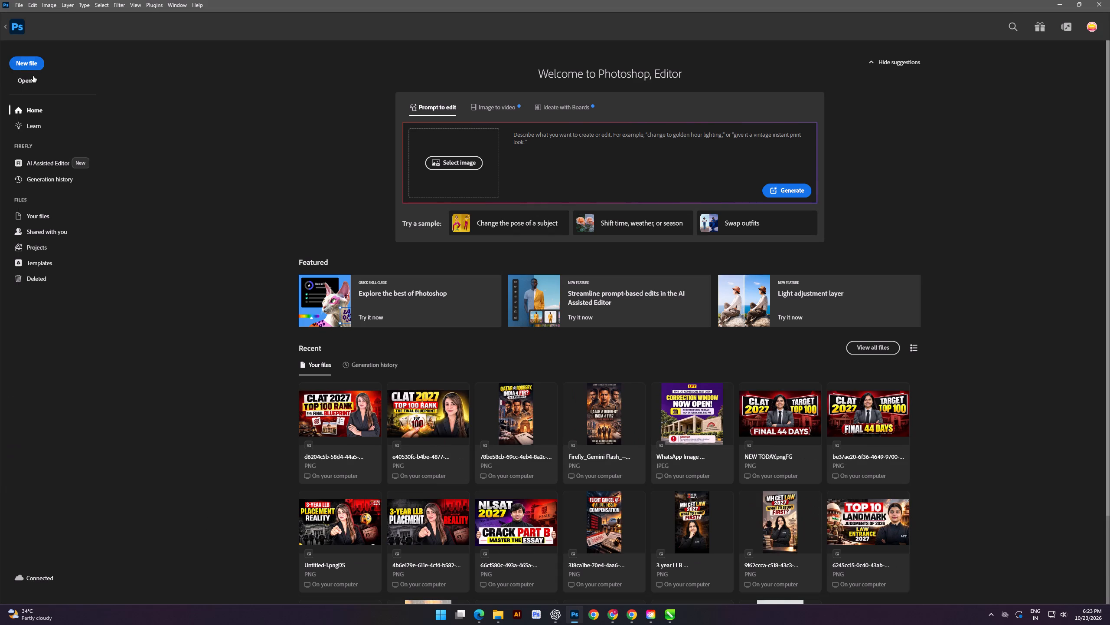
click(30, 78)
click(43, 176)
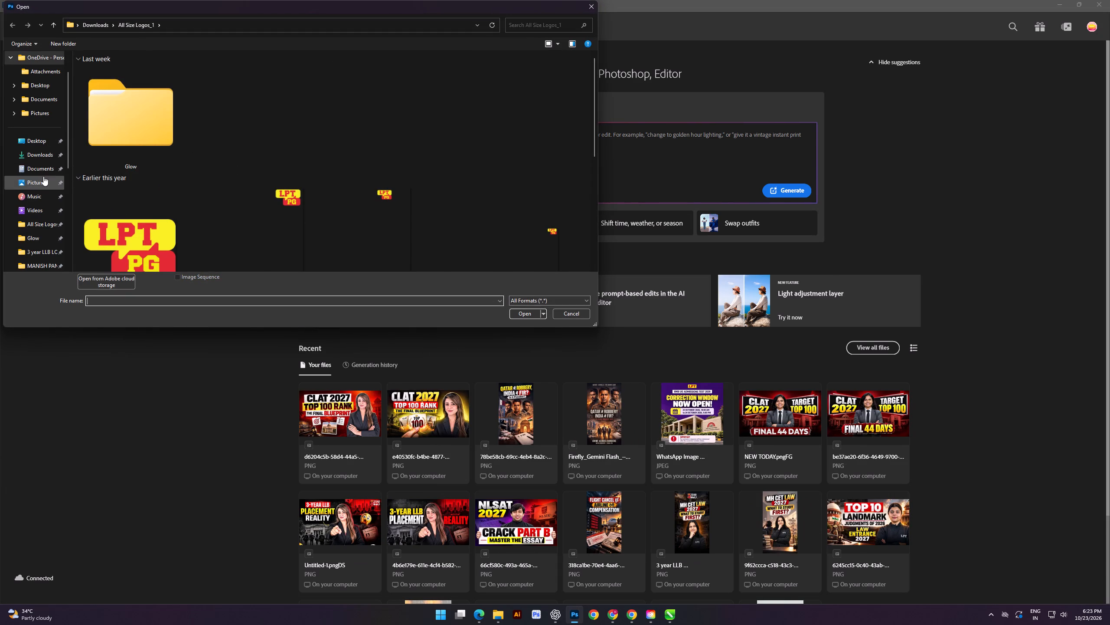
click(35, 152)
double_click(104, 142)
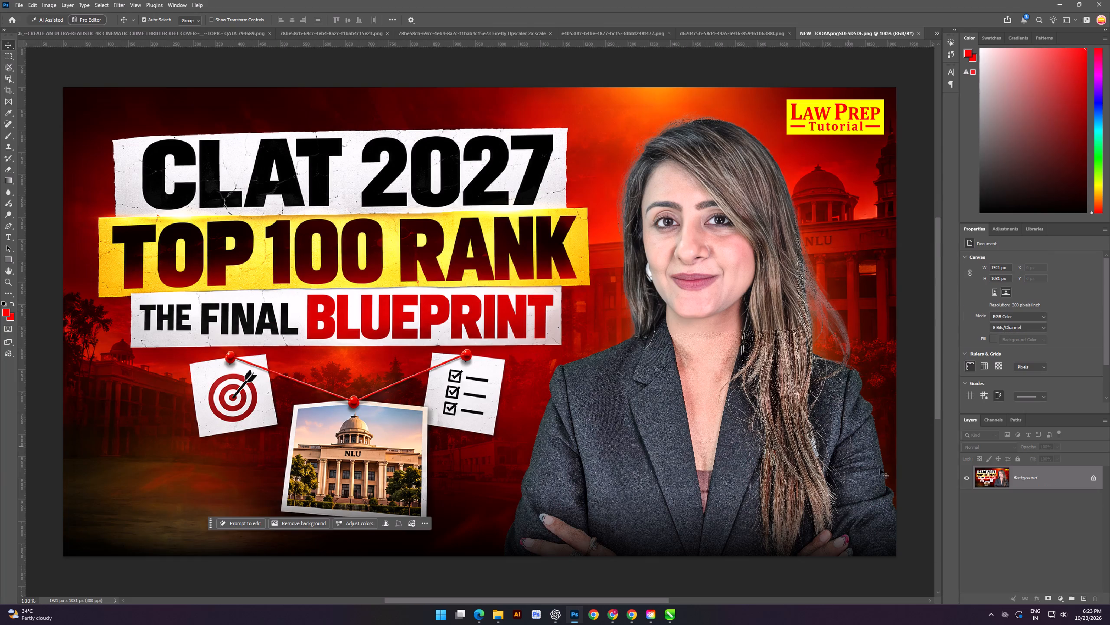
Convert the opened red thumbnail's Background layer to a smart object.
right_click(1012, 478)
click(1055, 577)
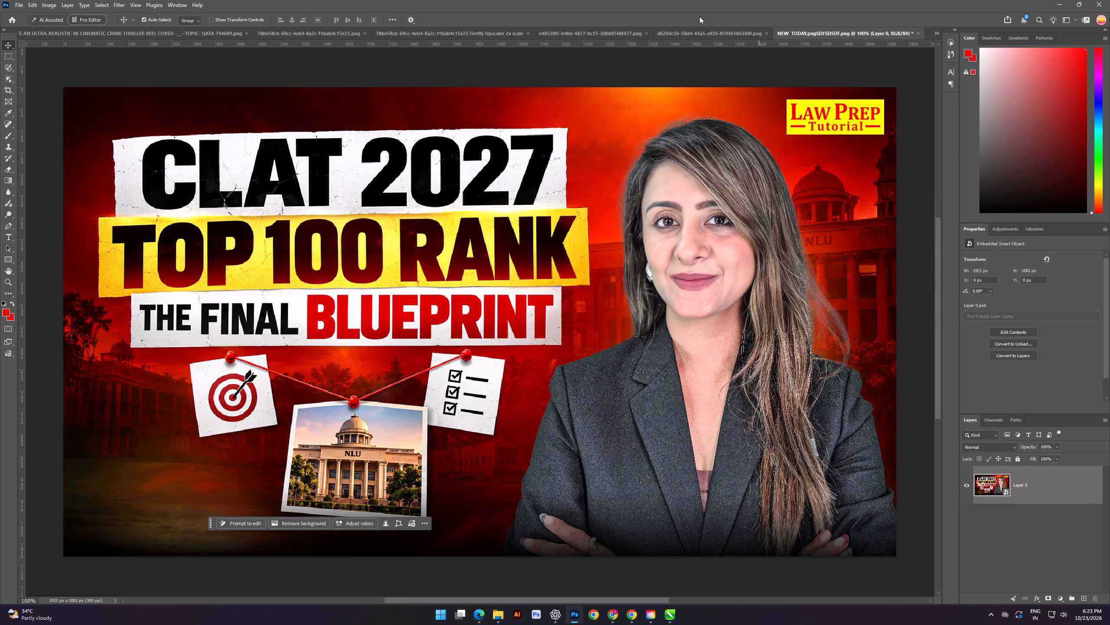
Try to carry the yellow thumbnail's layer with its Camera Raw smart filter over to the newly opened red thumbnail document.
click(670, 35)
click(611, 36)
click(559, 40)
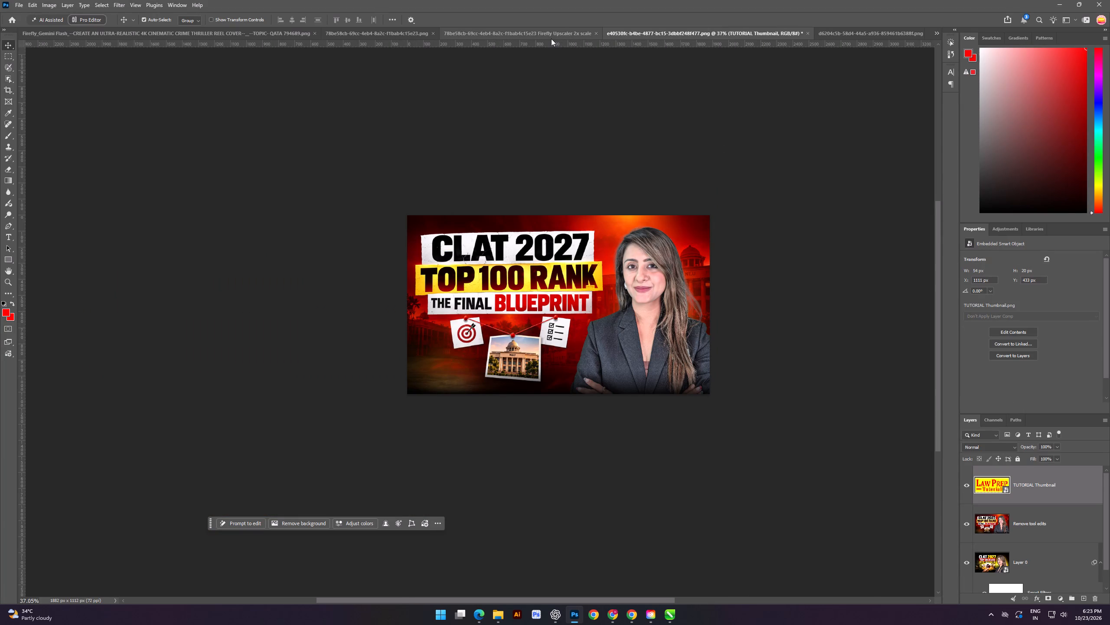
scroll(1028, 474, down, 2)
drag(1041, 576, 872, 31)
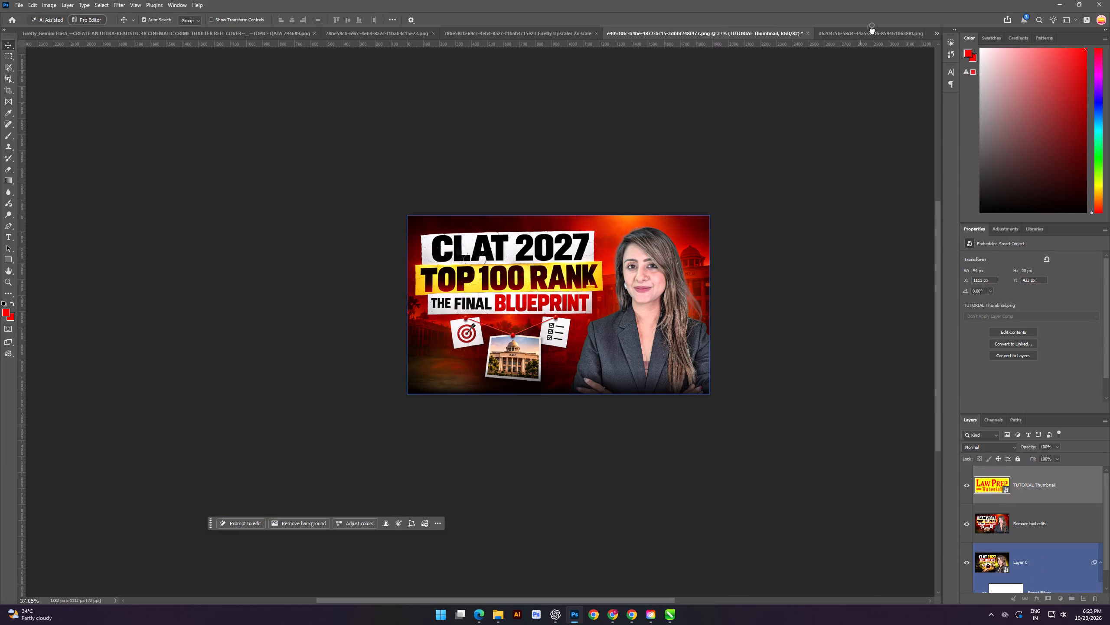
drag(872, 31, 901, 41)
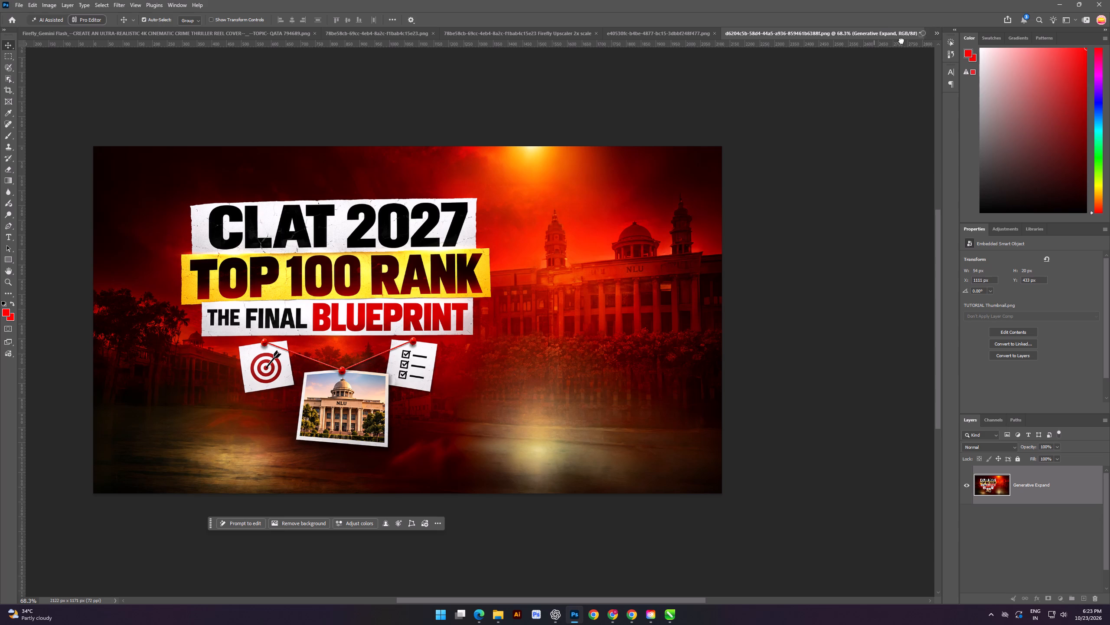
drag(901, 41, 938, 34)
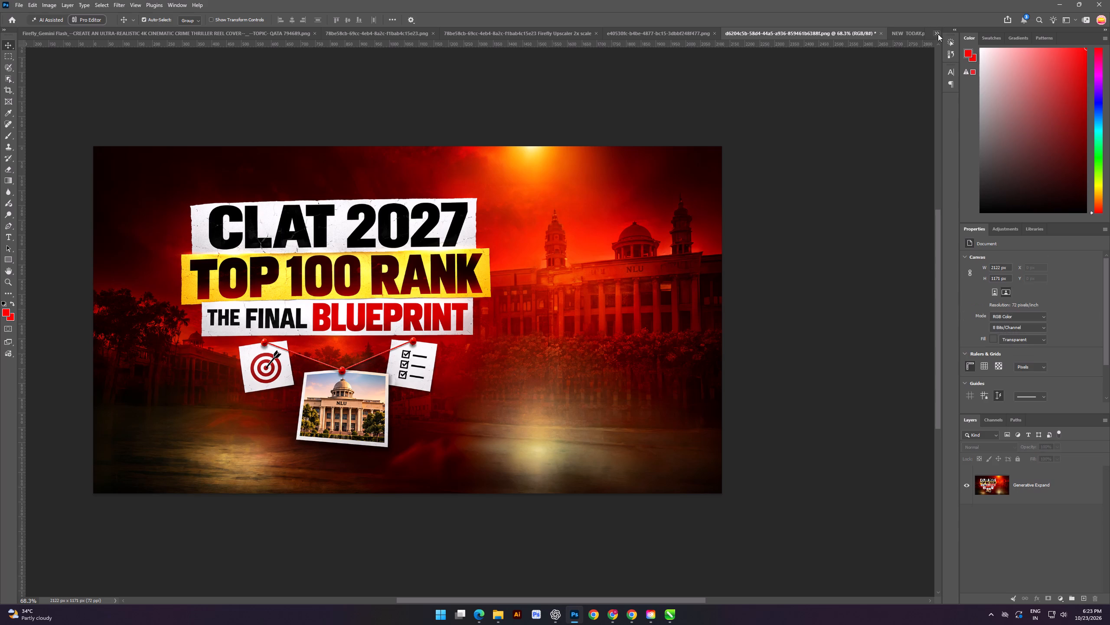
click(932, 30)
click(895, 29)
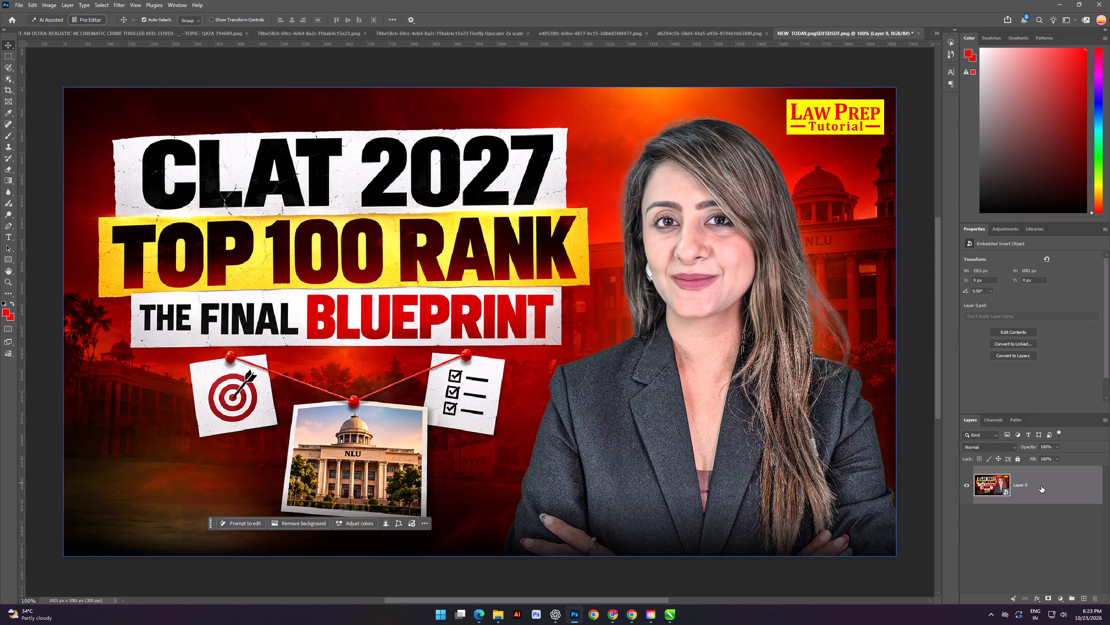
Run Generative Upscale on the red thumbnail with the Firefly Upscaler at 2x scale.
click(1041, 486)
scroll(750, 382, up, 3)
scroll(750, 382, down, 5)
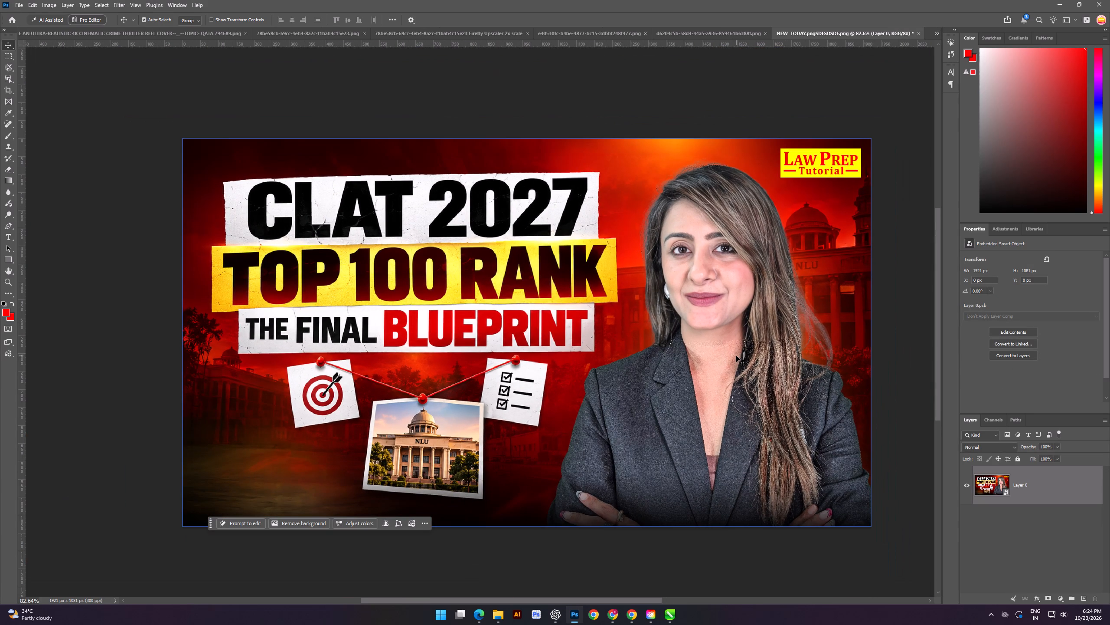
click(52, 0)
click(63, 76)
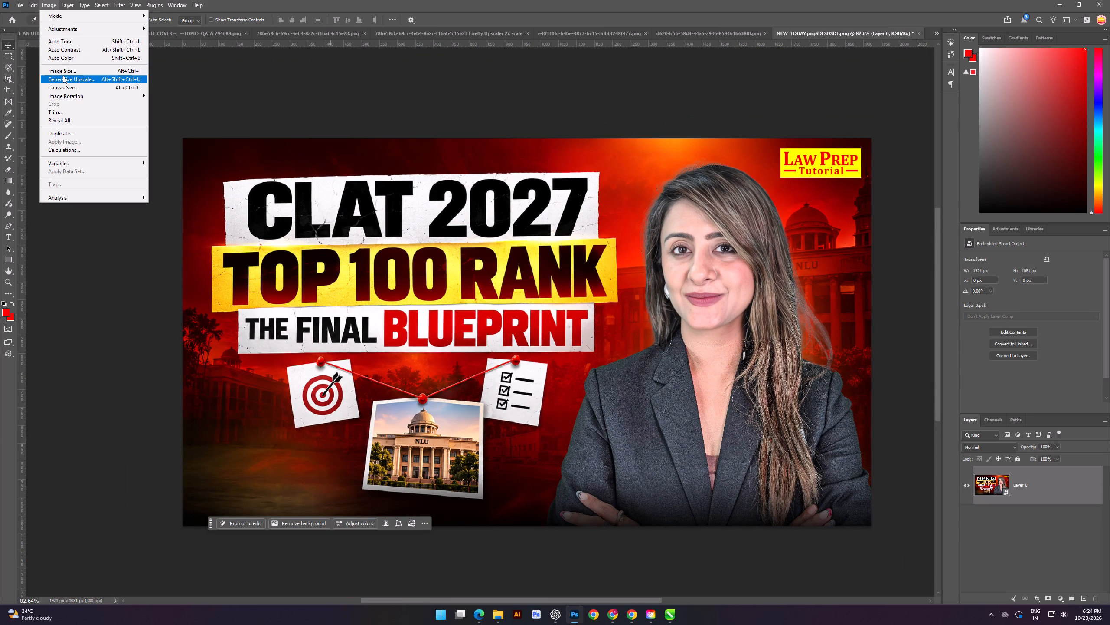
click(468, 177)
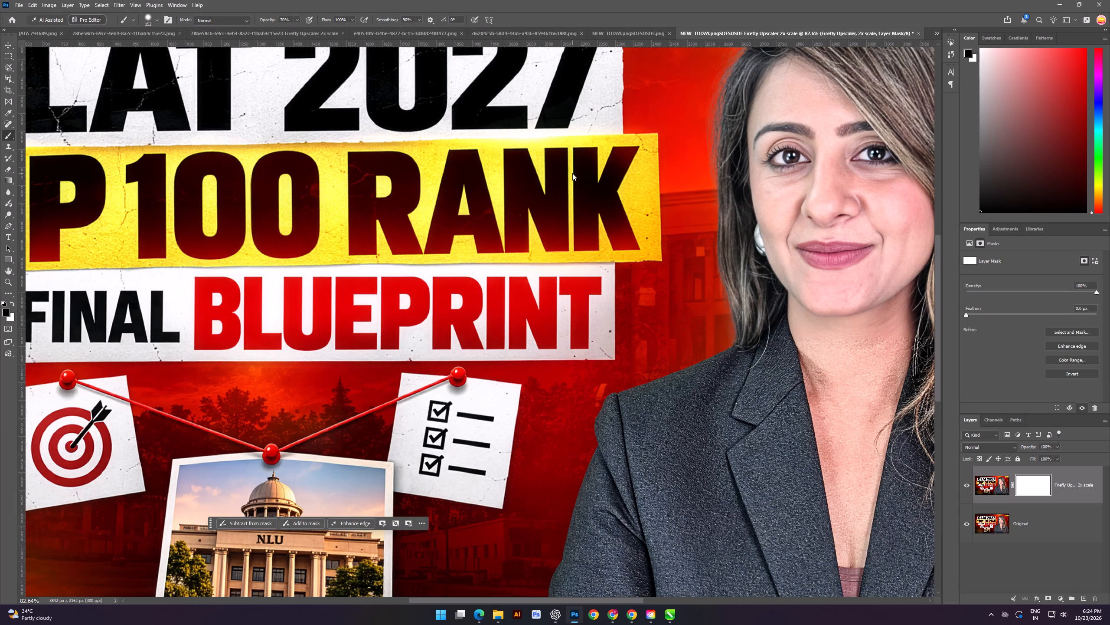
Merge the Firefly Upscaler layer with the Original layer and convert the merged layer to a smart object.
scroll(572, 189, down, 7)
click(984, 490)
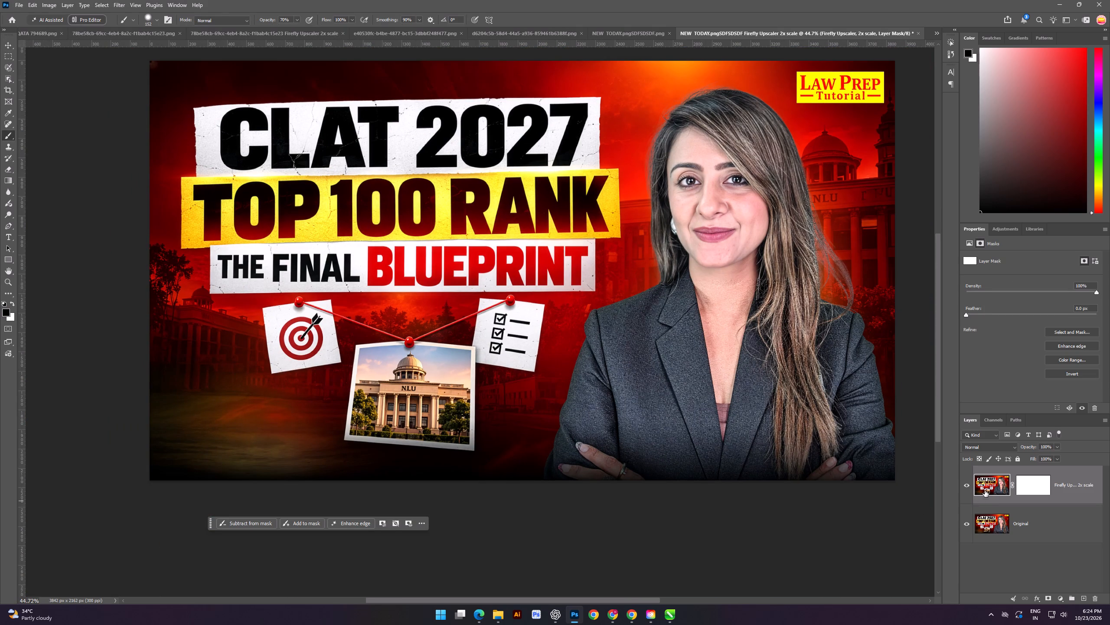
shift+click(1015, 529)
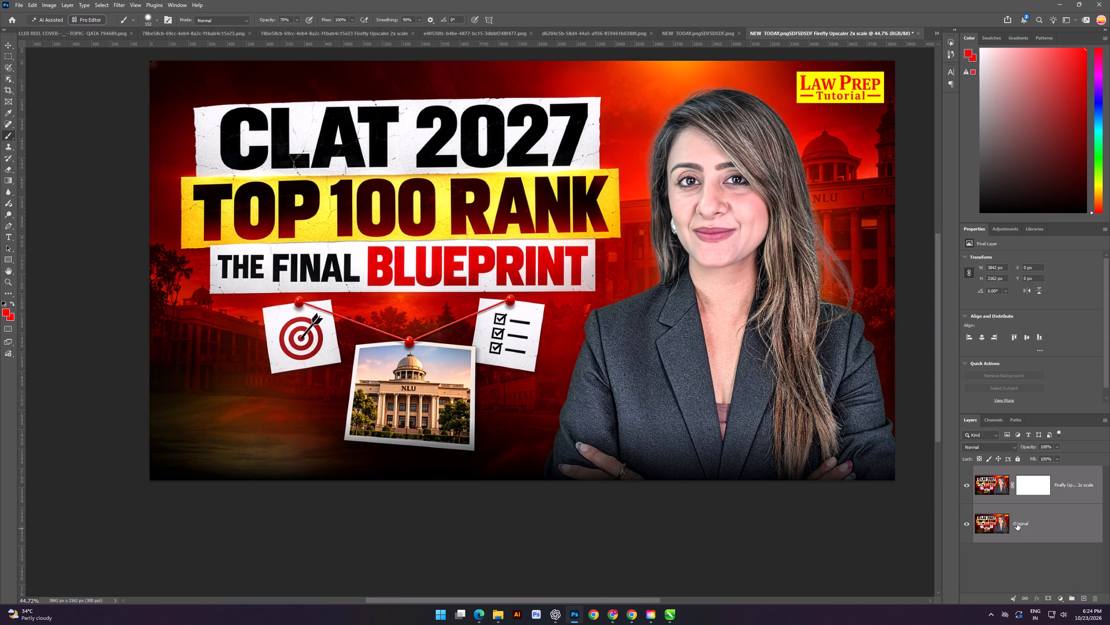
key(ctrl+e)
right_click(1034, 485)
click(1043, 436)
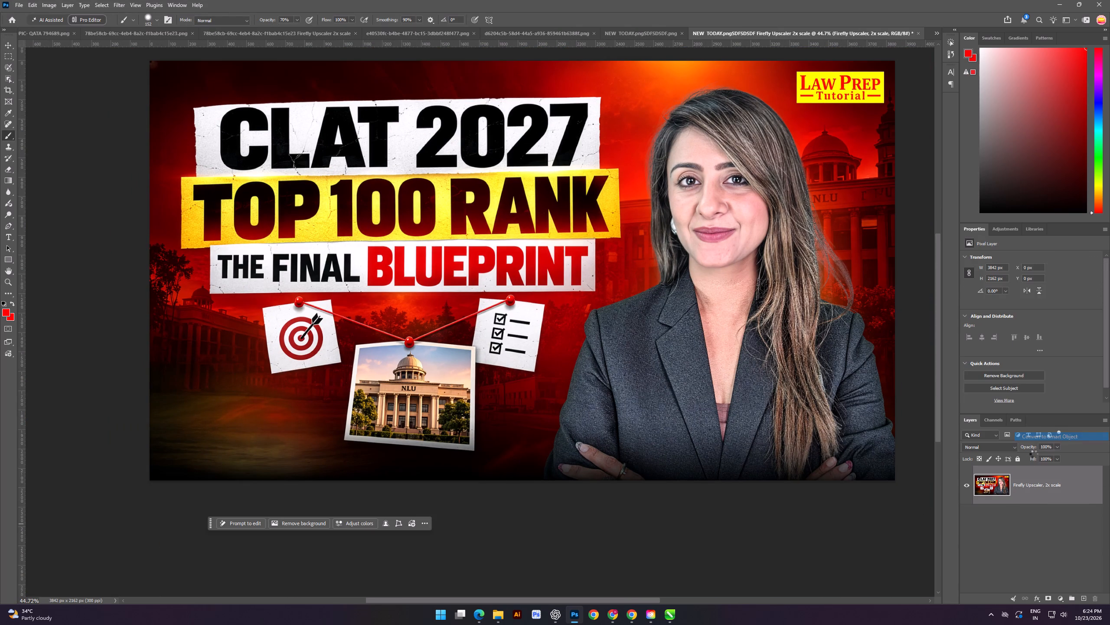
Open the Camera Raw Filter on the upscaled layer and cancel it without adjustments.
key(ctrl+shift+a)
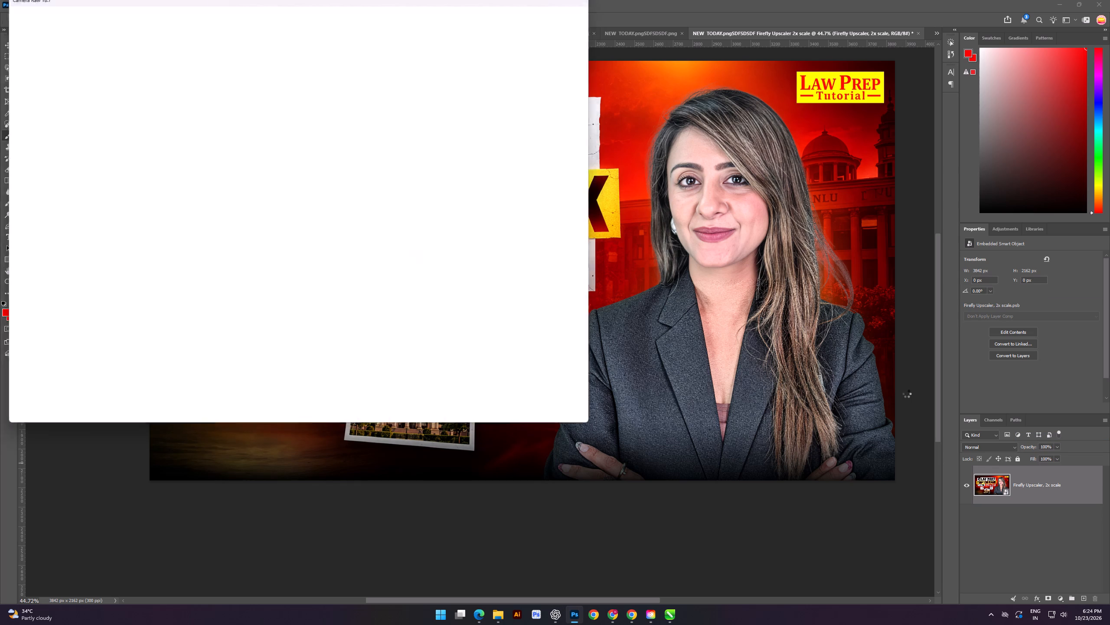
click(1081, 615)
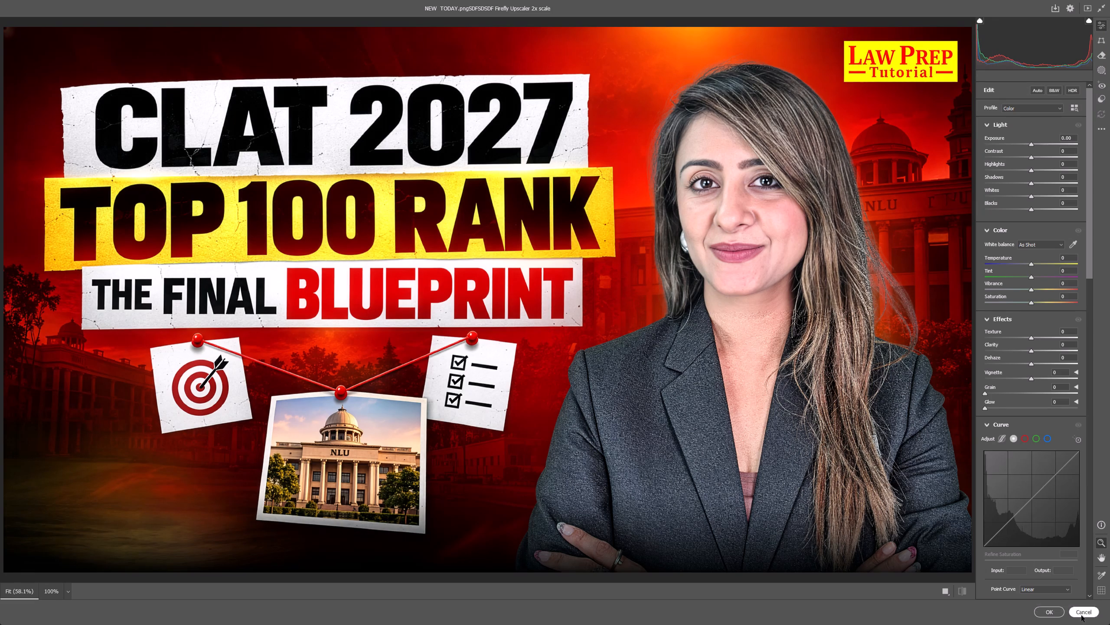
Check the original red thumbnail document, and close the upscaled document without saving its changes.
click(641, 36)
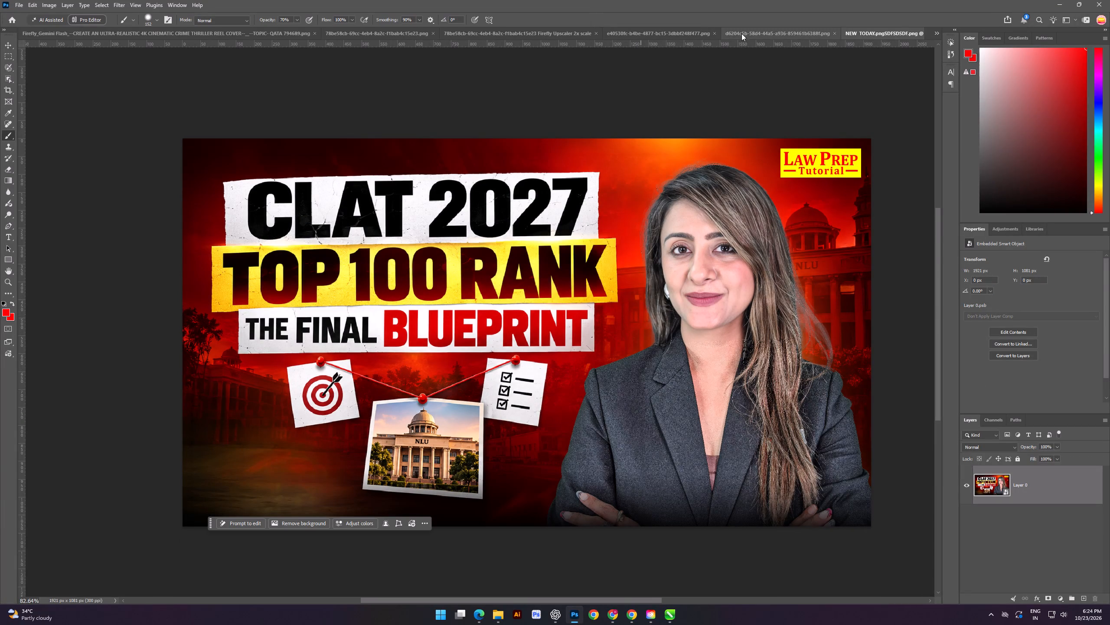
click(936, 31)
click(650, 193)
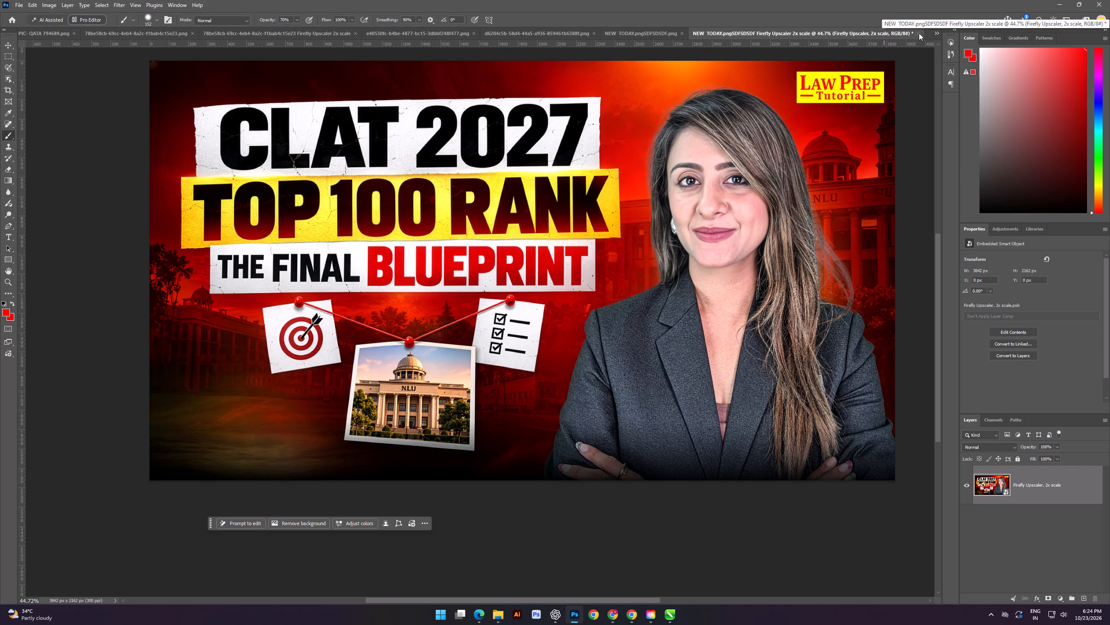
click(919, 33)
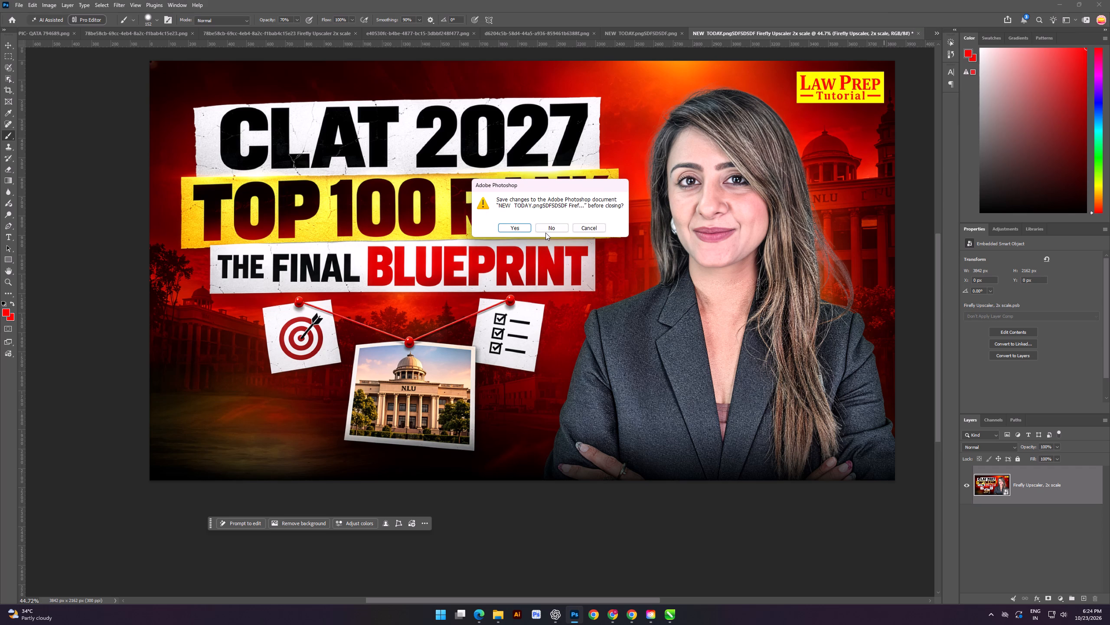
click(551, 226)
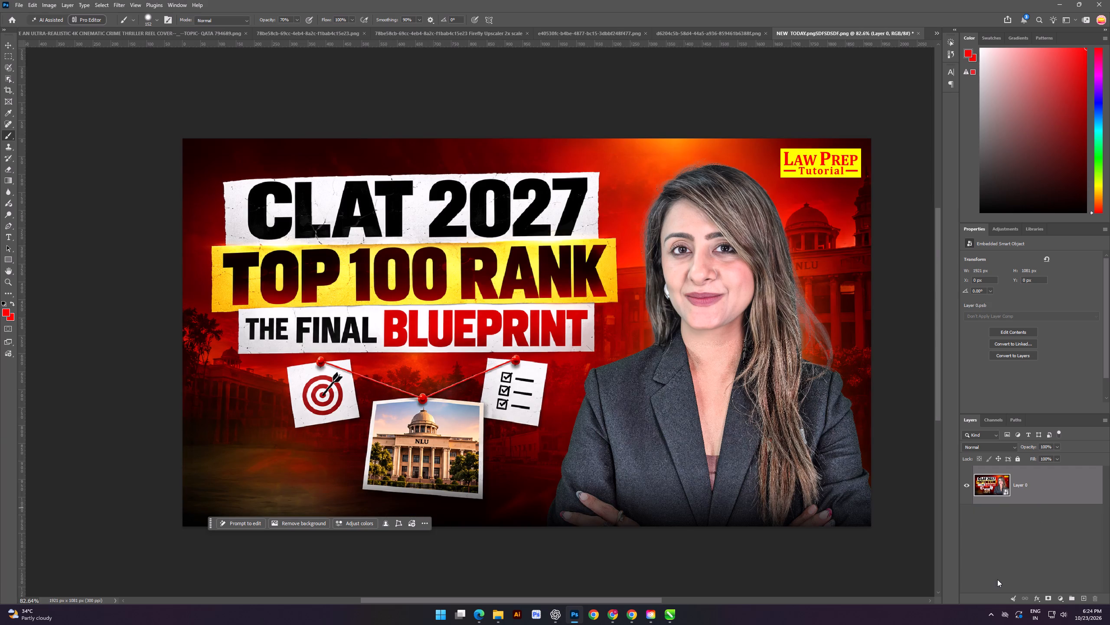
Open the Camera Raw Filter on the red thumbnail's smart object layer and set Grain to 9 and Texture to +7.
click(996, 579)
click(1048, 479)
key(ctrl+shift+a)
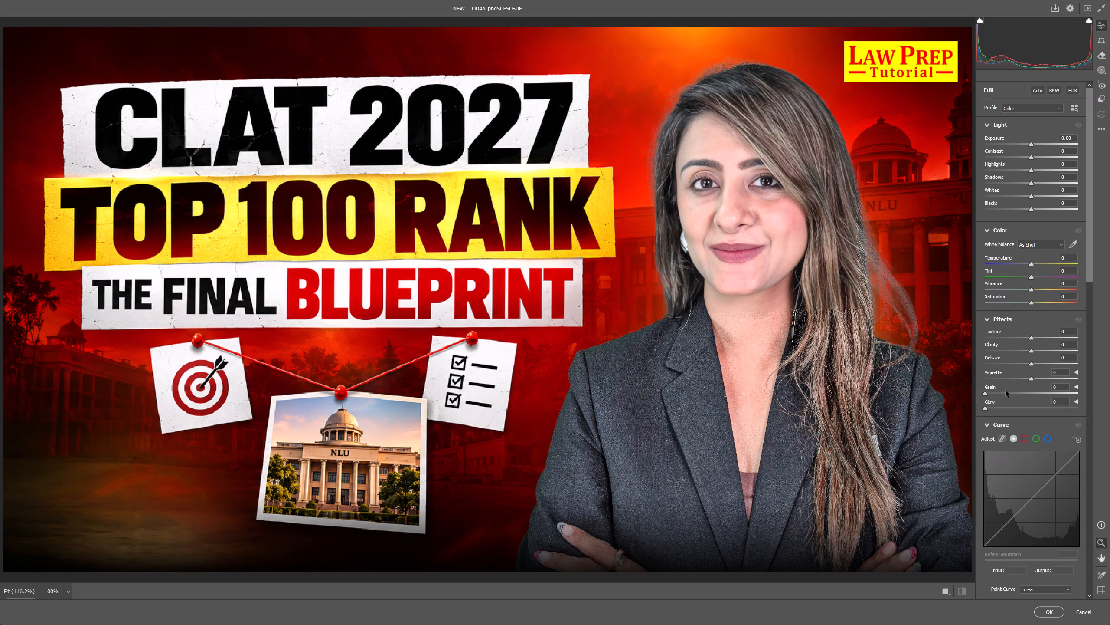
click(1006, 391)
drag(1002, 395, 993, 397)
click(1034, 337)
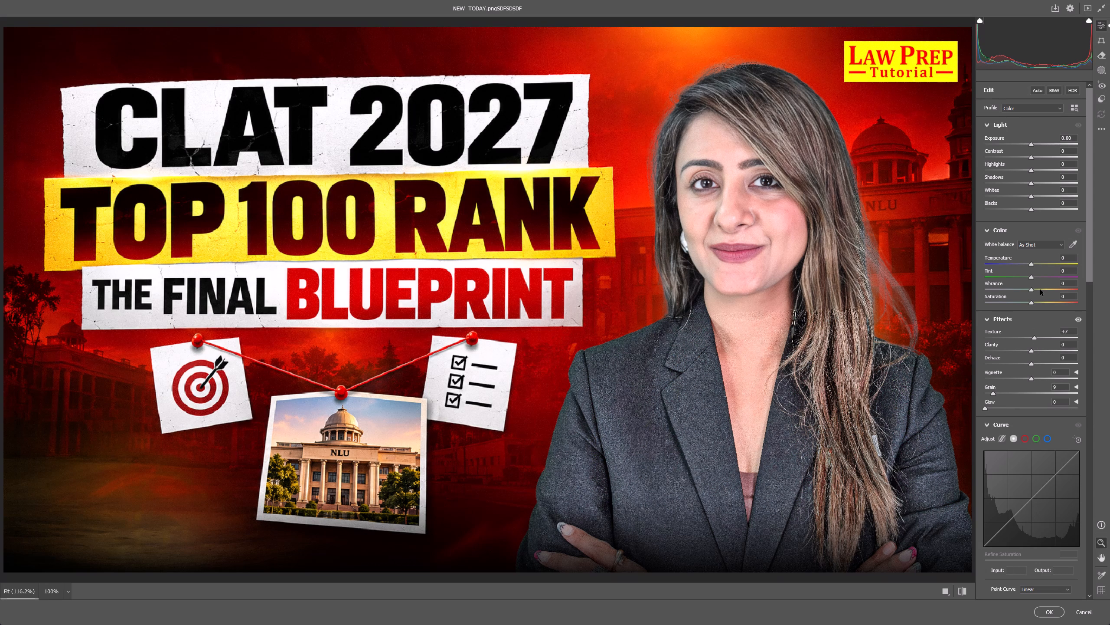
Set Vibrance to +17, Whites to +21, Shadows to -13 and Exposure to +0.05.
click(1035, 289)
drag(1036, 196, 1041, 196)
drag(1033, 183, 1023, 181)
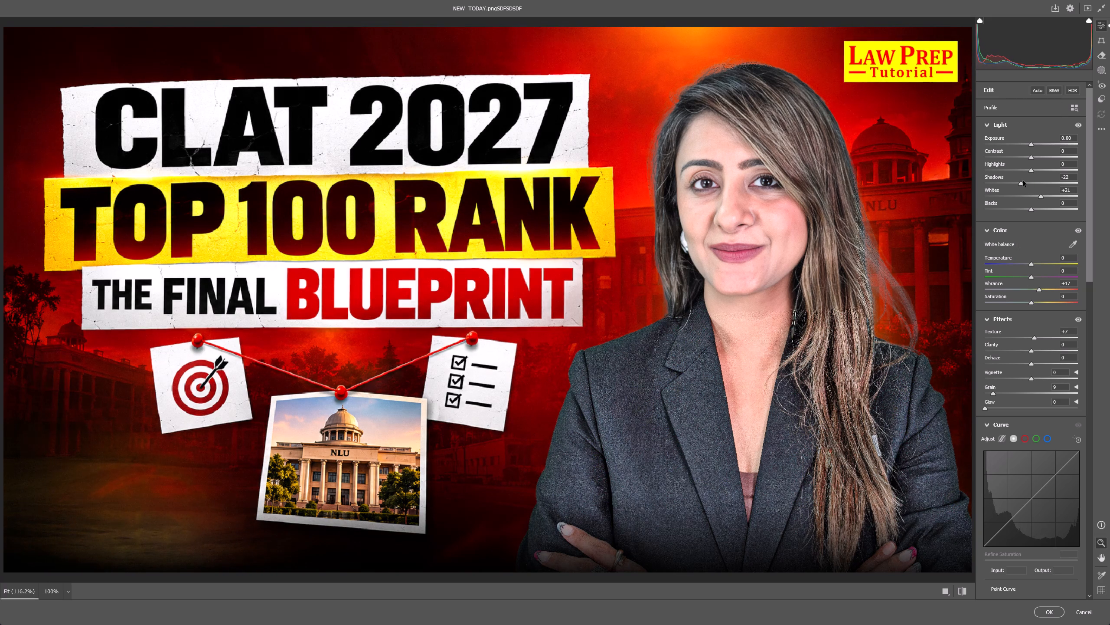
drag(1023, 181, 1028, 182)
click(1030, 144)
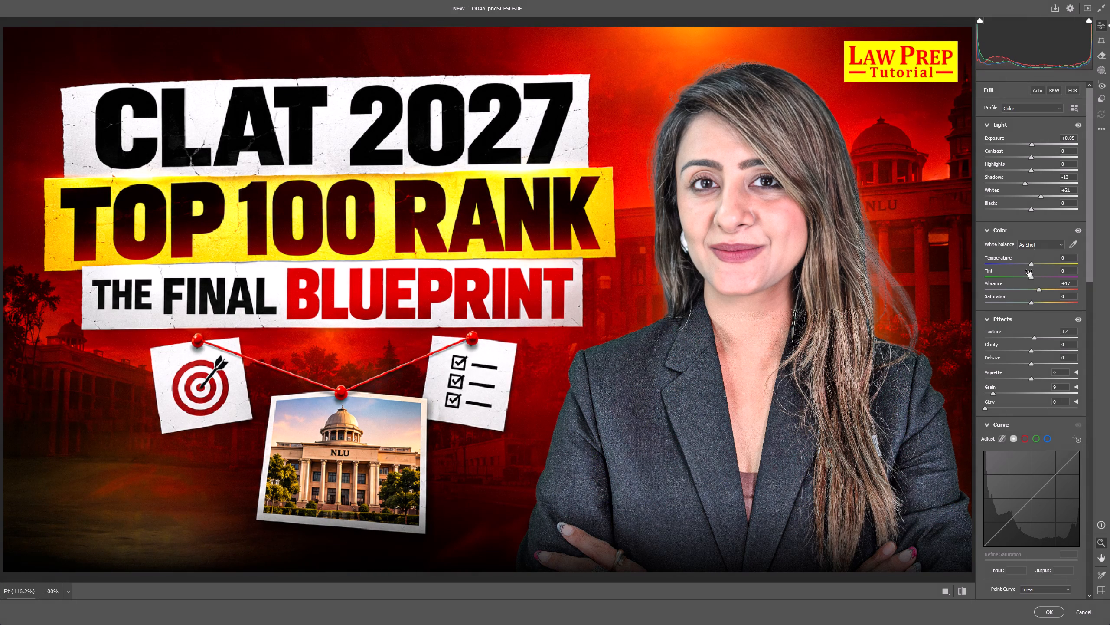
Strengthen the effects with Glow 7, Texture +54, Clarity +16 and Dehaze +13.
click(992, 407)
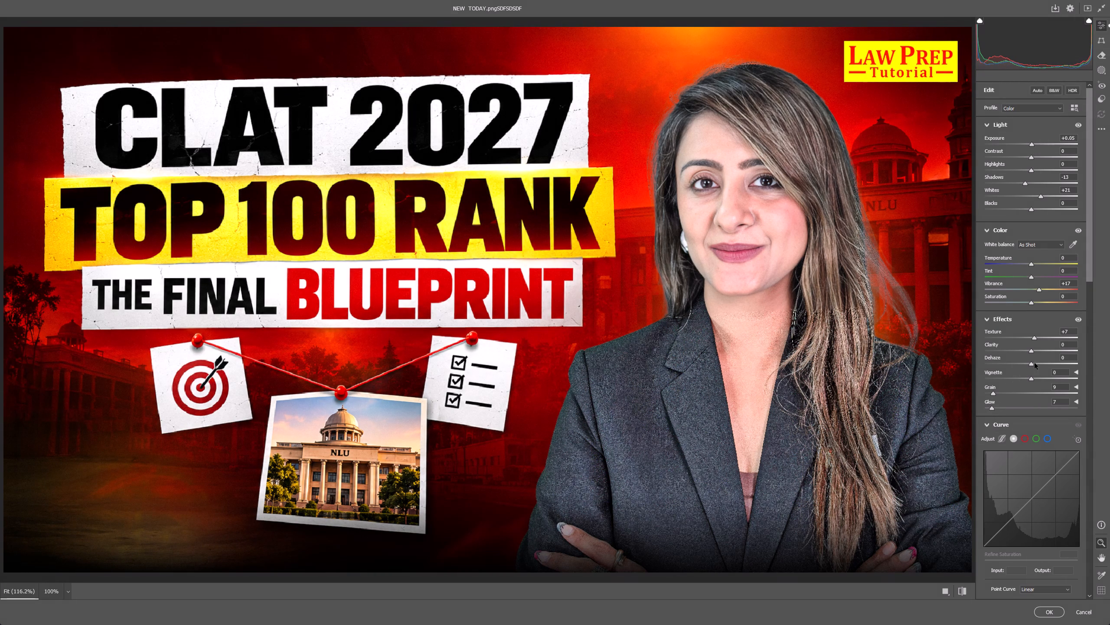
drag(1035, 337, 1058, 334)
drag(1032, 352, 1039, 348)
click(1056, 337)
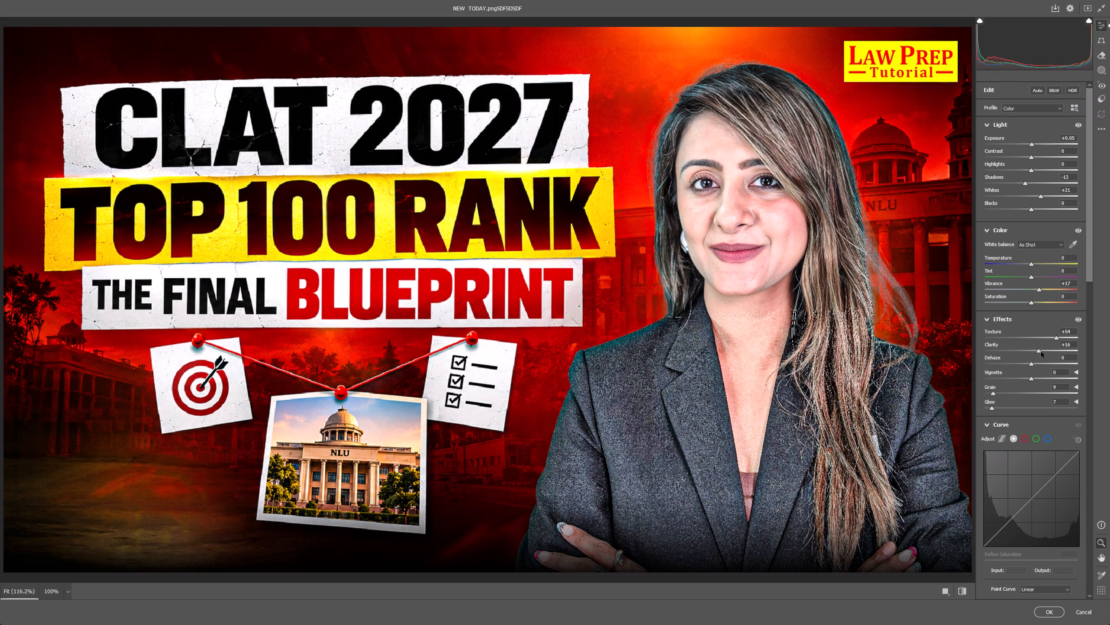
drag(1030, 363, 1036, 361)
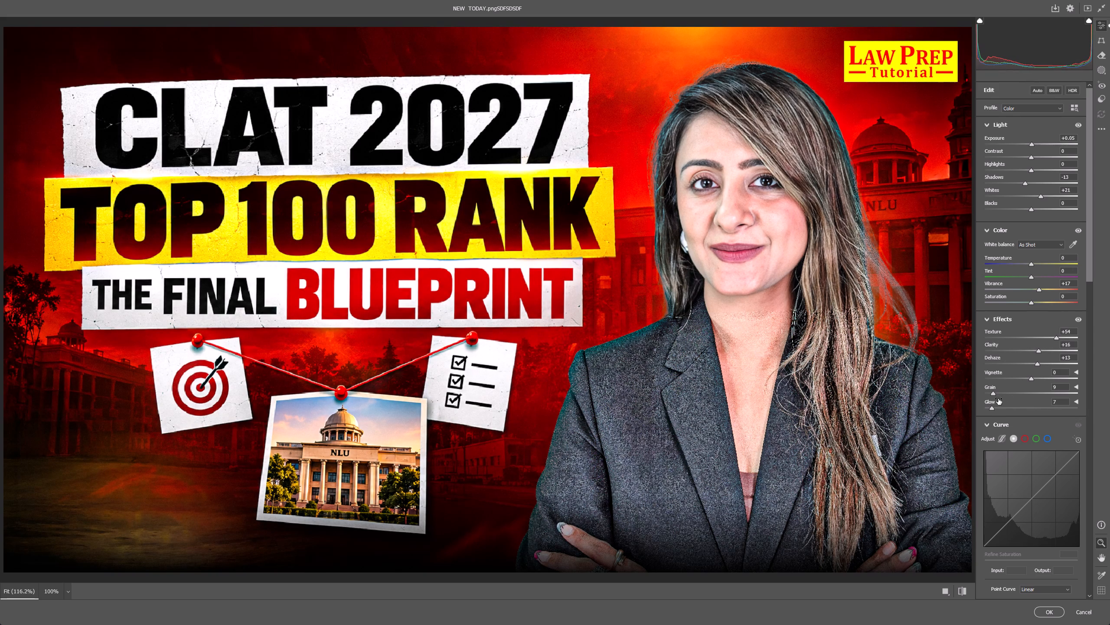
Set Sharpening to 13, Noise Reduction to 13 and Color Noise Reduction to 6, and apply the Camera Raw Filter.
scroll(993, 443, down, 10)
click(996, 423)
drag(991, 441, 997, 441)
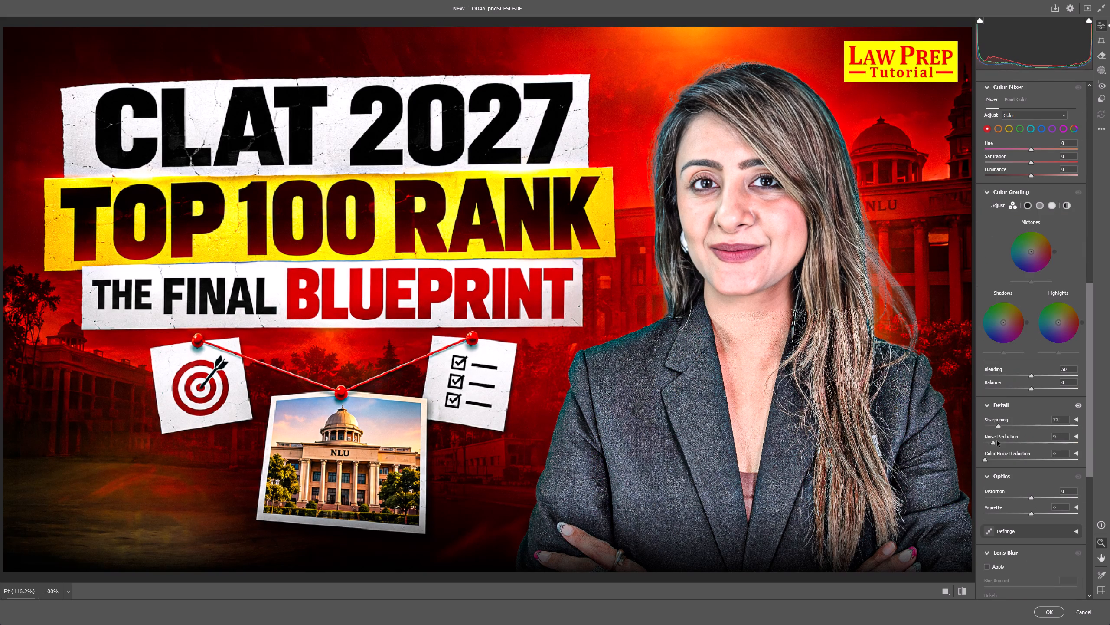
drag(997, 441, 997, 440)
drag(999, 426, 994, 426)
scroll(999, 450, down, 2)
click(990, 353)
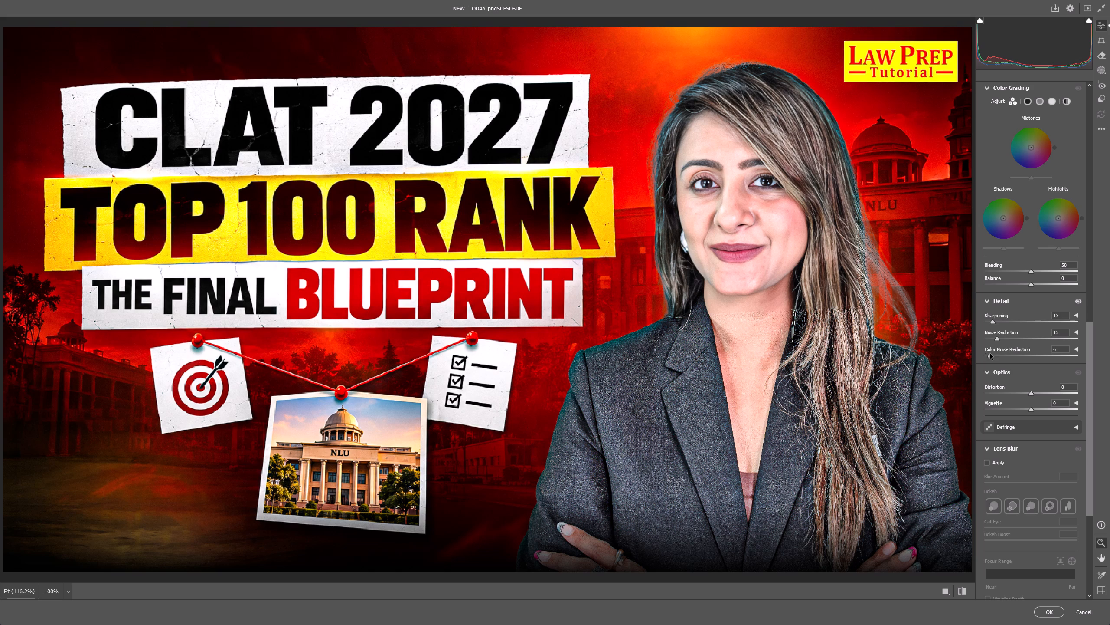
click(1051, 611)
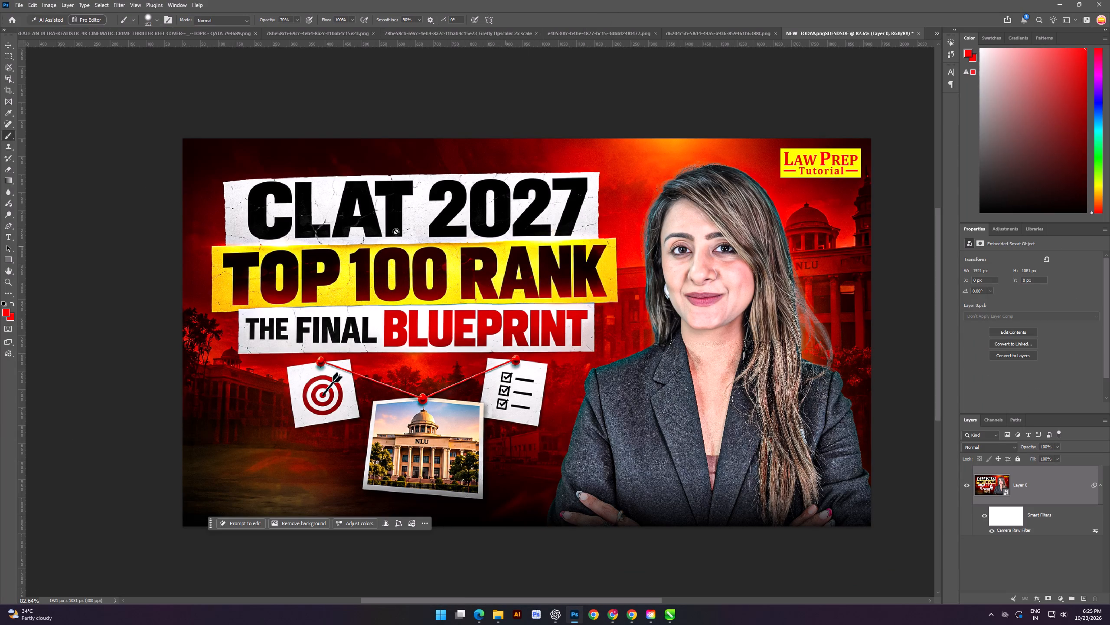
Start a Generative Upscale of the filtered red thumbnail.
click(50, 0)
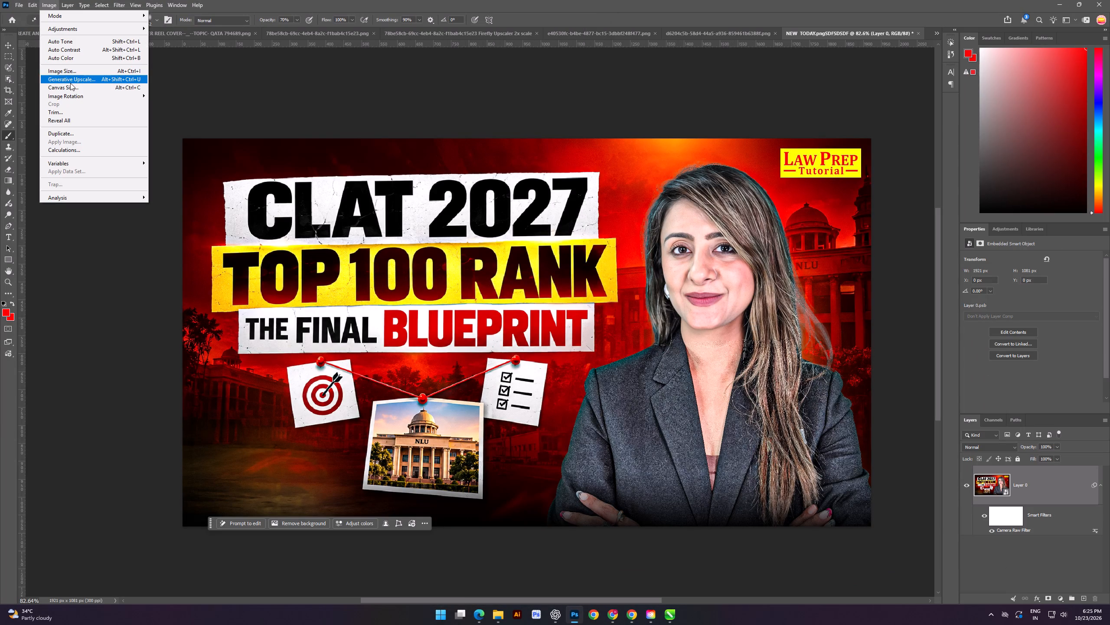
Resample the red CLAT 2027 thumbnail to a resolution of 480 pixels/inch using Image Size.
click(72, 69)
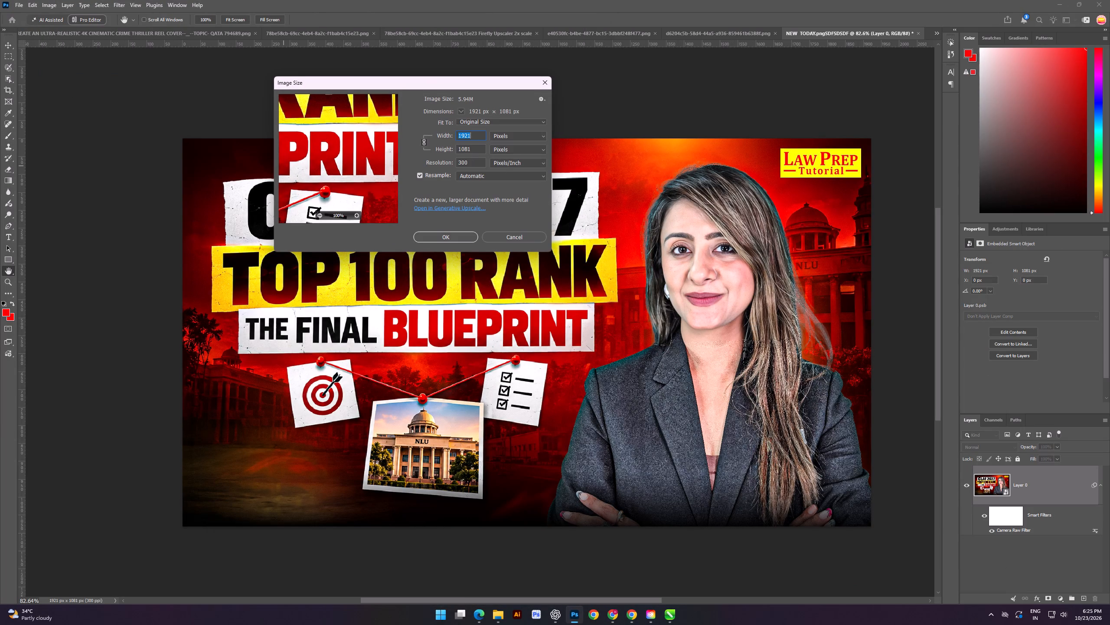
drag(473, 162, 444, 171)
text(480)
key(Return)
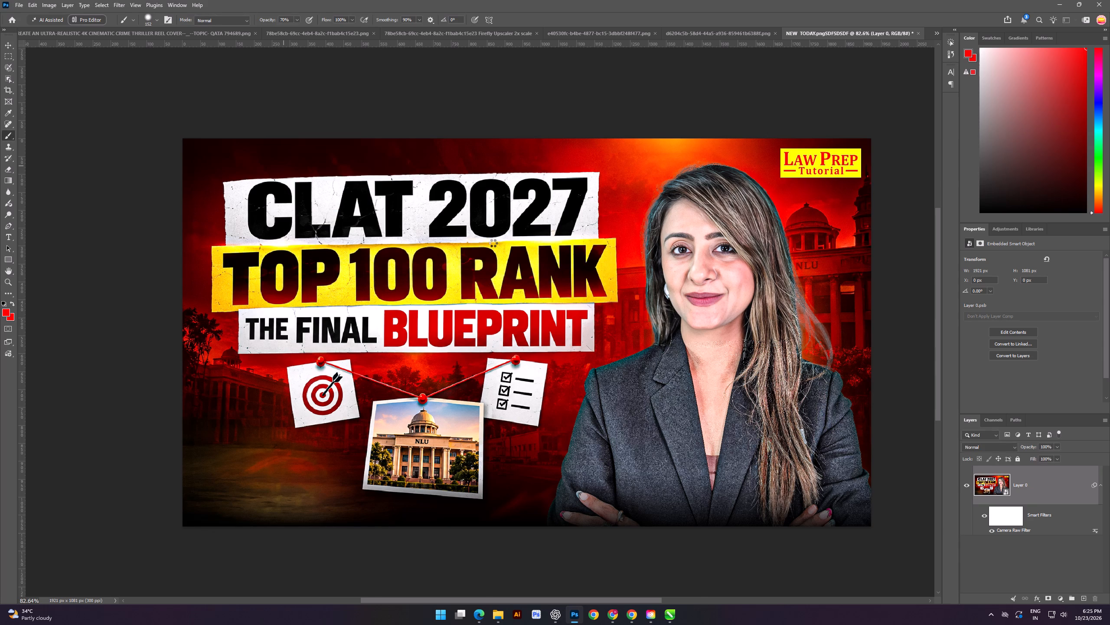
scroll(493, 243, down, 10)
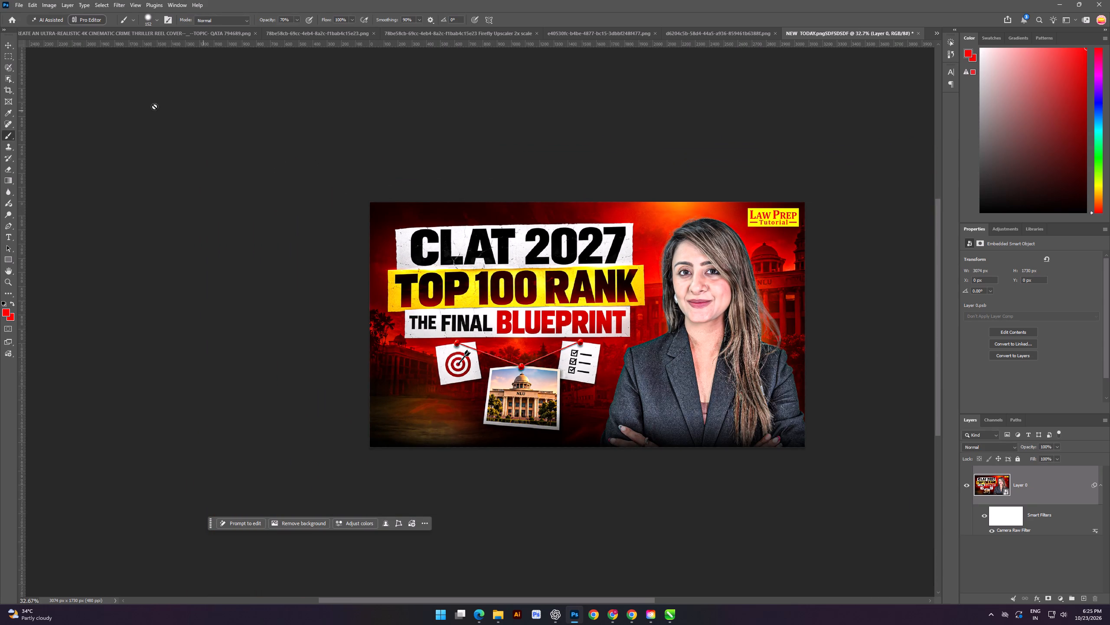
Export the thumbnail as a PNG to Downloads, replacing the existing file NEW TODAY.pngSDFSDSDF.png.
click(16, 0)
click(40, 159)
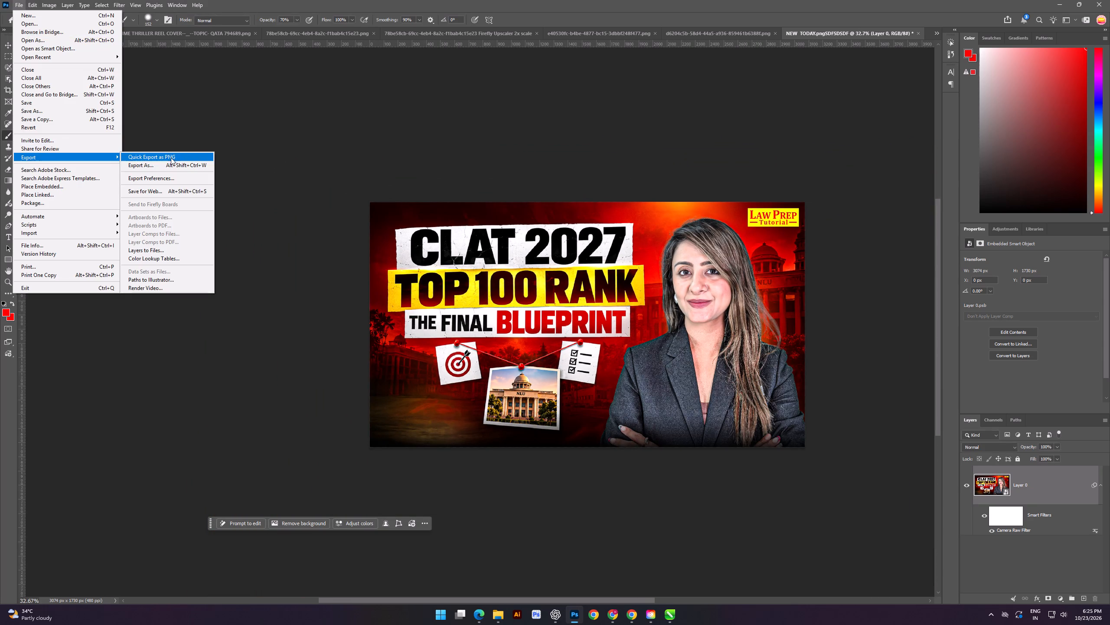
click(164, 158)
double_click(129, 149)
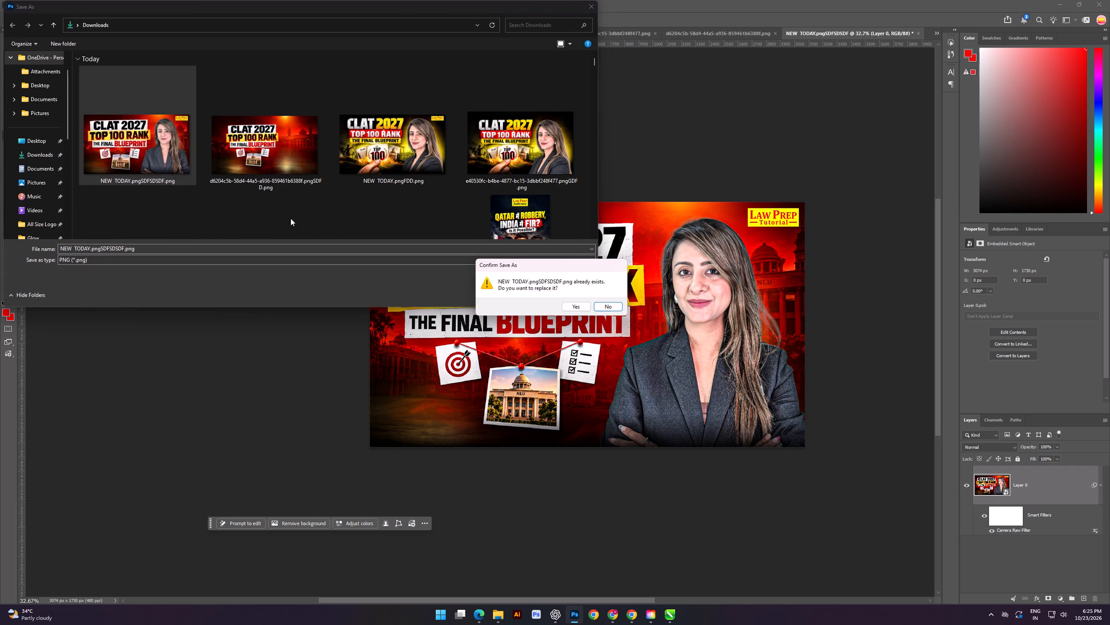
click(578, 309)
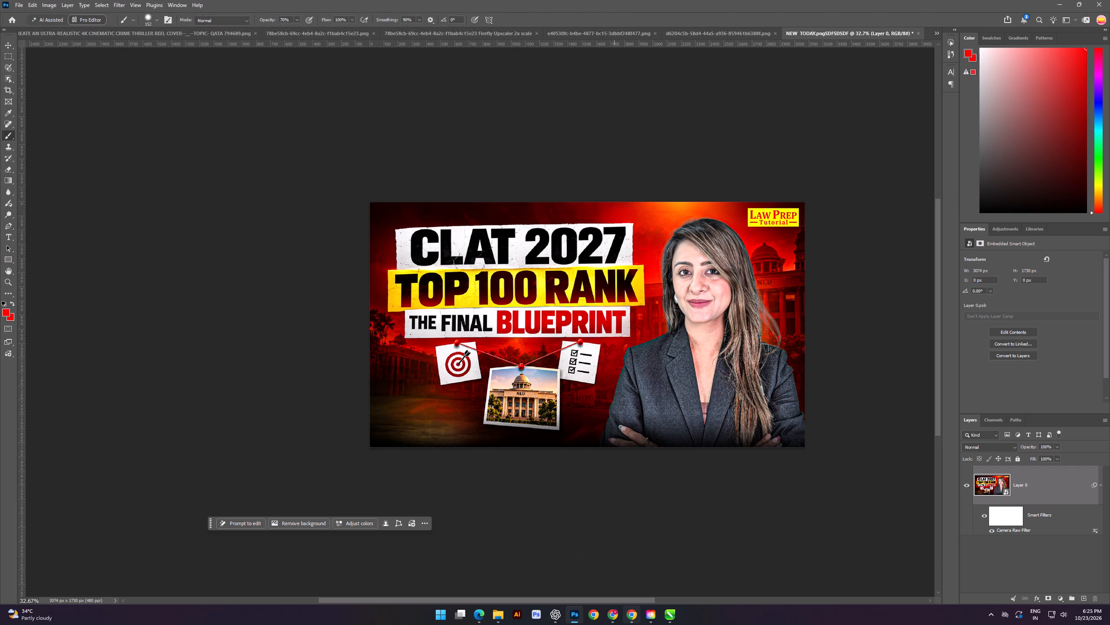
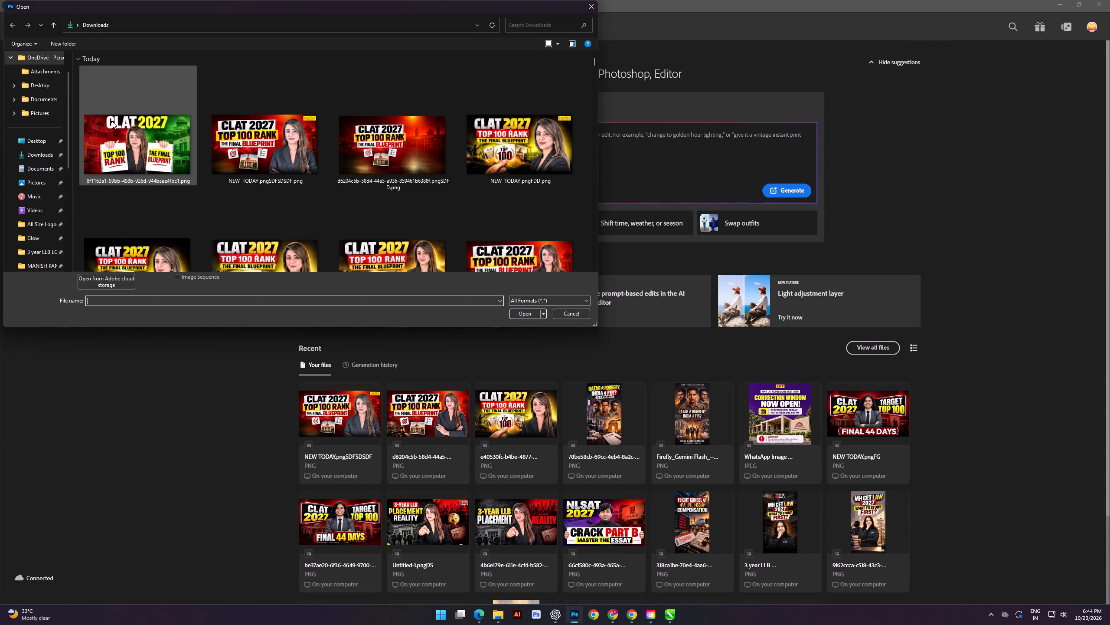
double_click(126, 136)
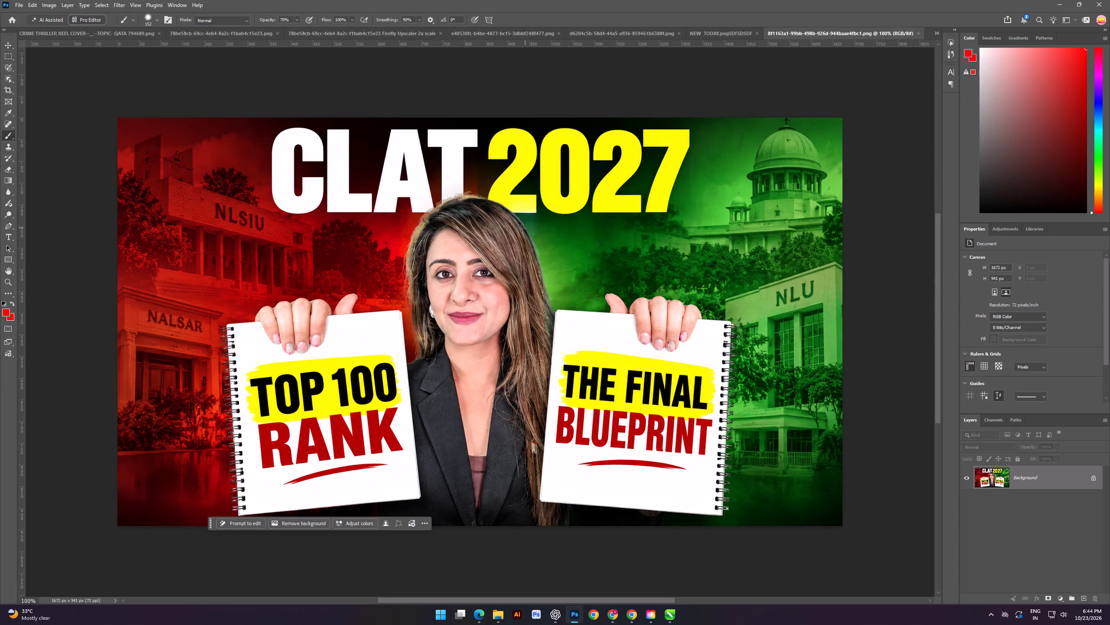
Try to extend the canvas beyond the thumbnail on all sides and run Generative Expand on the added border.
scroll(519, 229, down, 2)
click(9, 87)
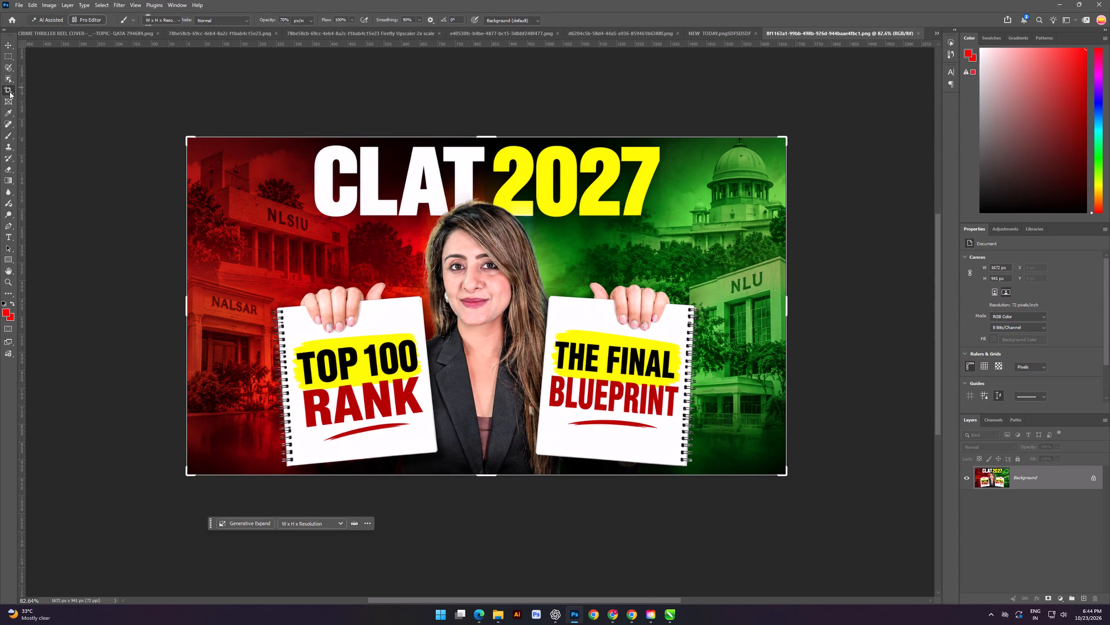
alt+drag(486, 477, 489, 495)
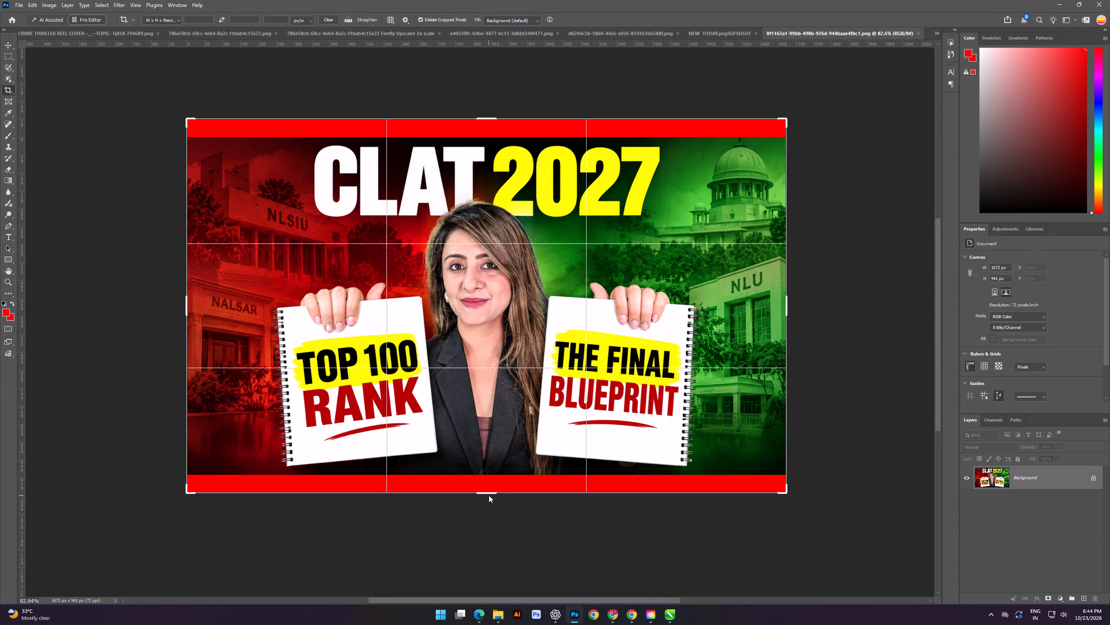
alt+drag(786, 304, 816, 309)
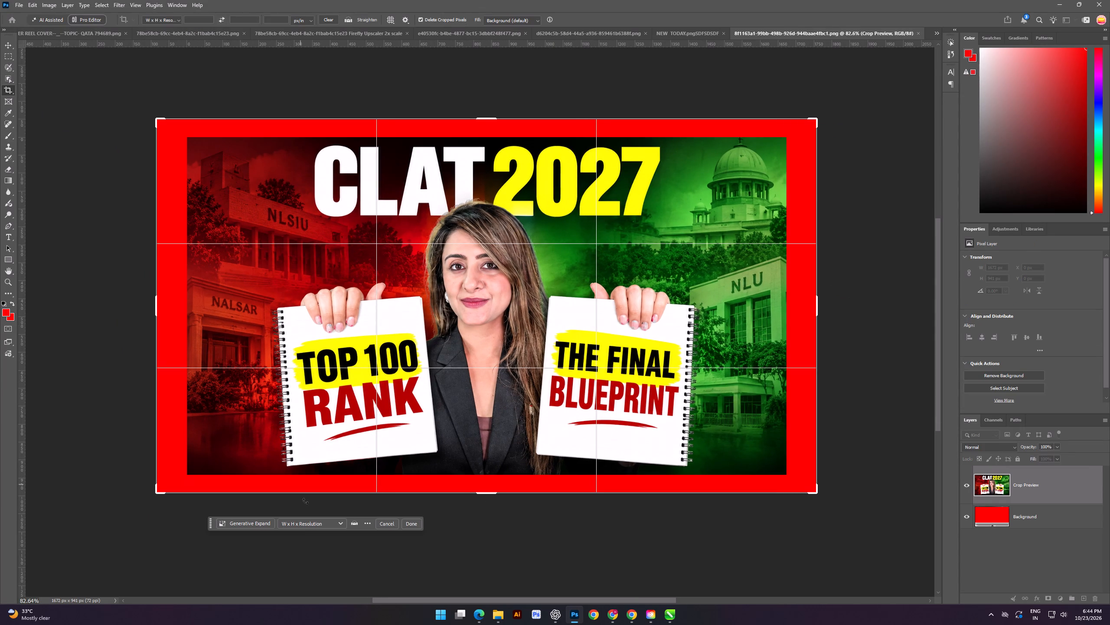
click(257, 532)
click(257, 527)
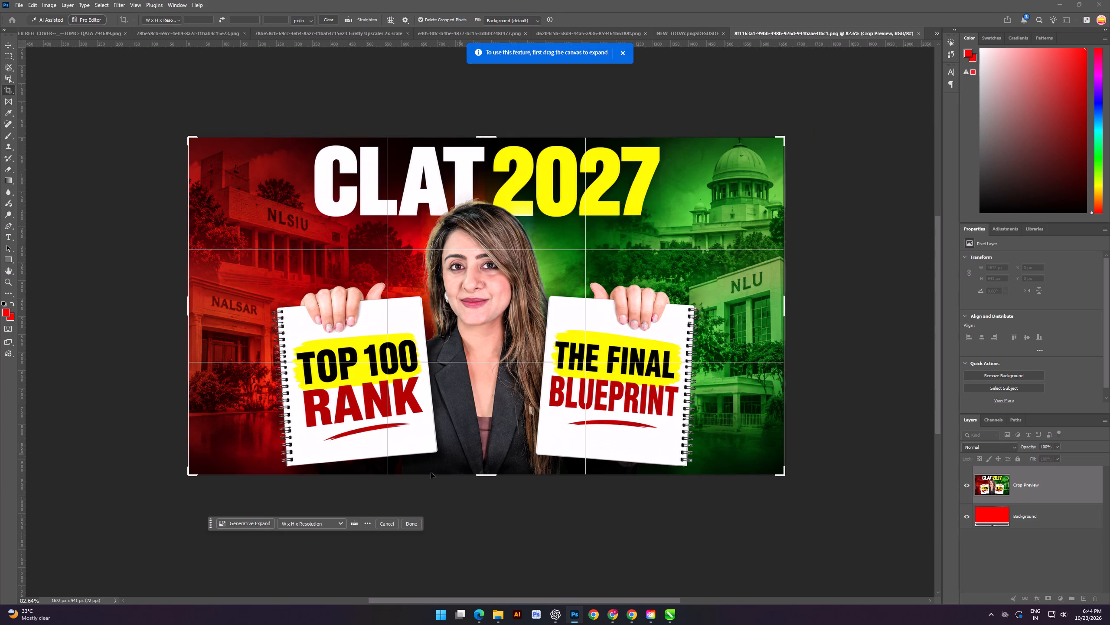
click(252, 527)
Set the crop fill to Generative Expand, extend the canvas on all sides to about 1804 x 1035 px, and generate without a prompt.
click(528, 20)
click(506, 36)
click(261, 523)
click(262, 524)
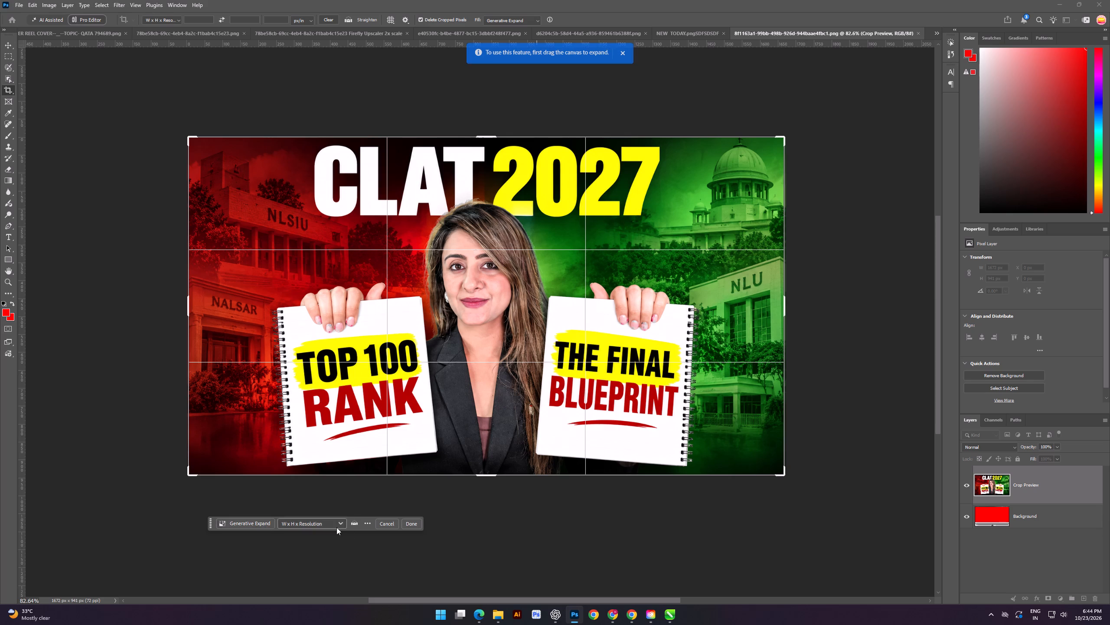
click(1002, 515)
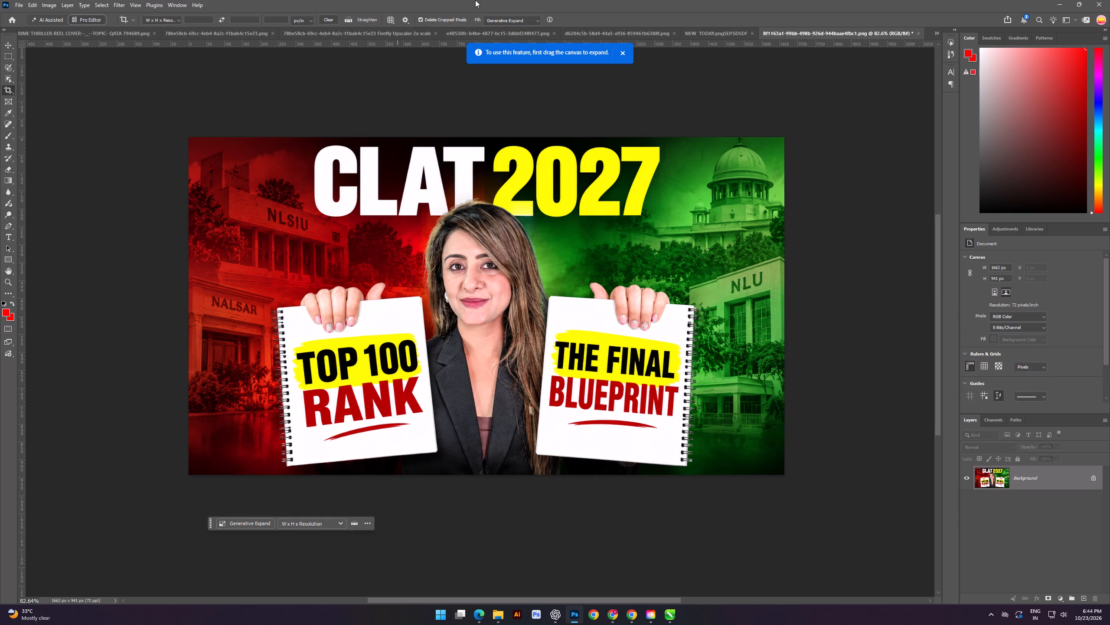
click(506, 17)
click(511, 37)
click(308, 325)
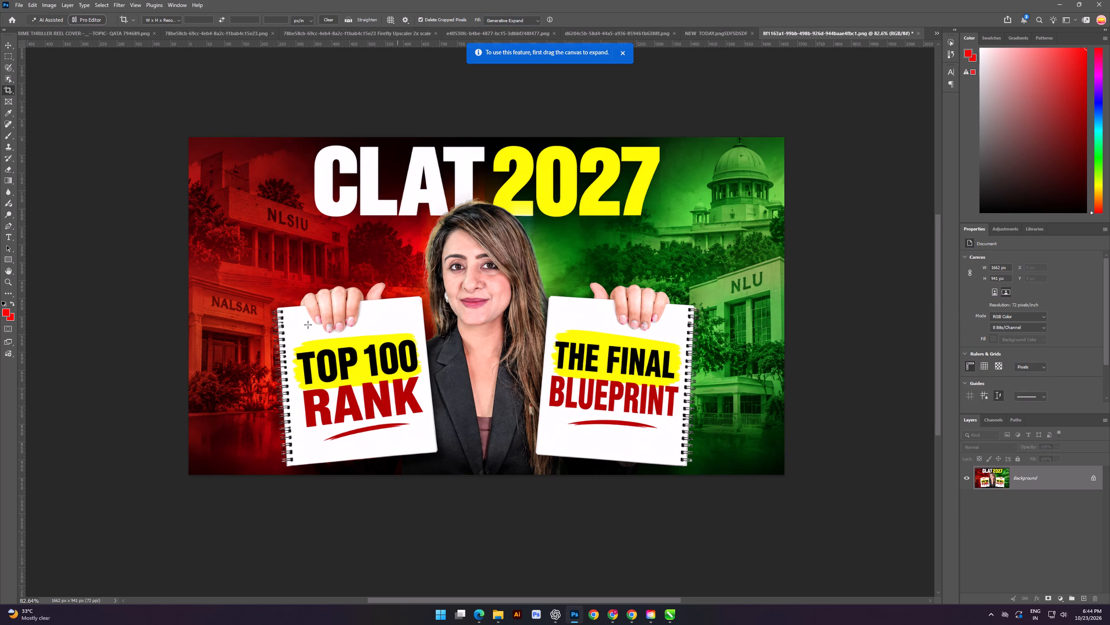
alt+drag(489, 475, 489, 492)
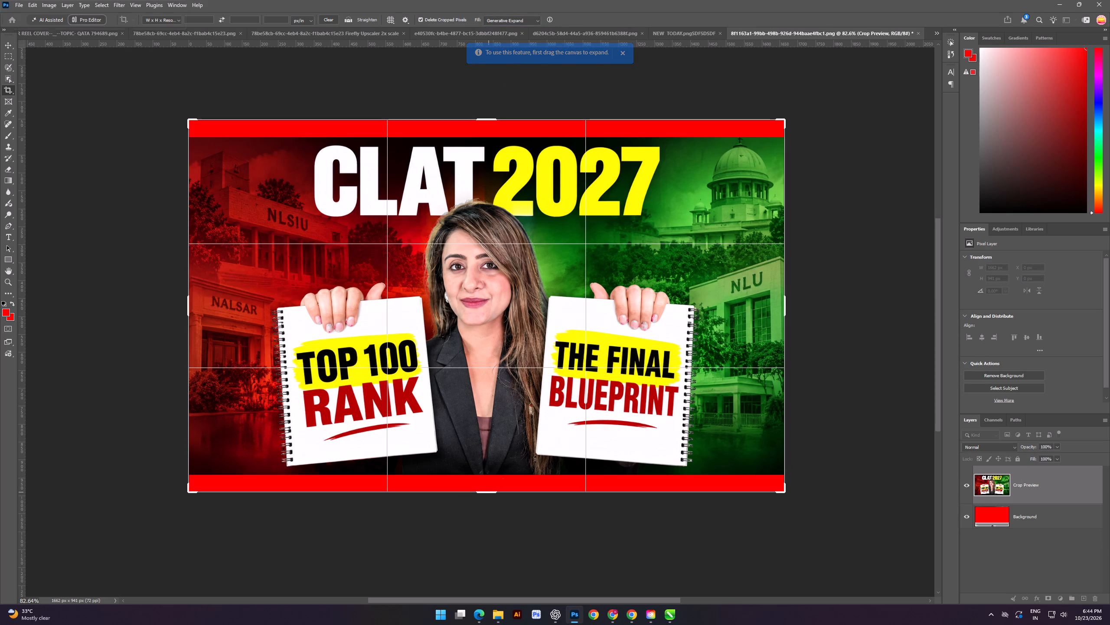
alt+drag(786, 305, 811, 306)
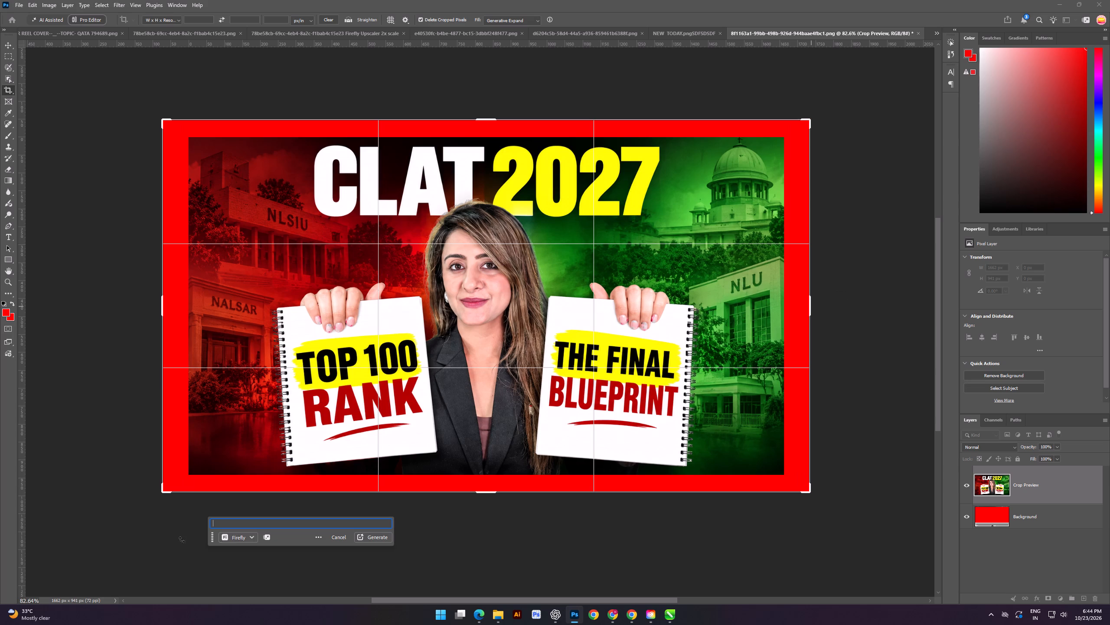
click(382, 537)
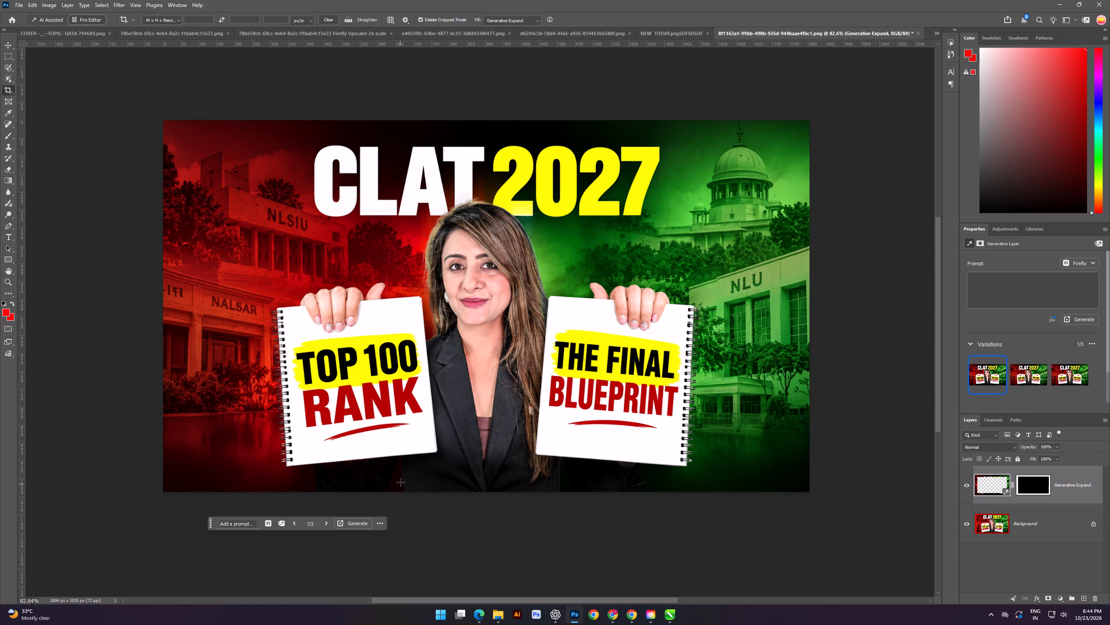
Compare the generated border variations, choose the third one, and merge the Generative Expand layer with the Background.
click(1025, 371)
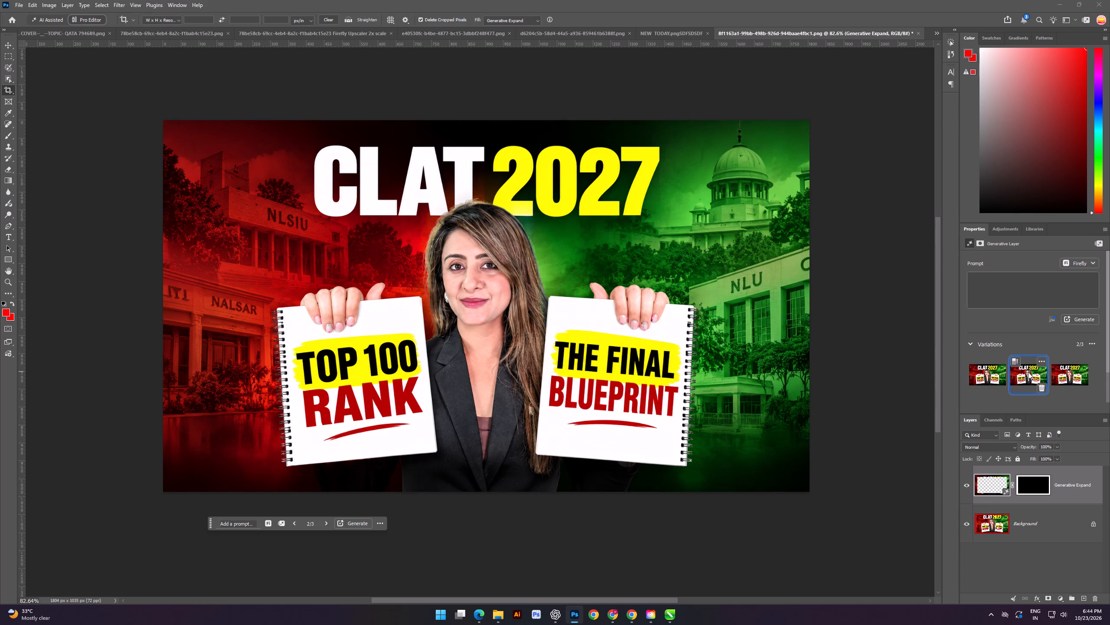
click(1067, 379)
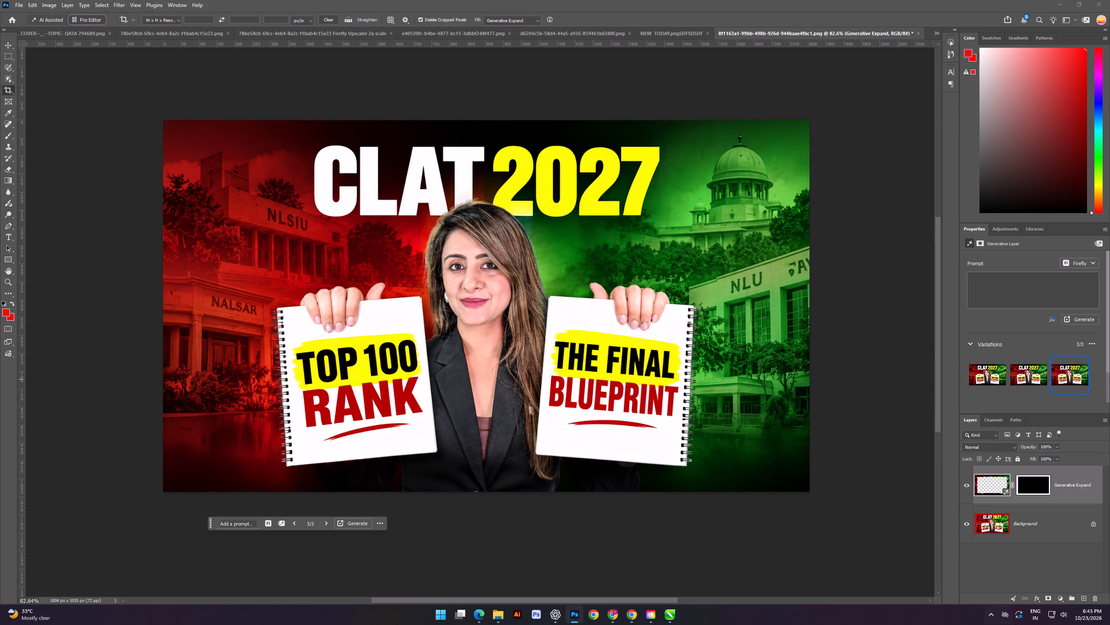
ctrl+click(1049, 531)
key(ctrl+e)
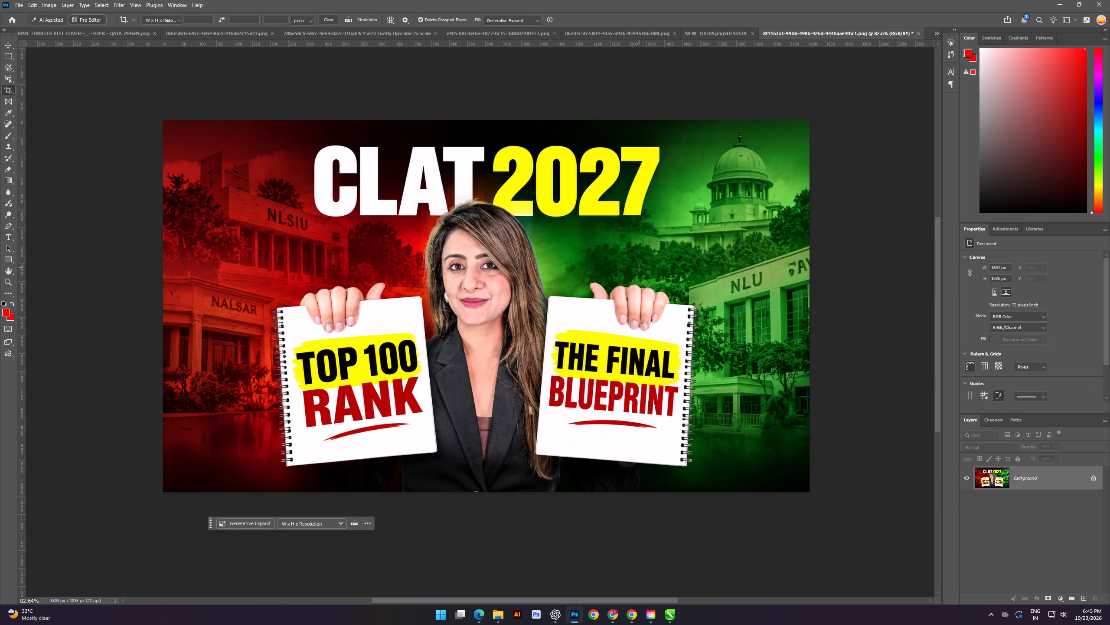
Convert the merged thumbnail layer to a smart object.
click(17, 0)
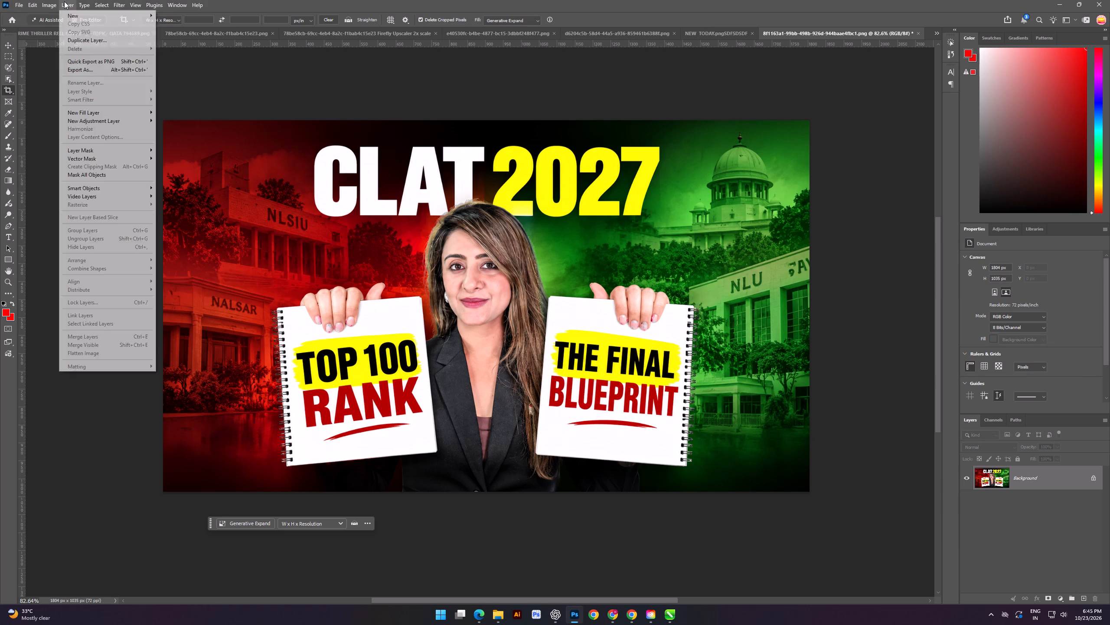
click(114, 270)
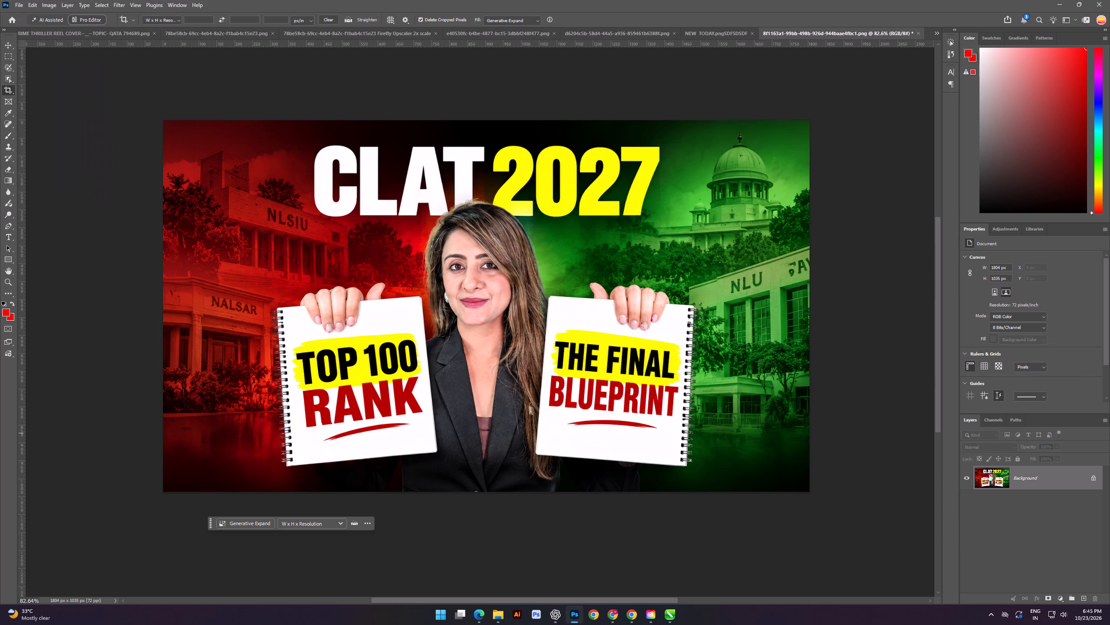
right_click(1038, 474)
click(1048, 573)
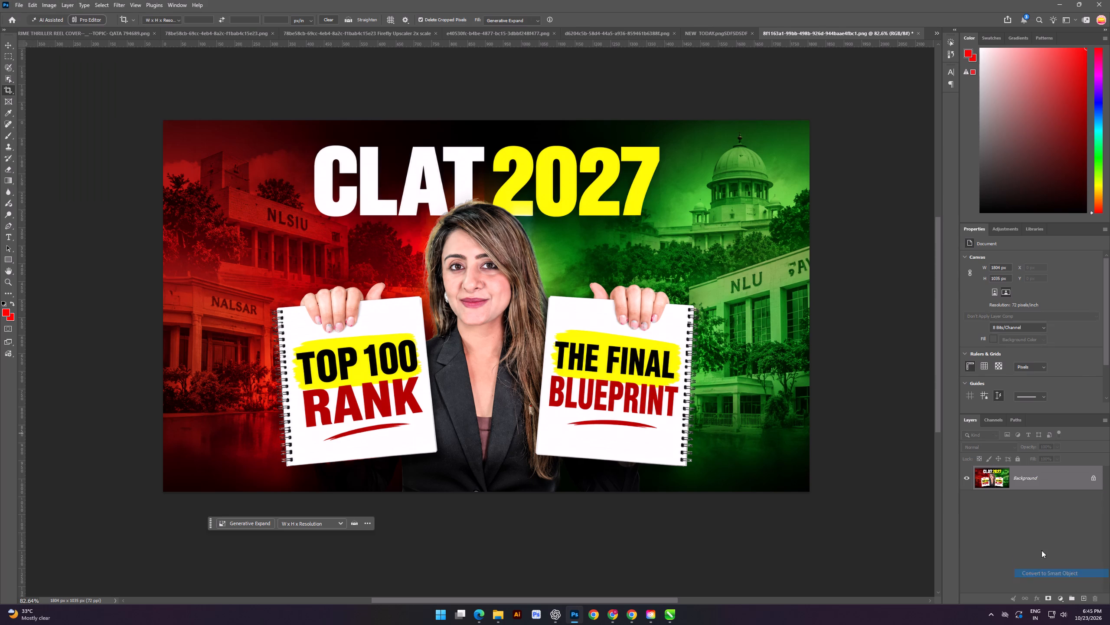
Apply Camera Raw effects to the thumbnail: Texture +23, Clarity +11, Dehaze +20, Vignette -4, Grain 21 and Glow 7.
key(ctrl+shift+a)
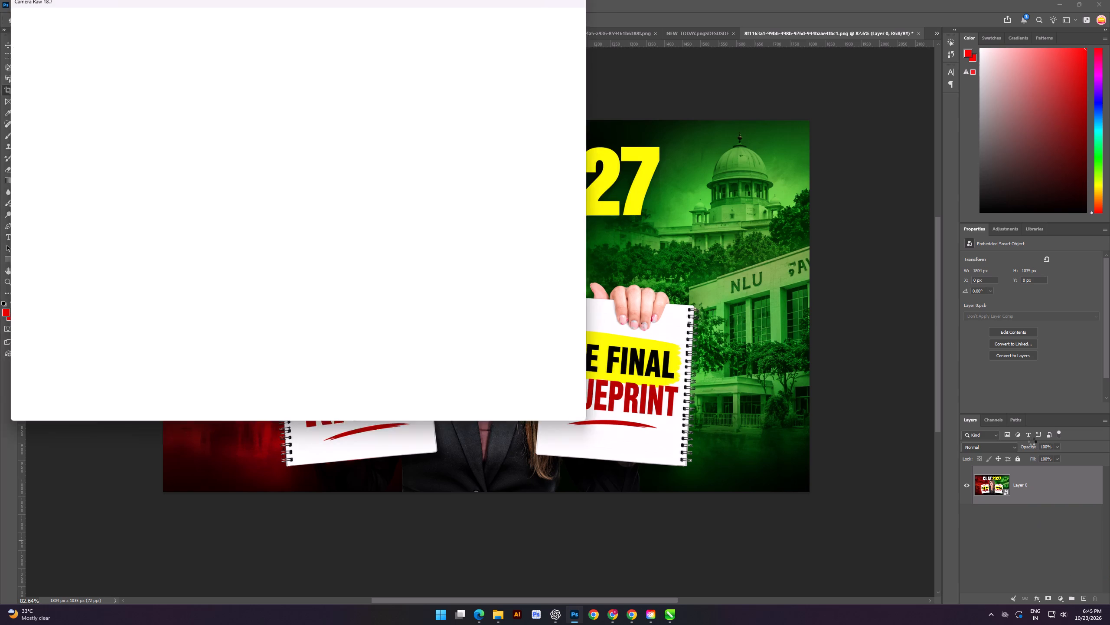
drag(1033, 336, 1042, 336)
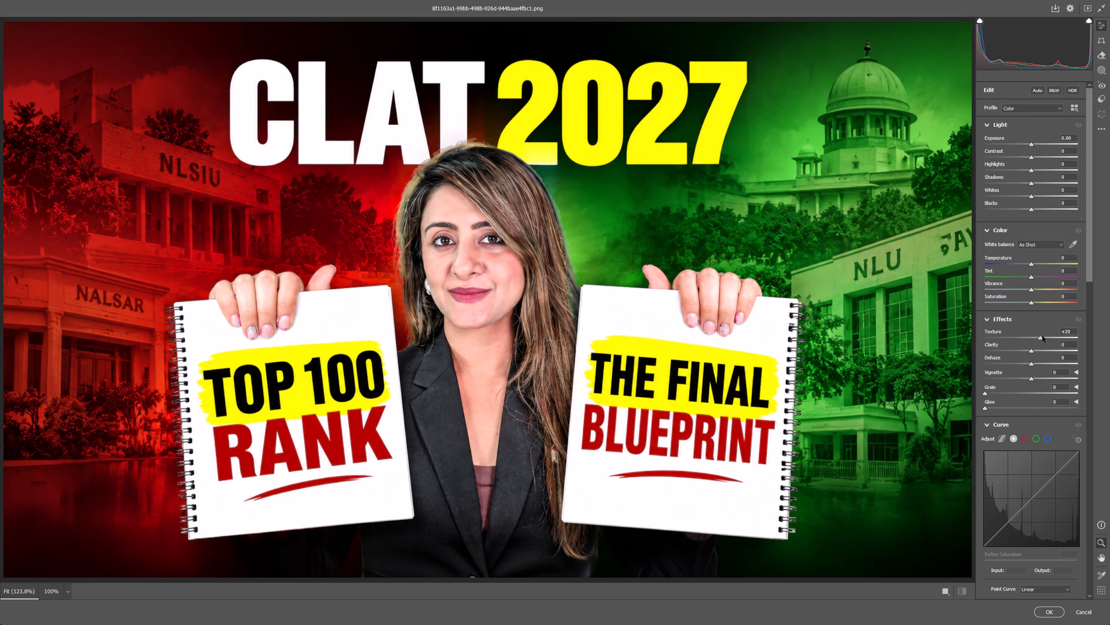
drag(1042, 336, 1044, 336)
drag(1032, 353, 1038, 350)
drag(1031, 363, 1041, 362)
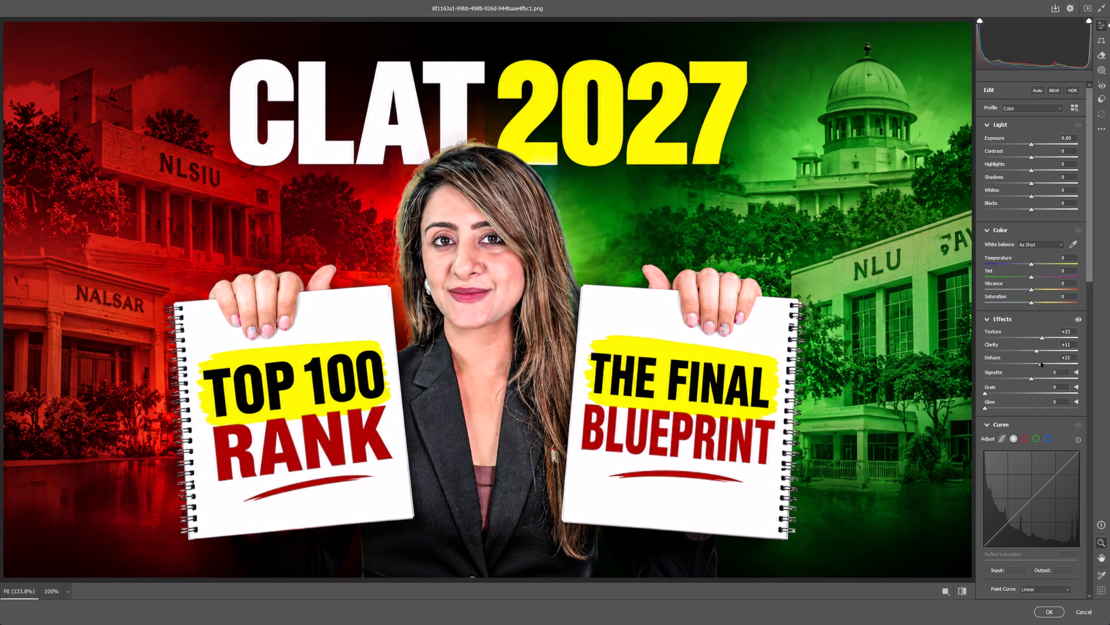
drag(1041, 362, 1040, 362)
click(1031, 377)
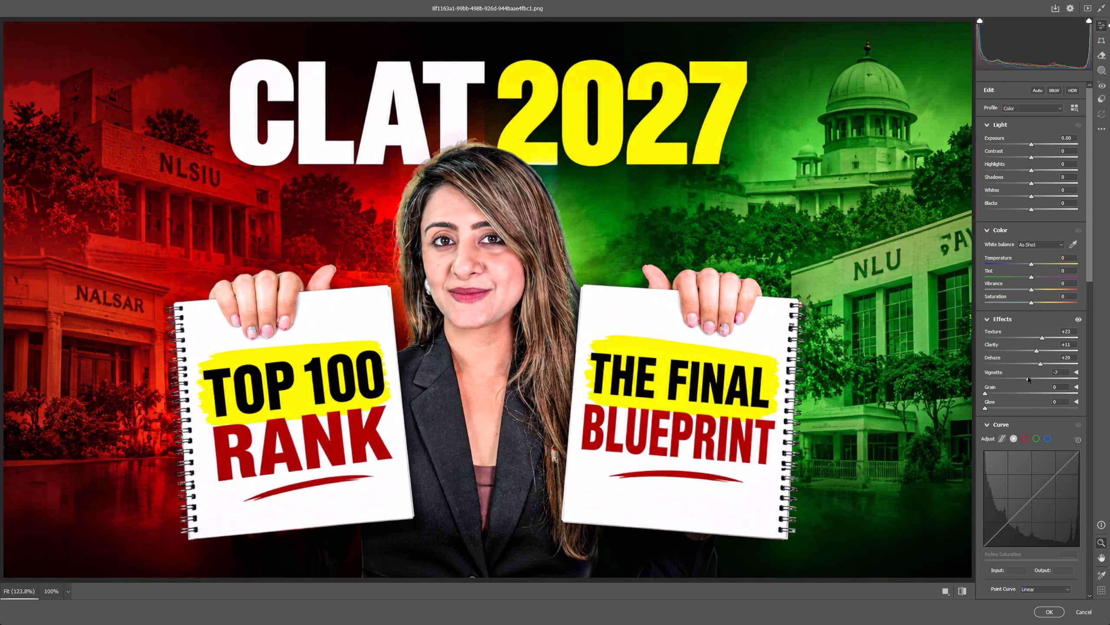
drag(994, 391, 1007, 390)
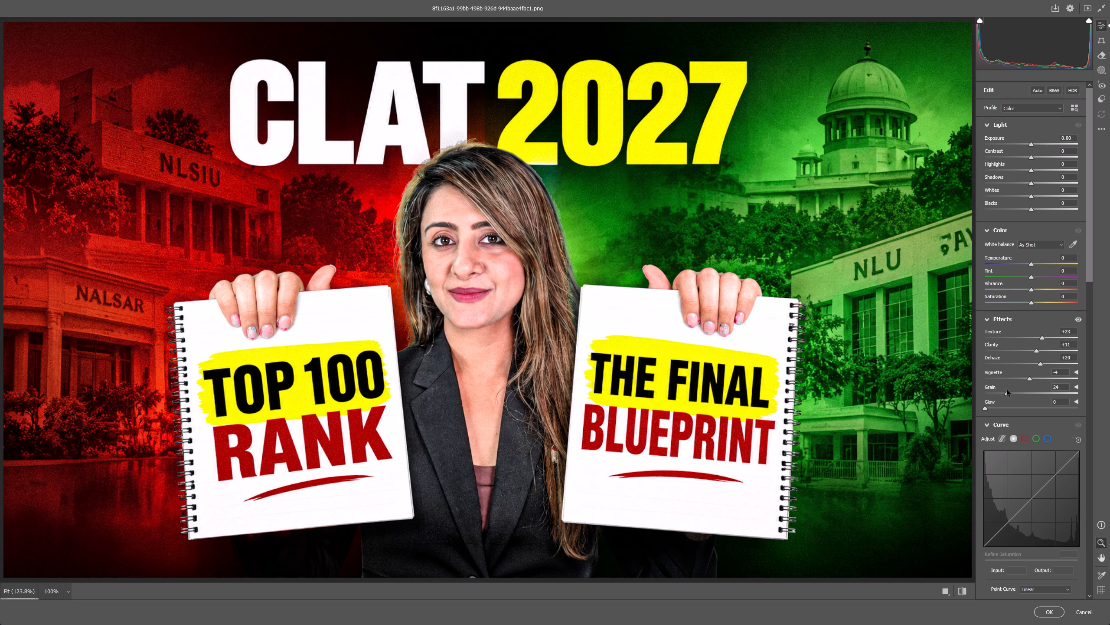
drag(1007, 390, 1004, 390)
drag(987, 407, 994, 407)
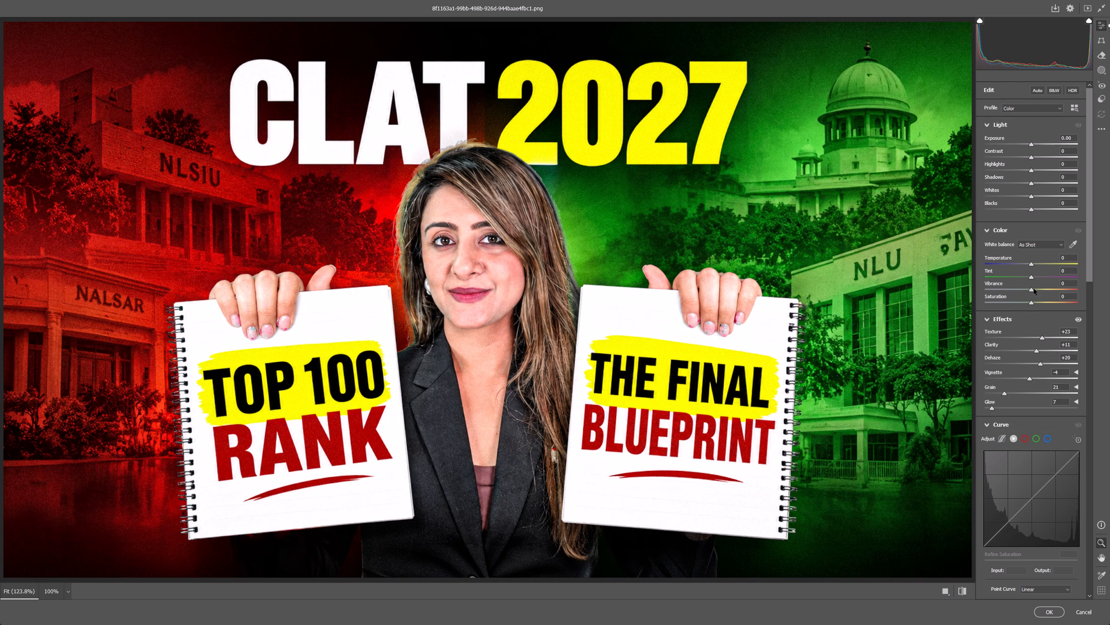
Set the Camera Raw colour and light values to Vibrance +7, Whites +11 and Contrast +12.
click(1034, 288)
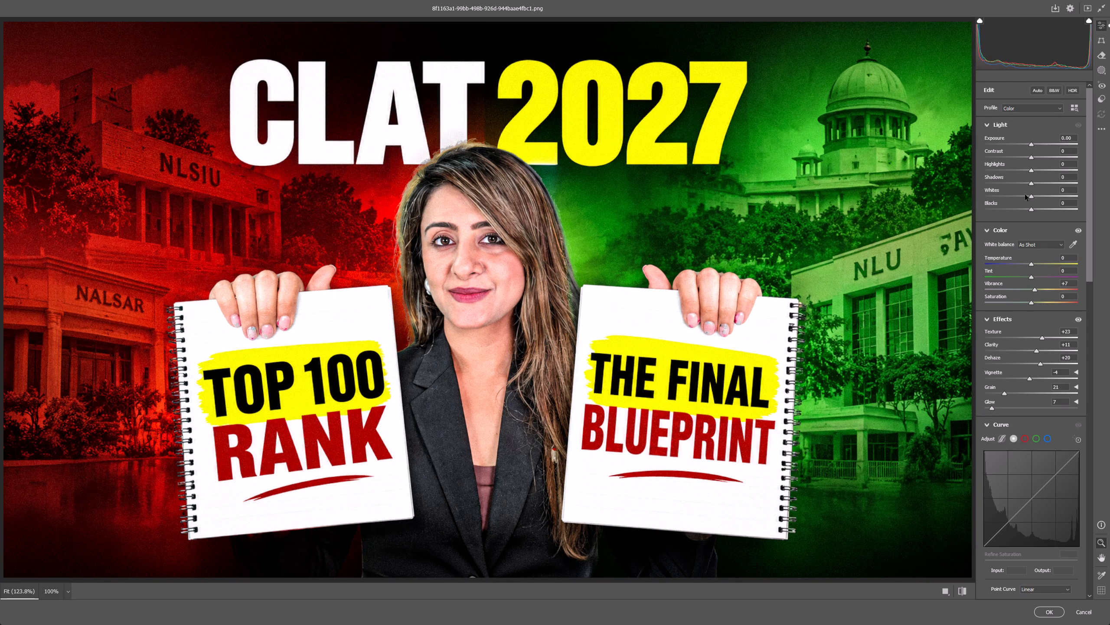
drag(1032, 194, 1037, 195)
drag(1032, 156, 1037, 156)
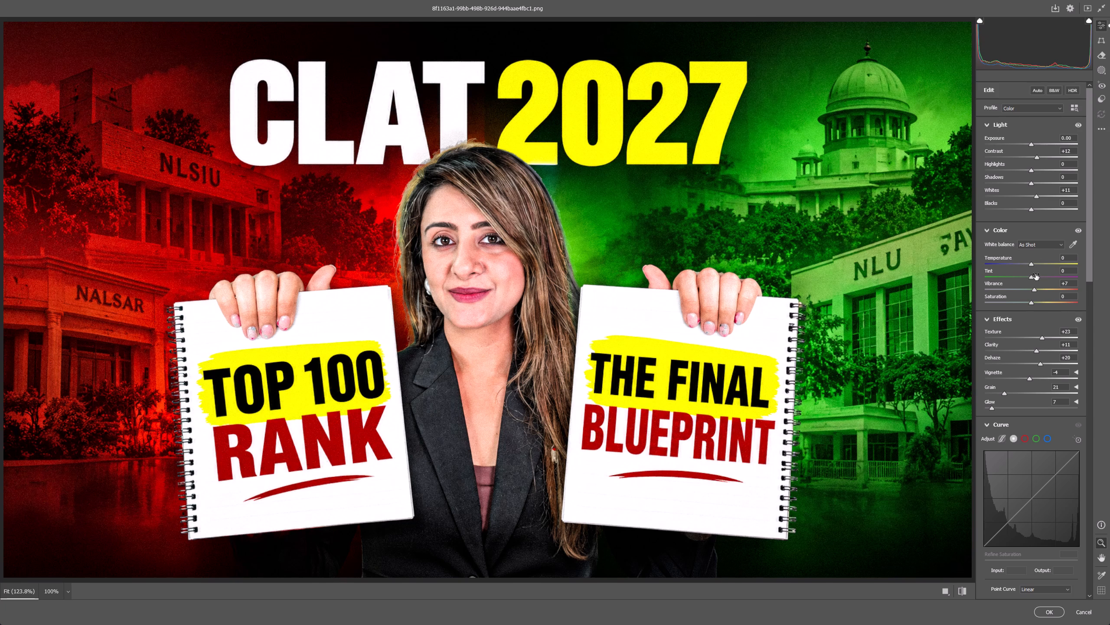
Set Camera Raw Sharpening to 8 and Noise Reduction to 7, and apply the filter to the thumbnail.
scroll(1034, 277, down, 10)
drag(998, 424, 1008, 425)
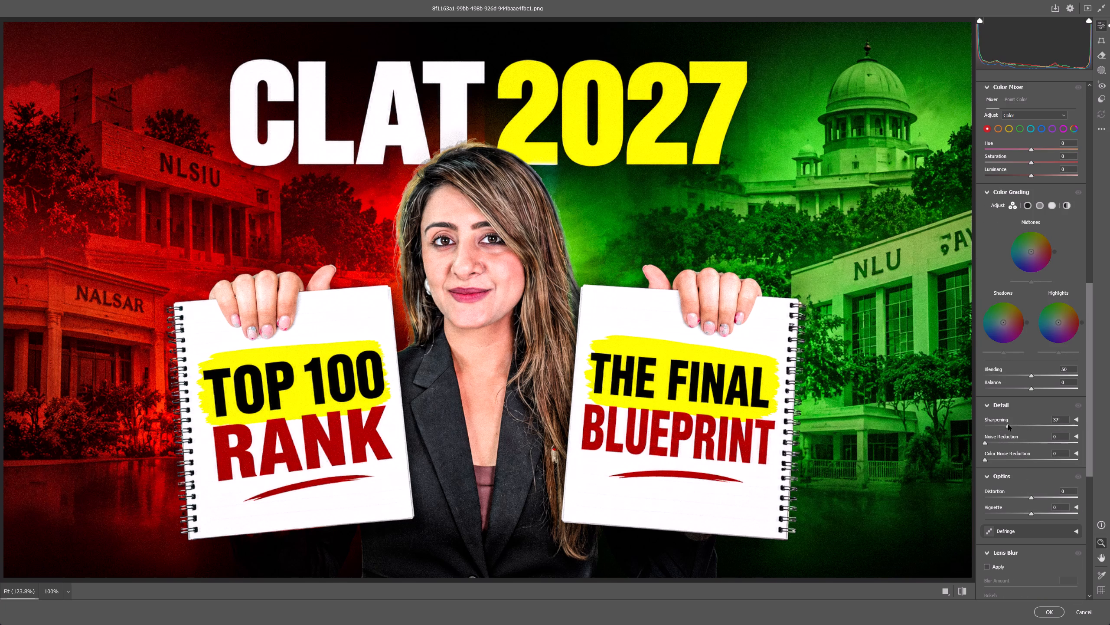
drag(1008, 425, 990, 426)
drag(987, 440, 993, 441)
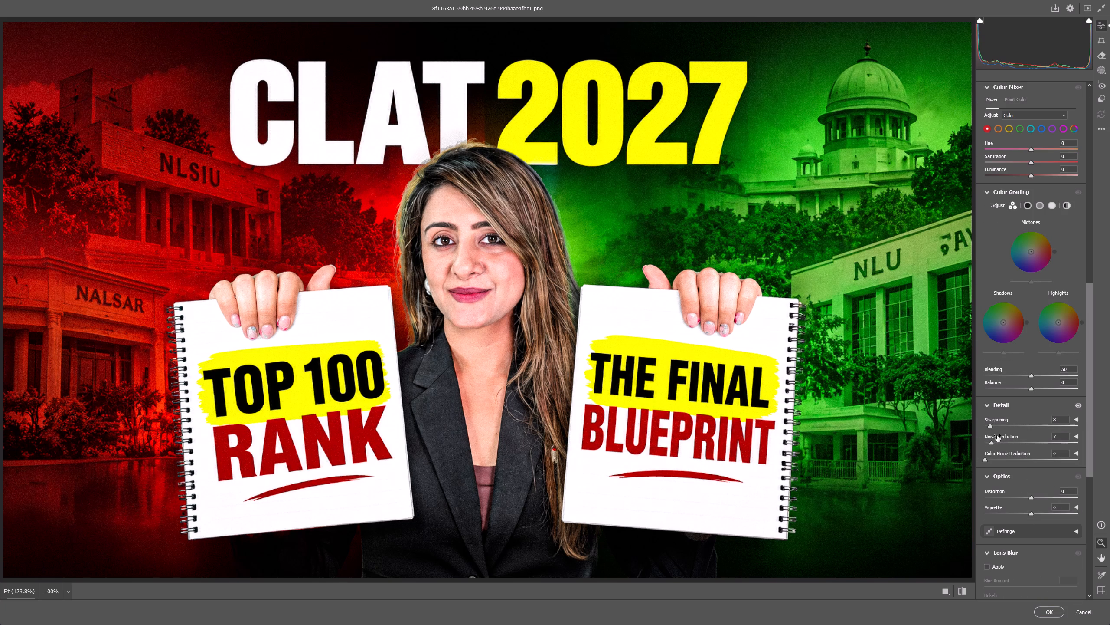
click(996, 440)
click(996, 441)
click(1042, 613)
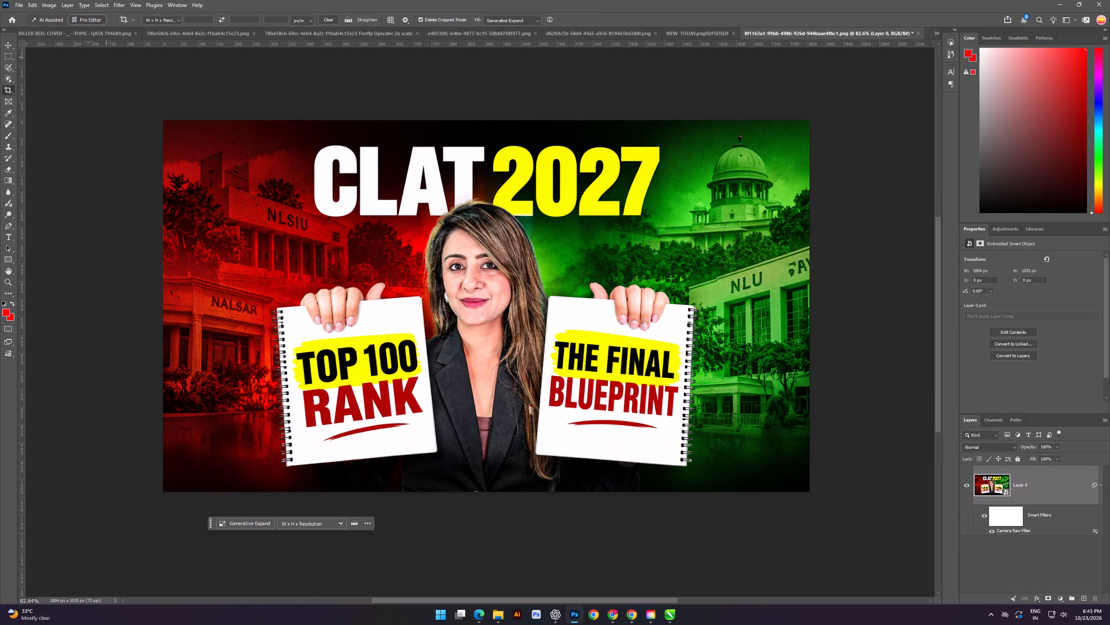
Resample the thumbnail image to a resolution of 120 pixels/inch.
click(46, 3)
click(78, 68)
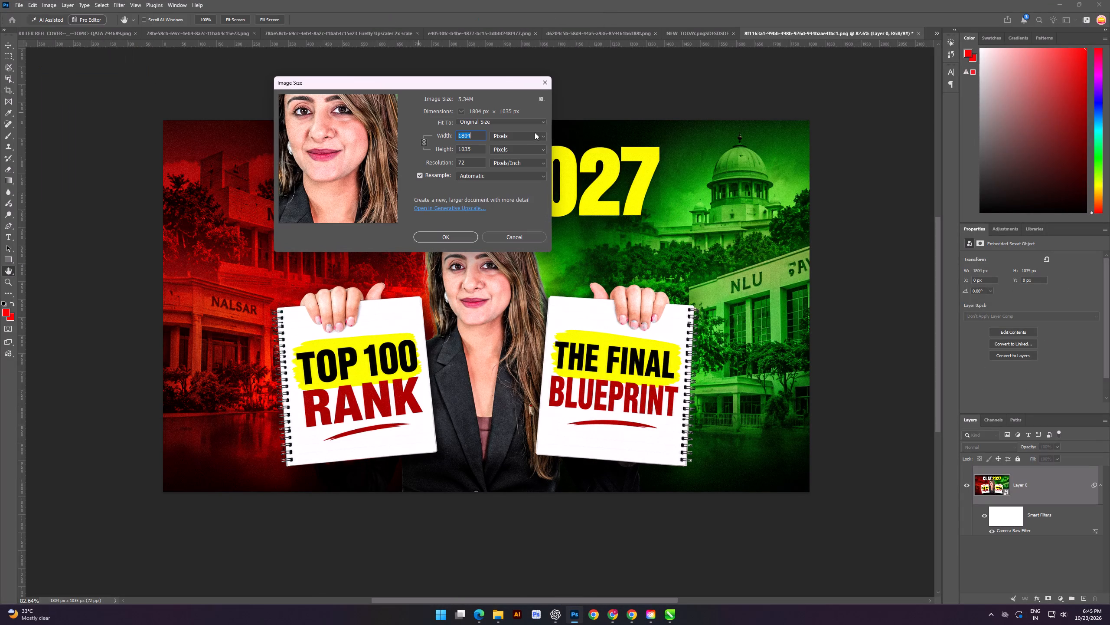
drag(469, 160, 444, 170)
key(1)
text(20)
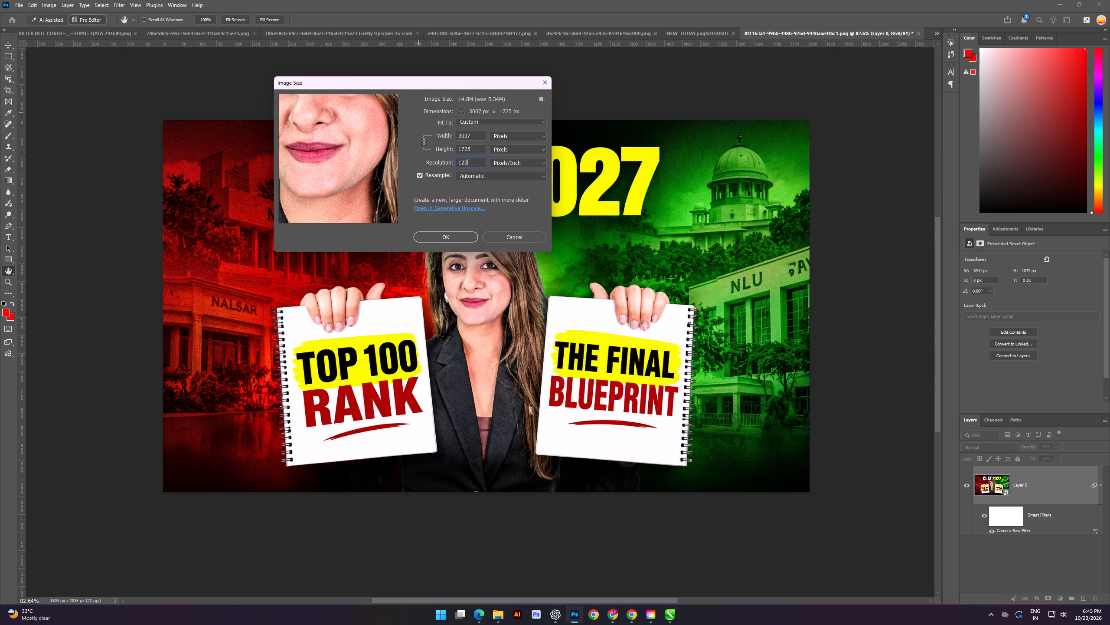
key(Return)
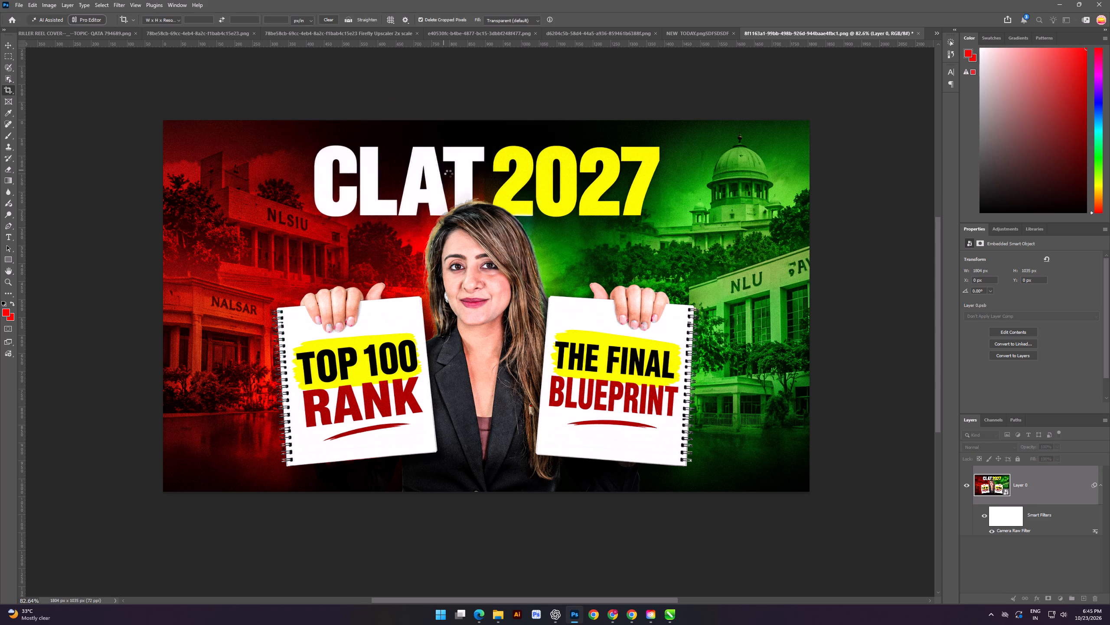
Export the thumbnail as a PNG to Downloads, replacing the existing green-and-red CLAT 2027 file.
click(23, 0)
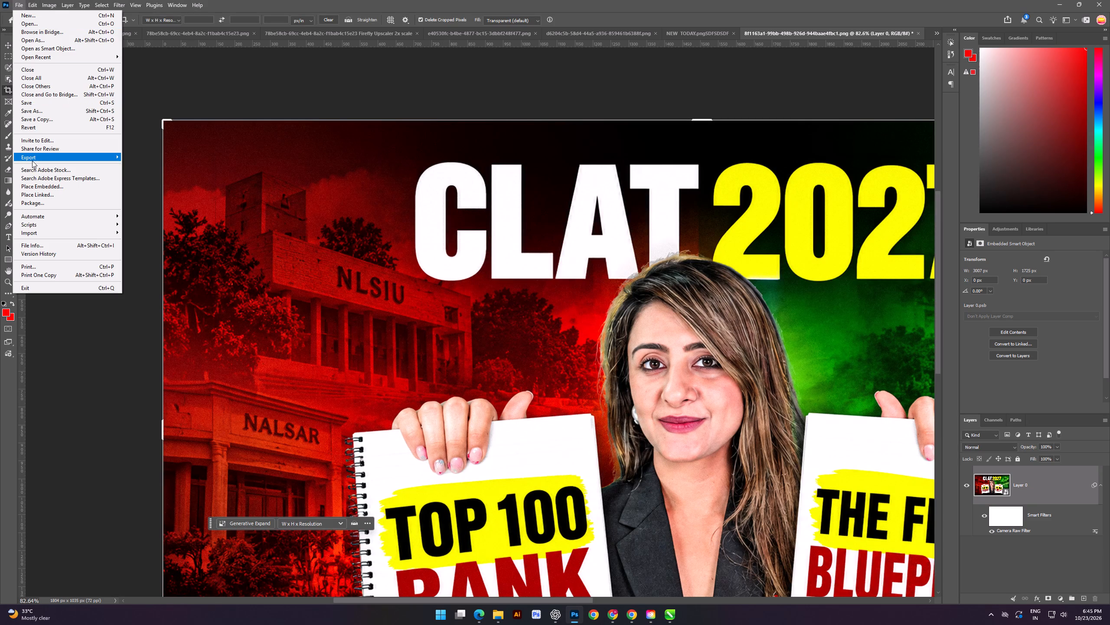
click(32, 161)
click(148, 157)
double_click(129, 141)
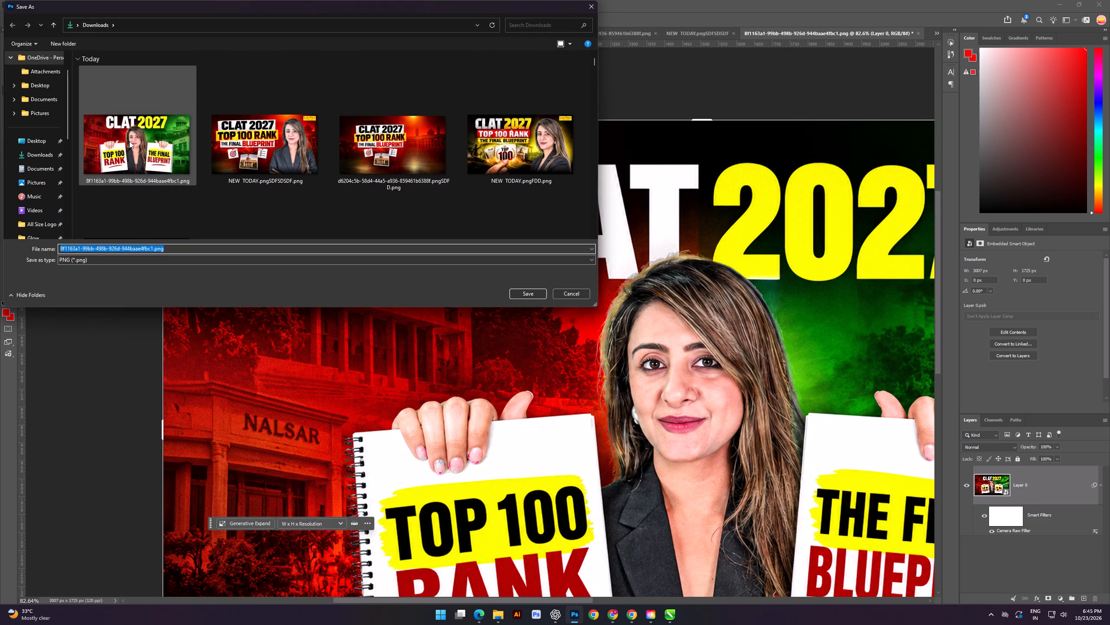
click(585, 304)
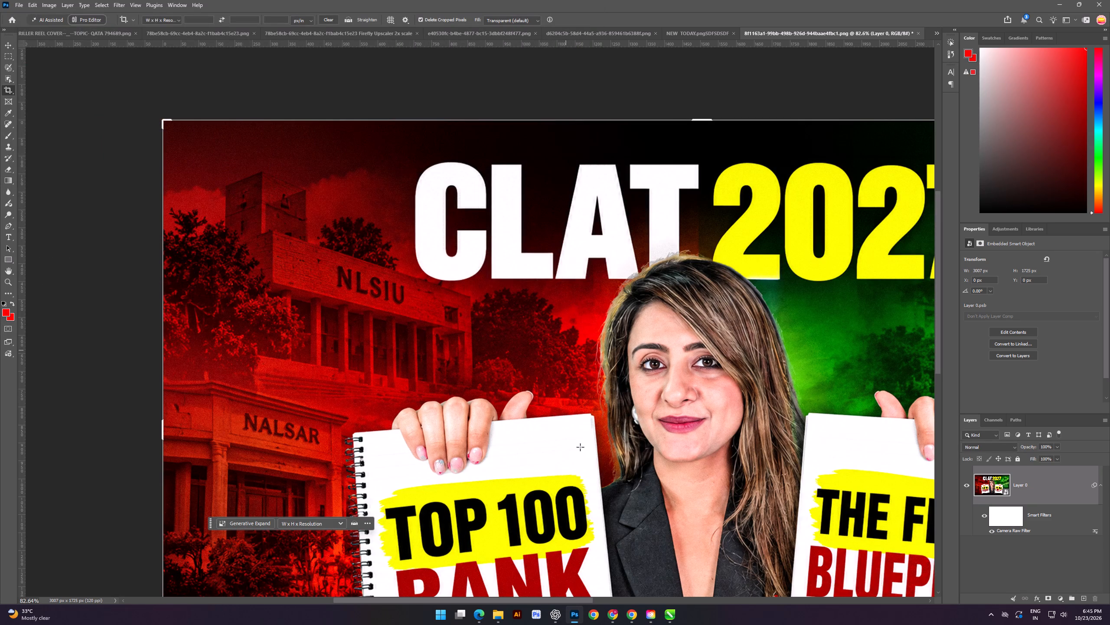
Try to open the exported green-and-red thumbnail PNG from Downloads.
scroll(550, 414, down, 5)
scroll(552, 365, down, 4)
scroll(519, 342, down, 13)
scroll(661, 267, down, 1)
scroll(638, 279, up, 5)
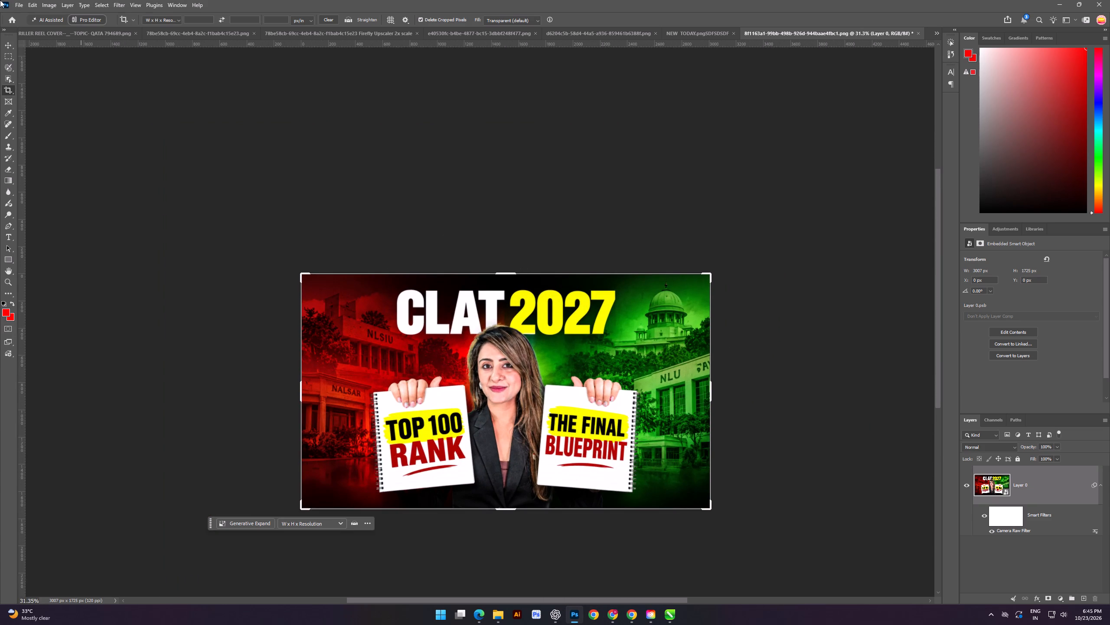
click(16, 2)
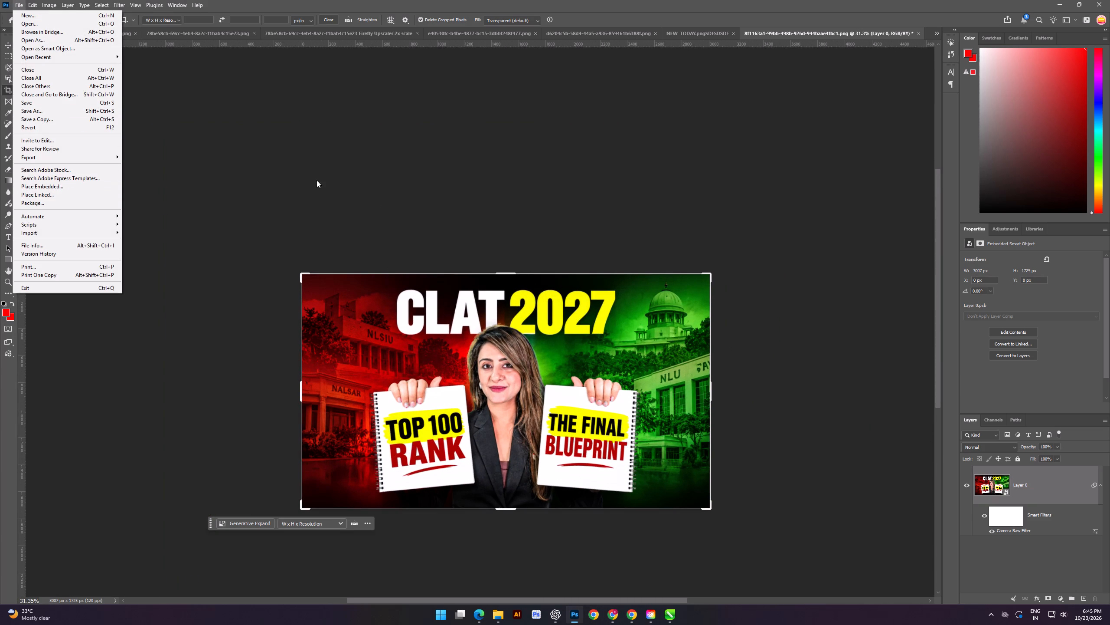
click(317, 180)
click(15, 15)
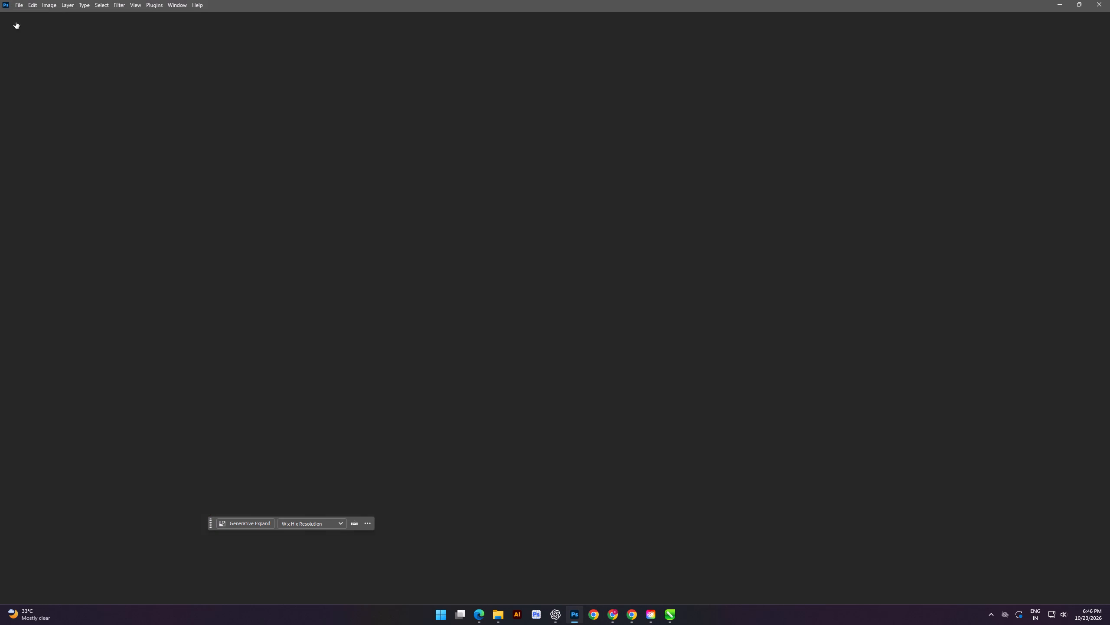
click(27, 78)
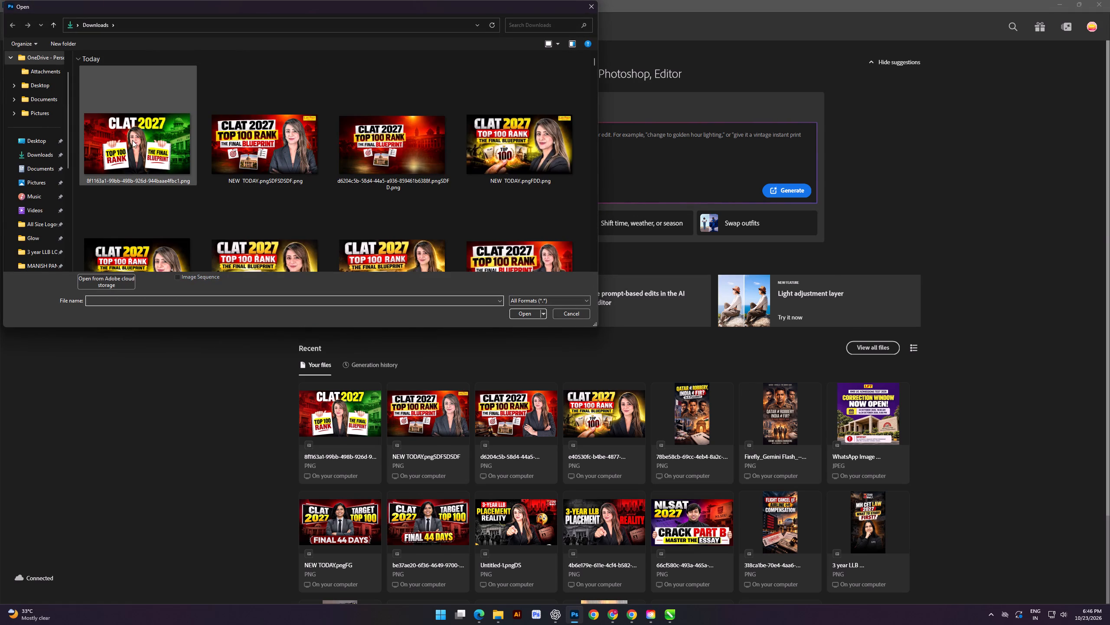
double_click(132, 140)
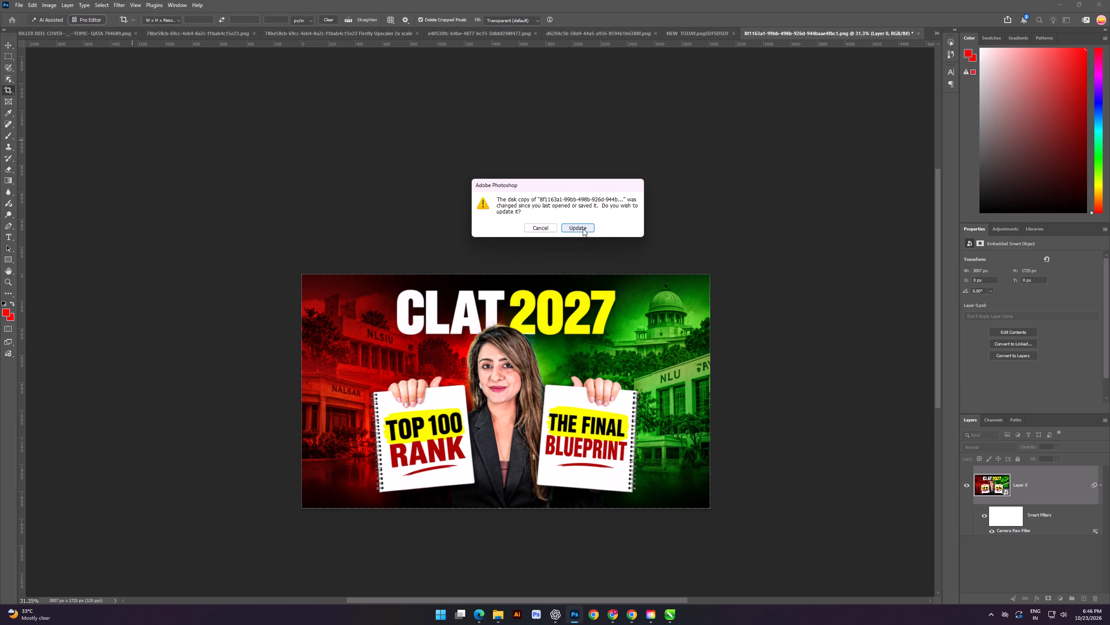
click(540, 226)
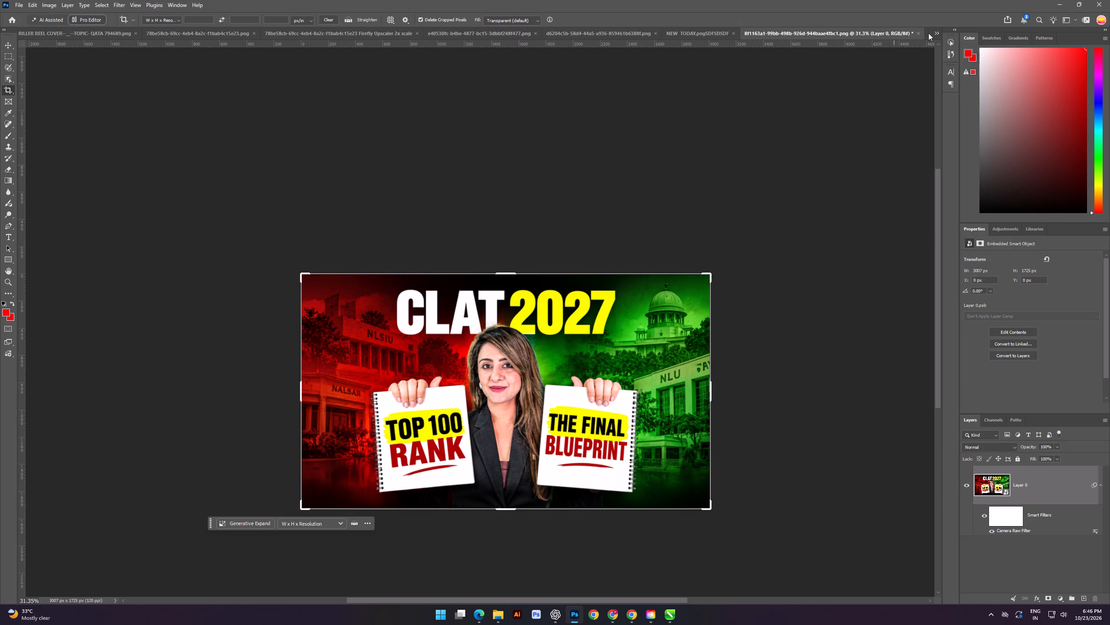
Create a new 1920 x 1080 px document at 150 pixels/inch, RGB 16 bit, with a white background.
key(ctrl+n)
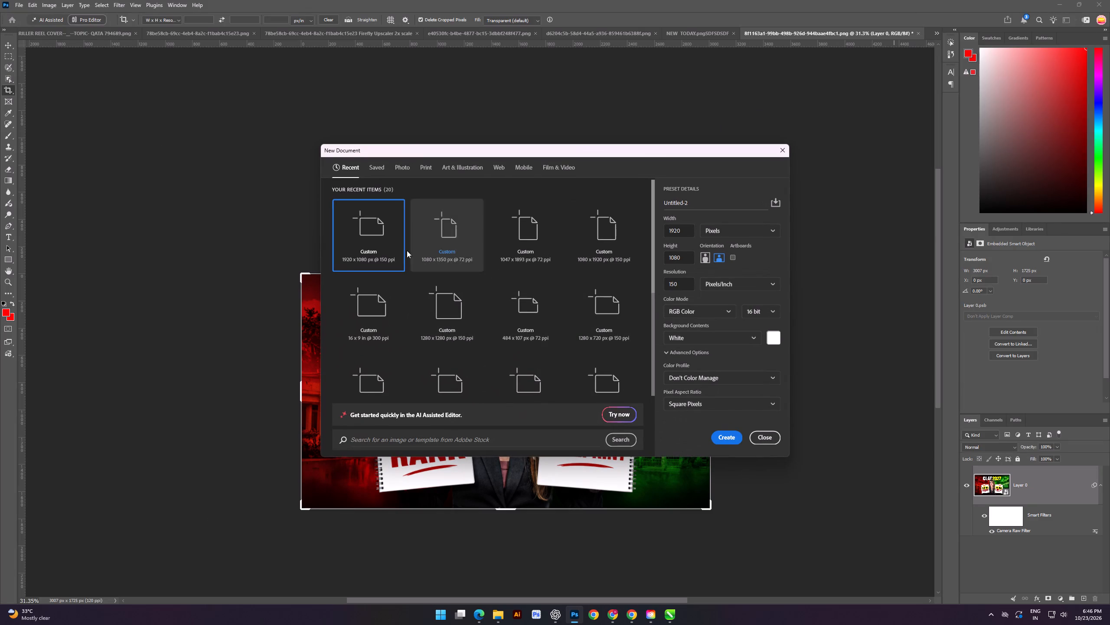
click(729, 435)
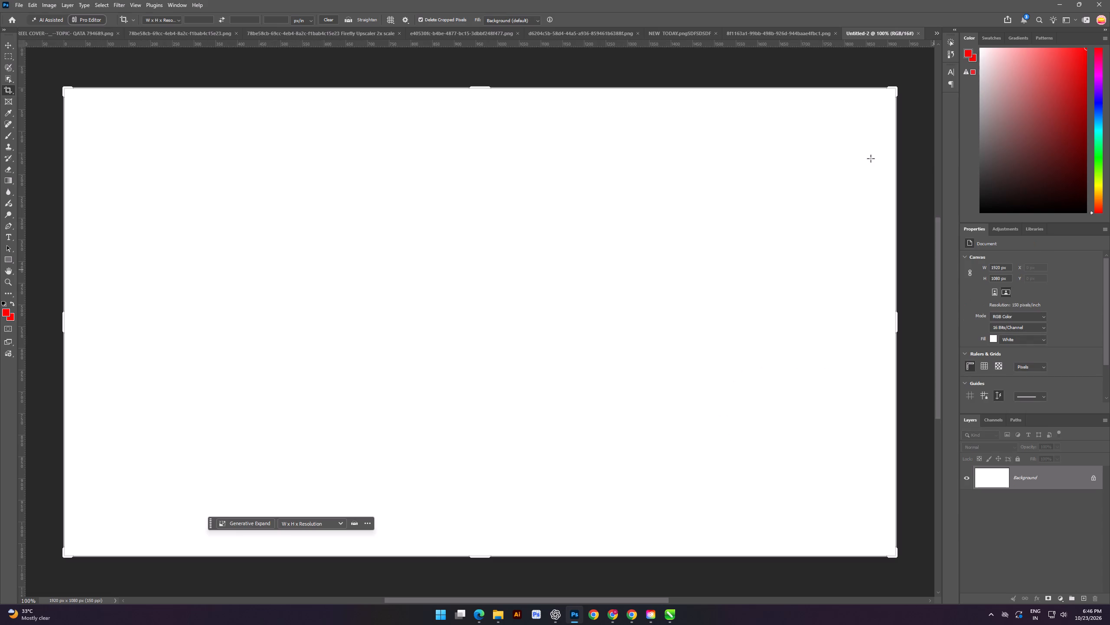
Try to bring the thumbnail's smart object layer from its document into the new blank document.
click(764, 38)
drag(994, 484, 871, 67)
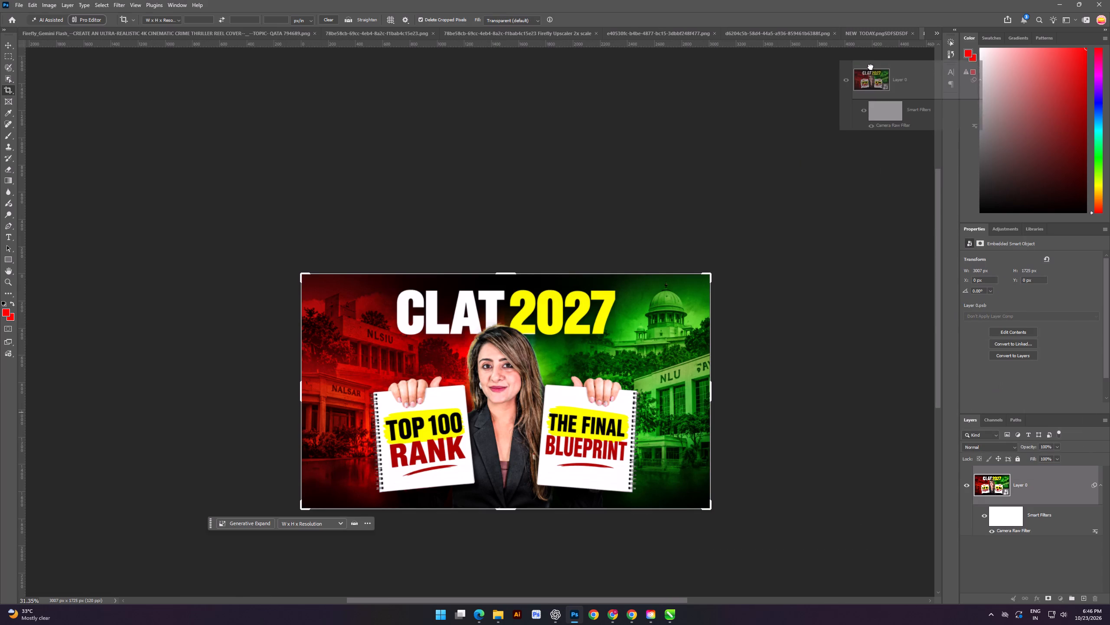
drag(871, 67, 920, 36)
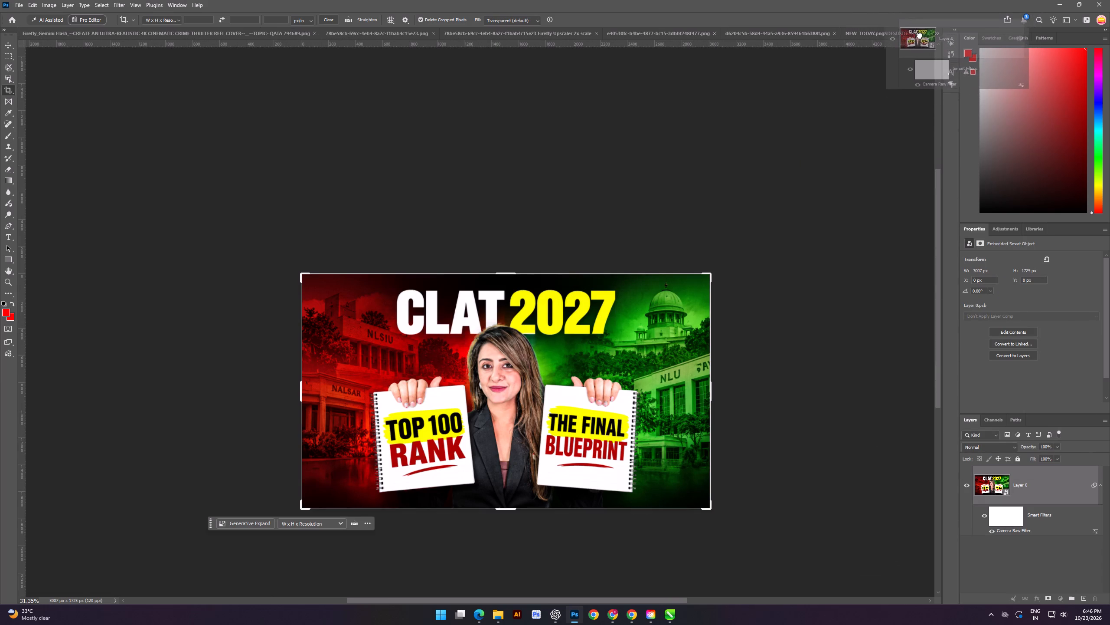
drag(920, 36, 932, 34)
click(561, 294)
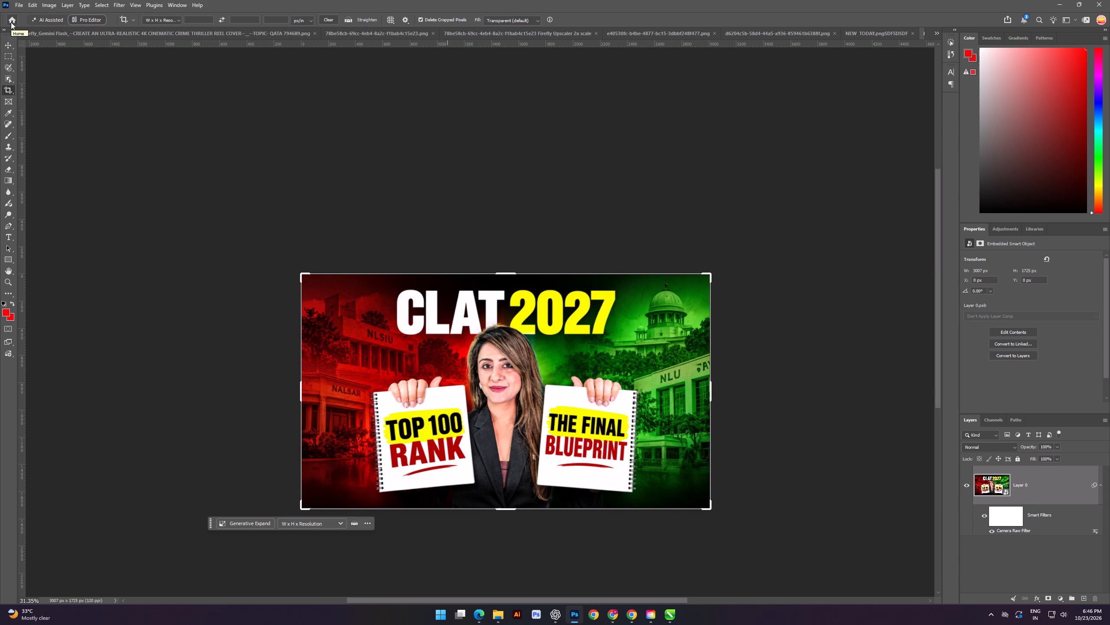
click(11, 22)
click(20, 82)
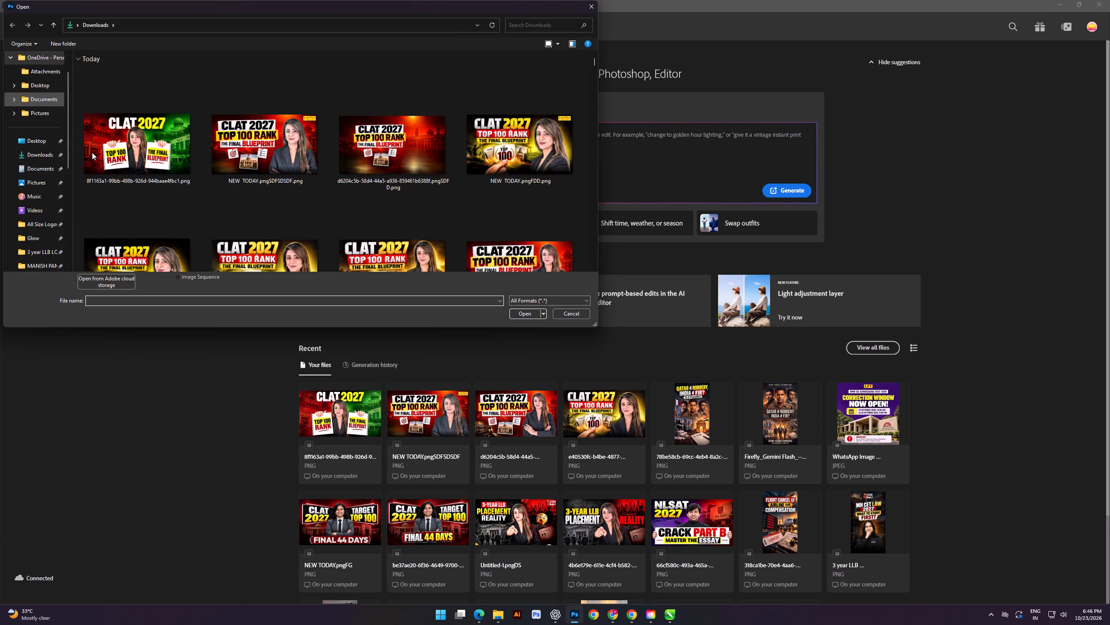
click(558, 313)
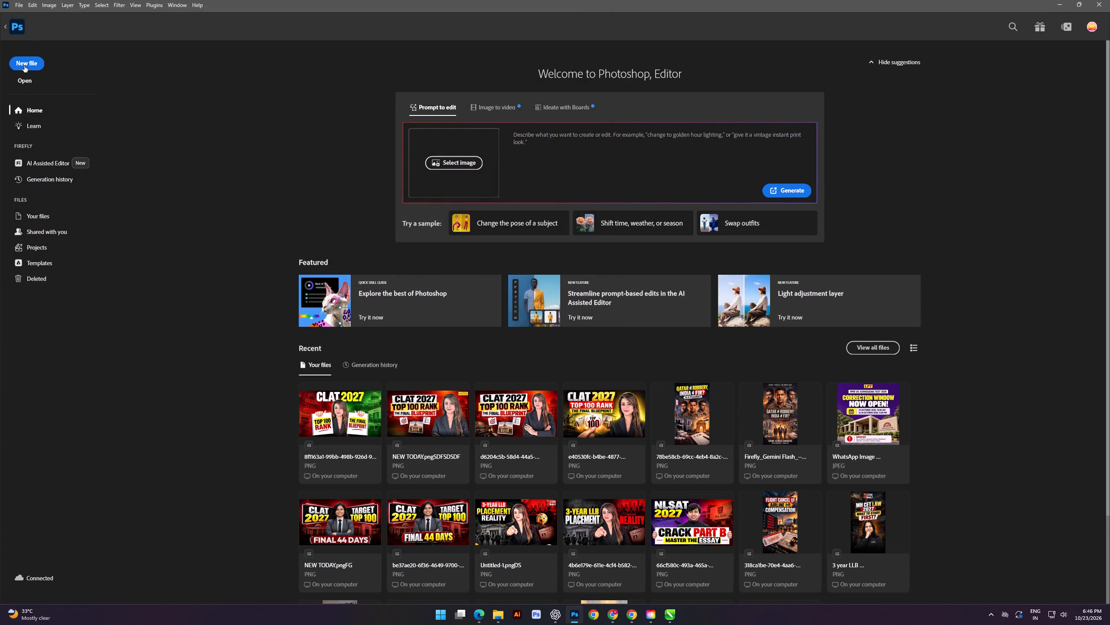
Create another blank 1920 x 1080 px document at 150 pixels/inch, RGB 16 bit, with a white background.
click(24, 66)
click(733, 434)
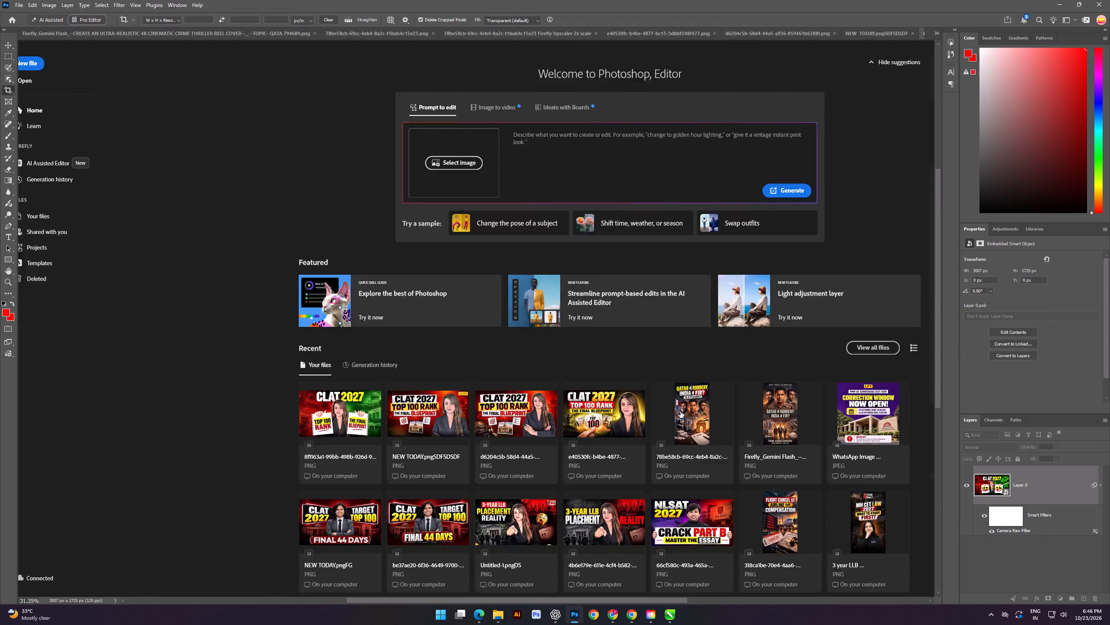
scroll(314, 143, down, 3)
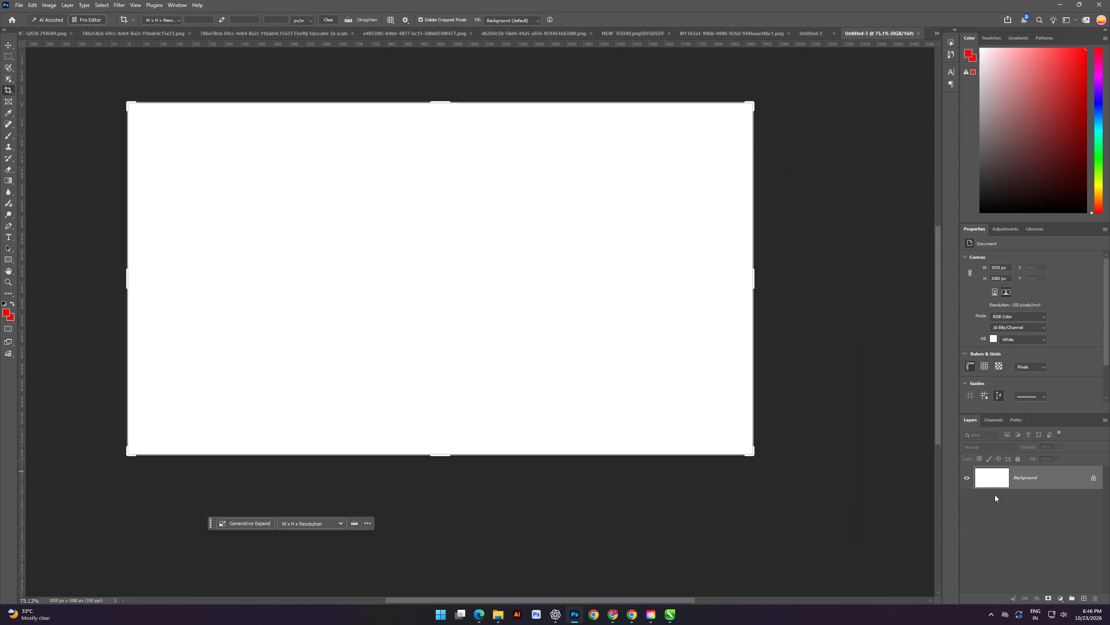
Convert the blank document's white Background layer to a smart object.
right_click(1022, 486)
click(1038, 580)
click(1041, 582)
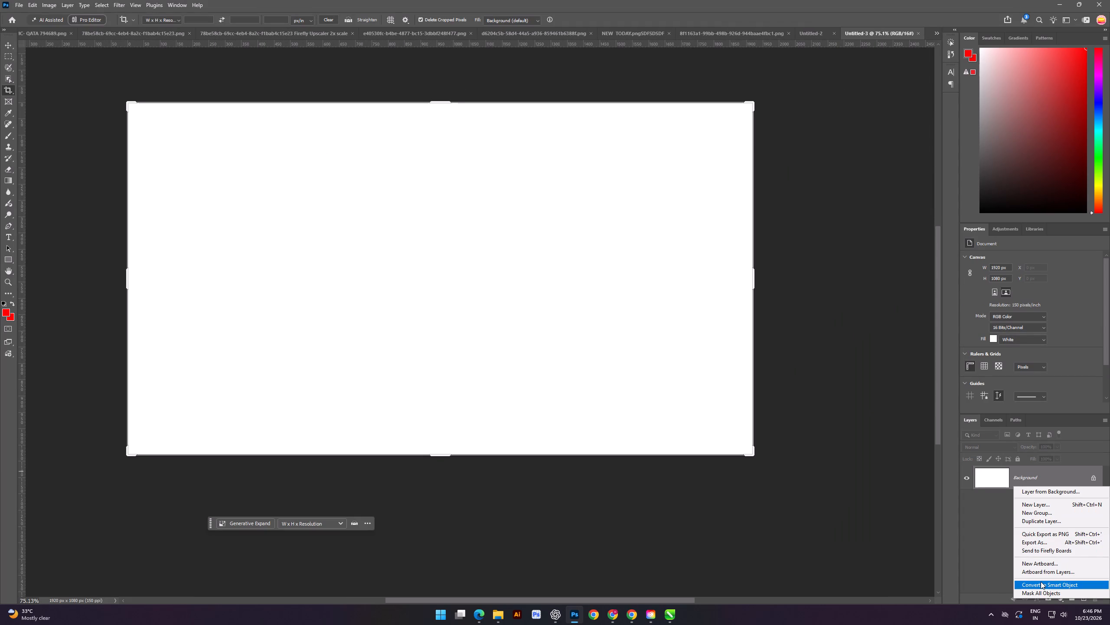
click(1021, 520)
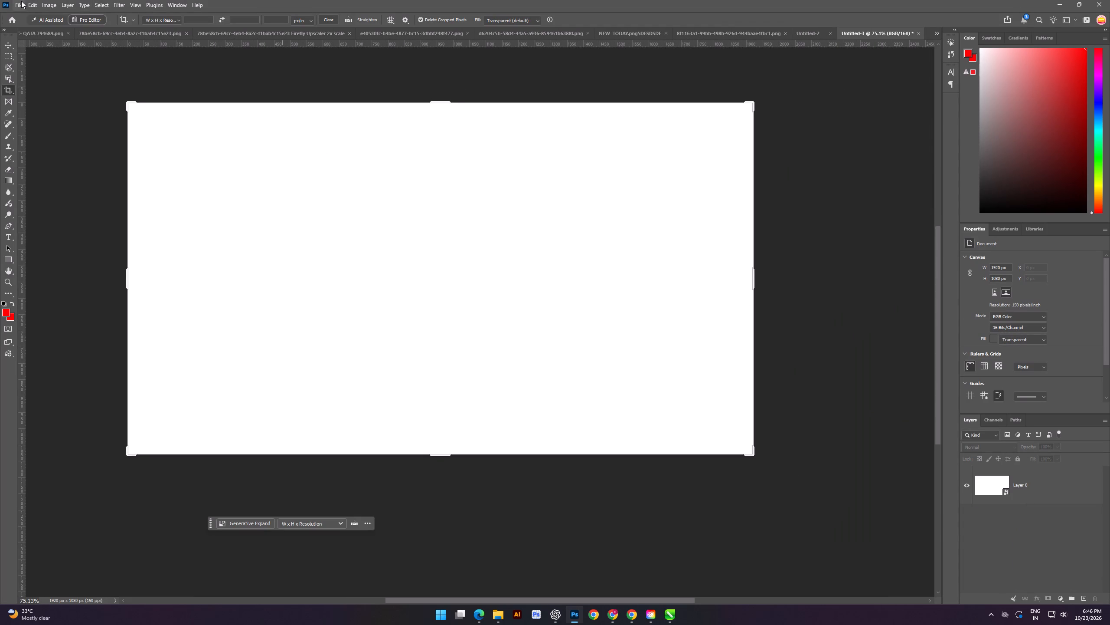
Place the exported green-and-red thumbnail PNG as an embedded object, scaled to 52.06% and centred to cover the whole canvas.
click(21, 1)
click(41, 186)
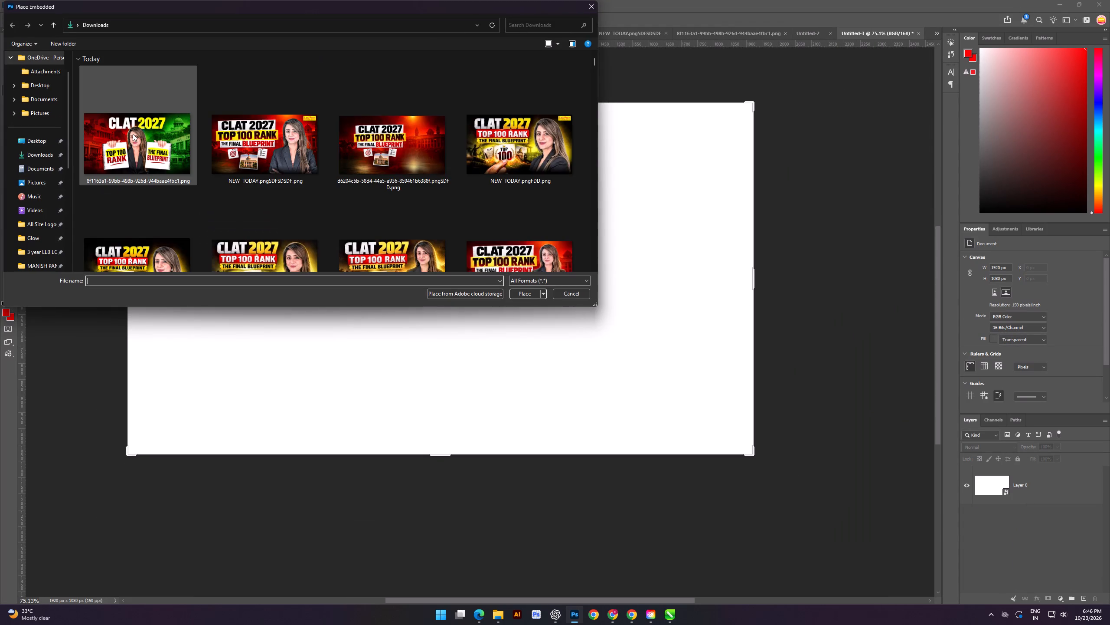
double_click(133, 134)
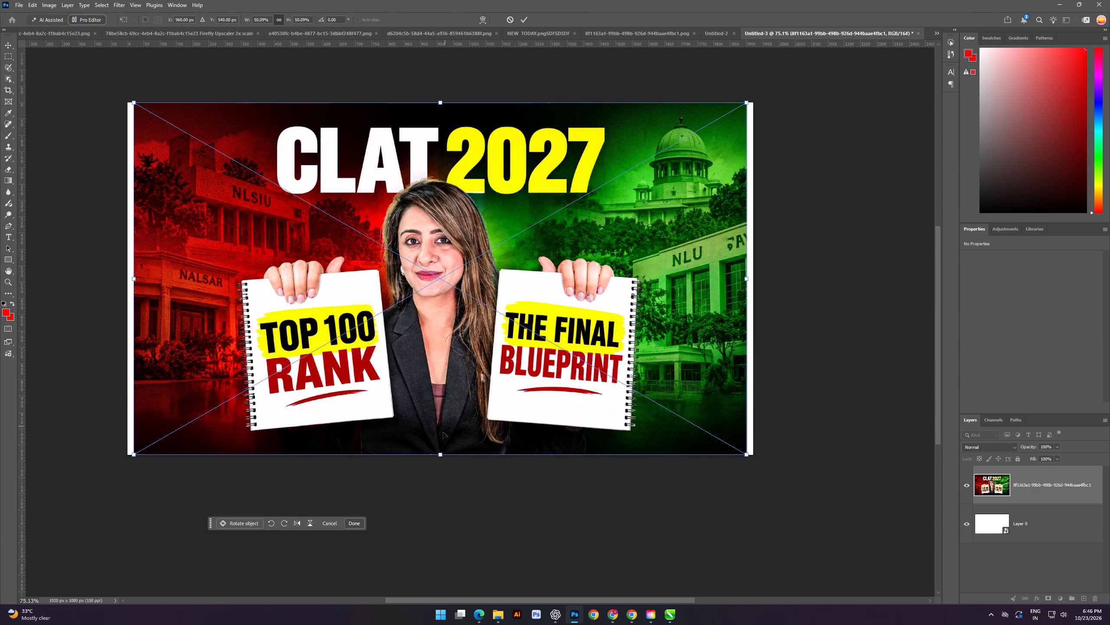
alt+drag(439, 455, 443, 464)
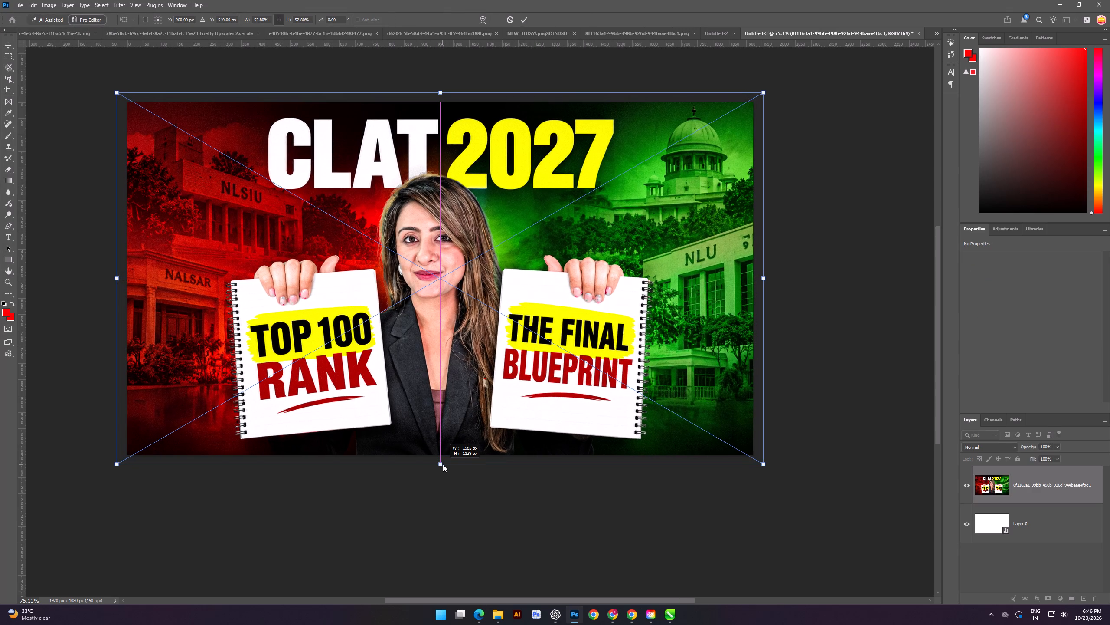
alt+drag(443, 464, 445, 462)
click(437, 375)
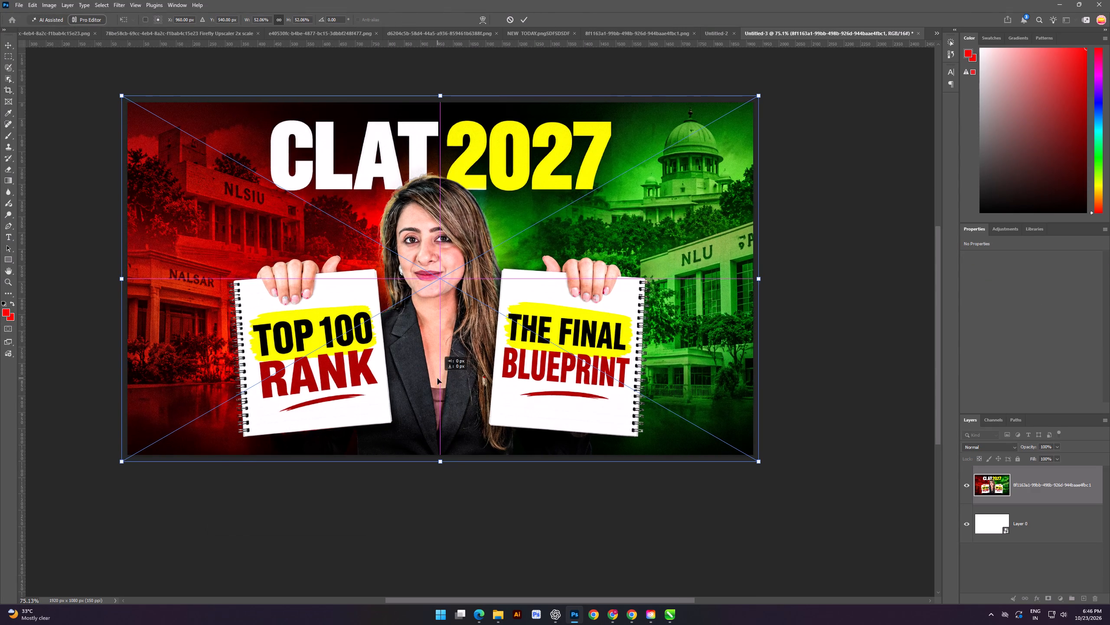
click(9, 45)
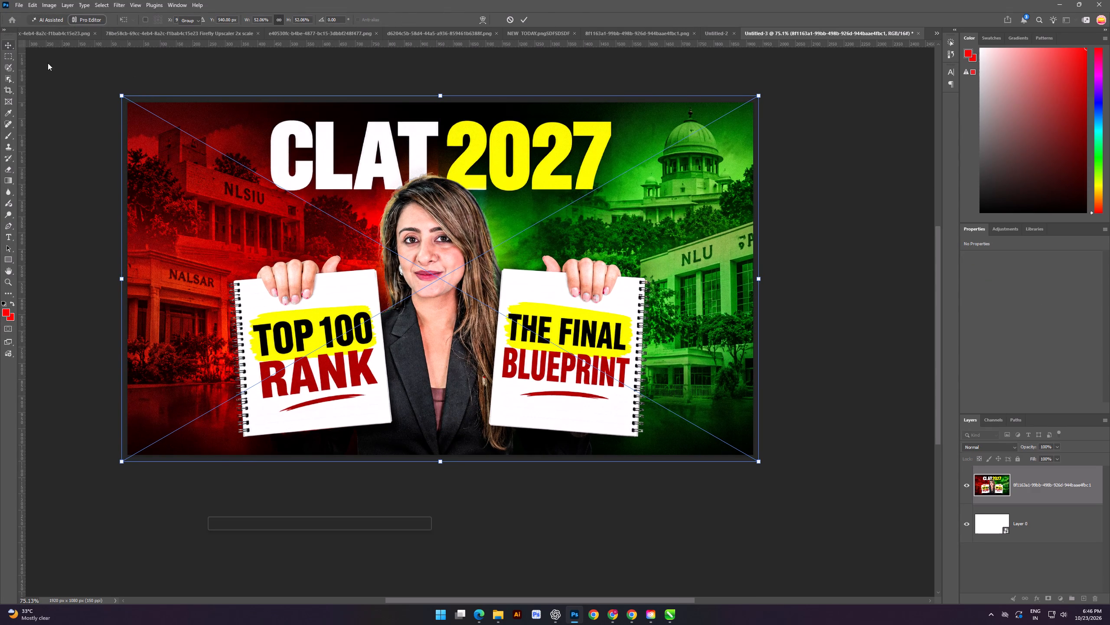
click(64, 70)
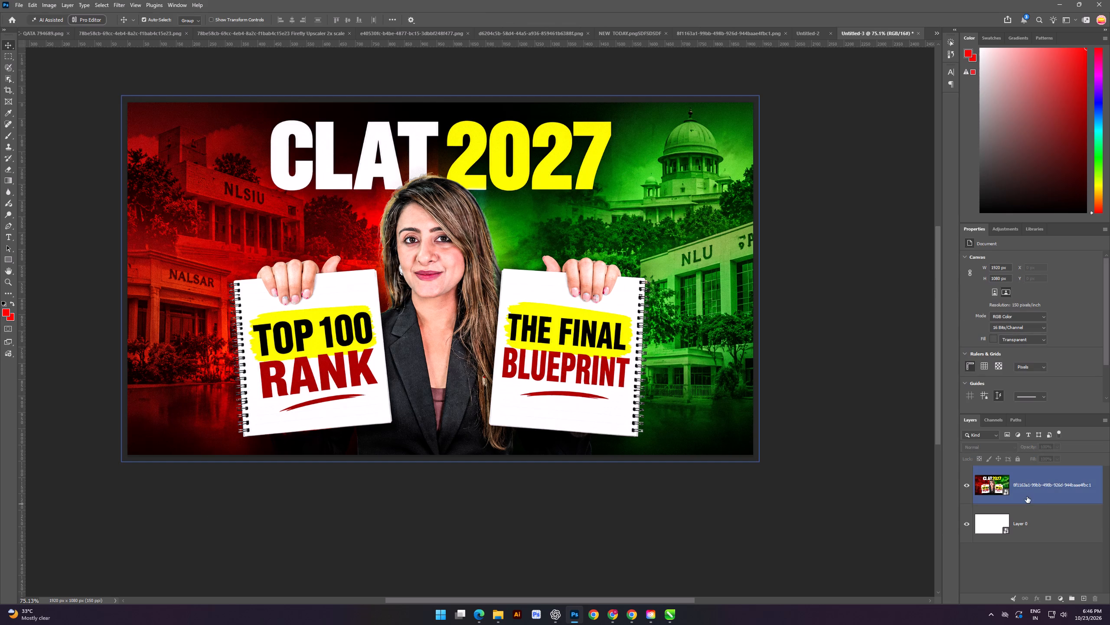
Place the Law Prep Tutorial logo file TUTORIAL Thumbnail.png from the All Size Logos folder as an embedded object covering the full canvas.
click(16, 4)
click(53, 187)
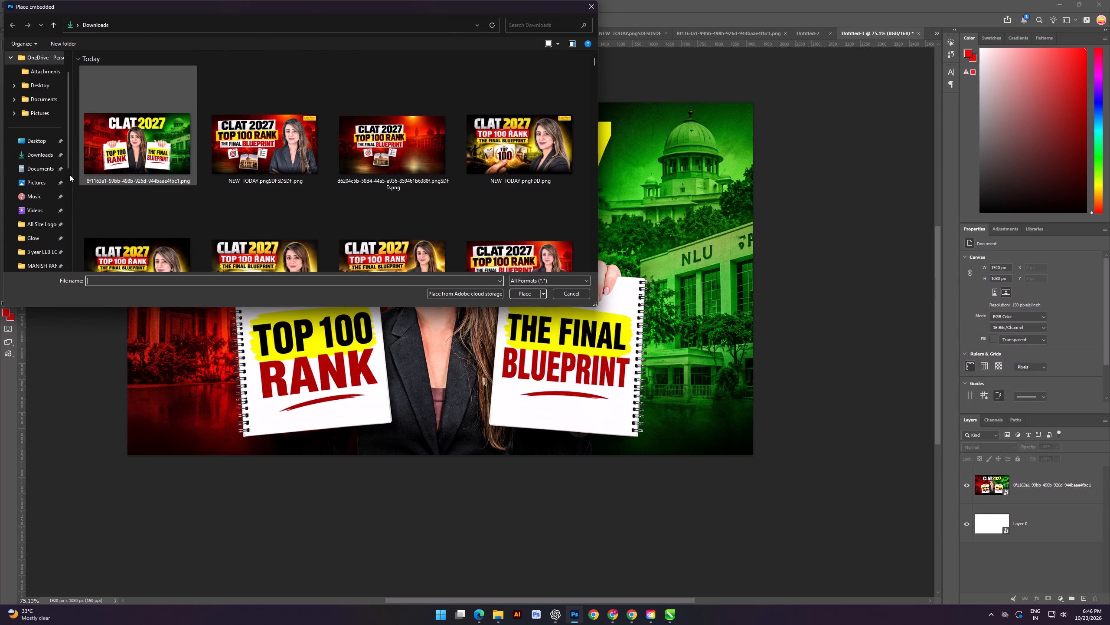
click(48, 225)
scroll(435, 187, down, 8)
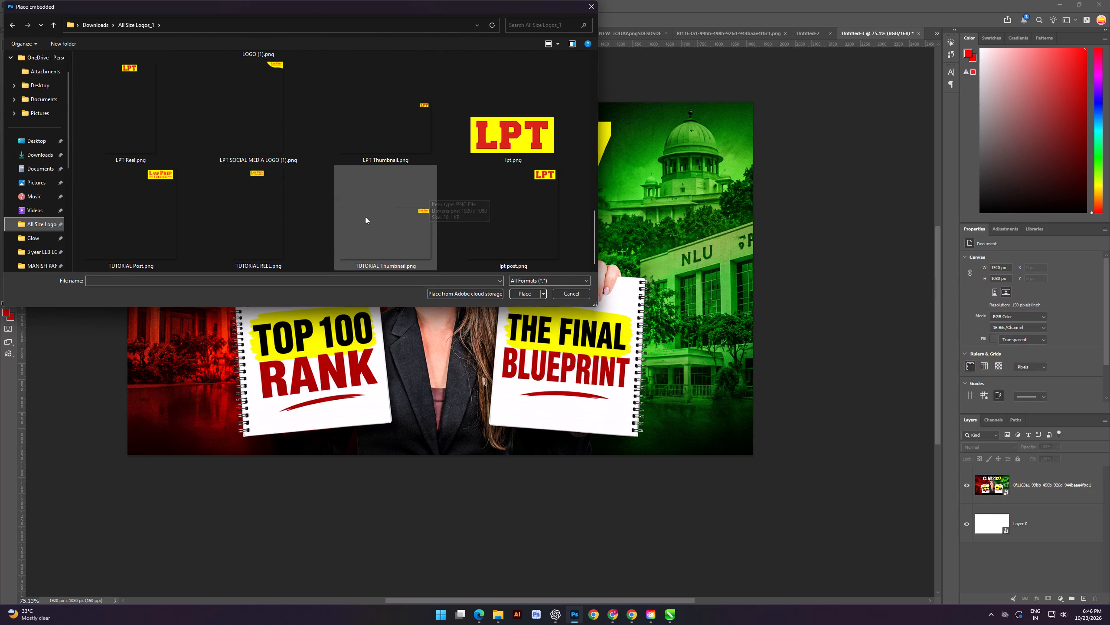
scroll(365, 217, down, 4)
double_click(379, 240)
alt+drag(441, 366, 448, 455)
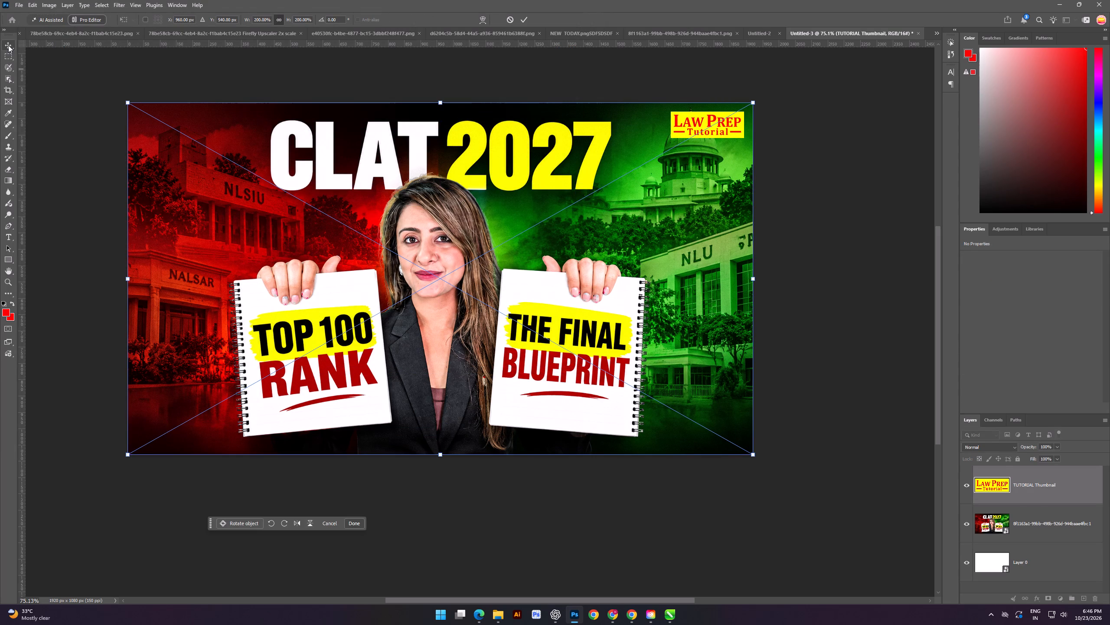
click(8, 45)
click(50, 60)
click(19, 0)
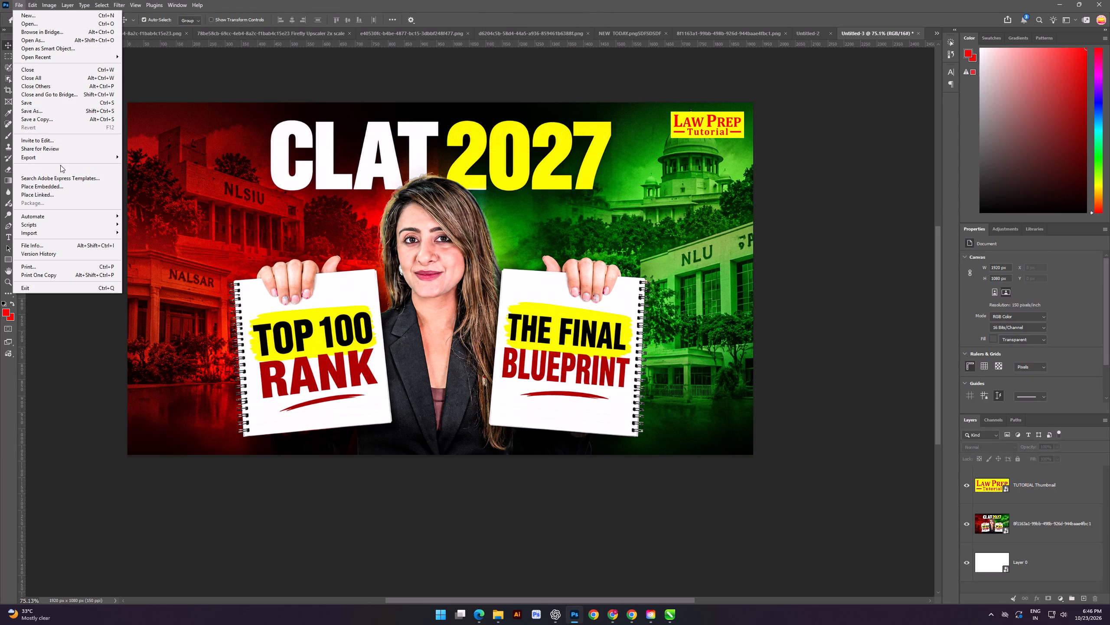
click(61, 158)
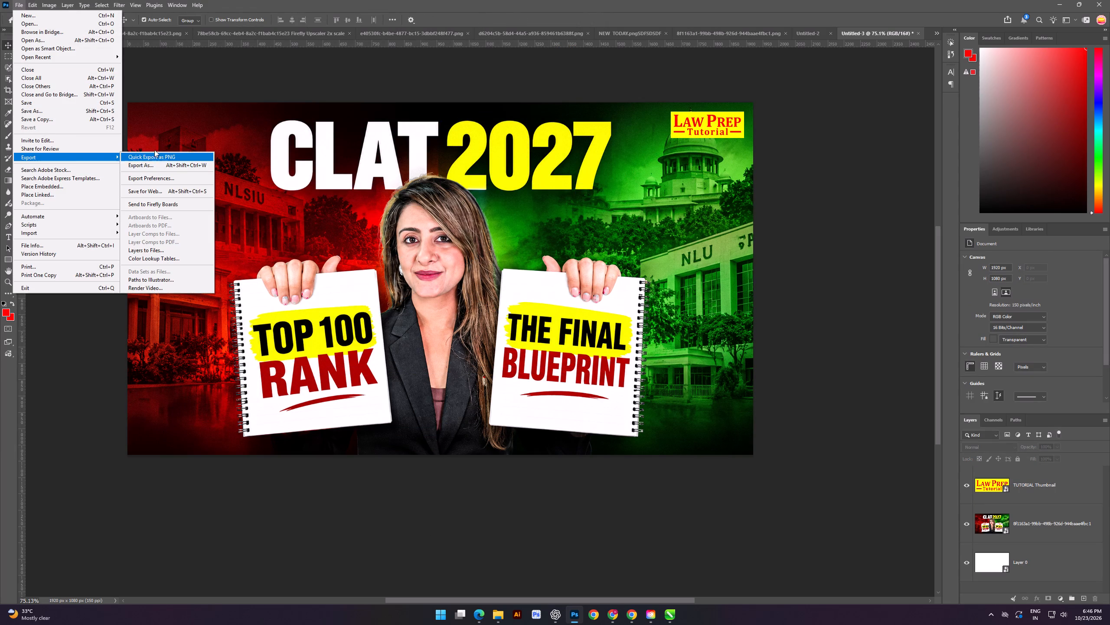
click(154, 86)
Set the image resolution to 160 pixels/inch with resampling on.
click(53, 0)
click(85, 72)
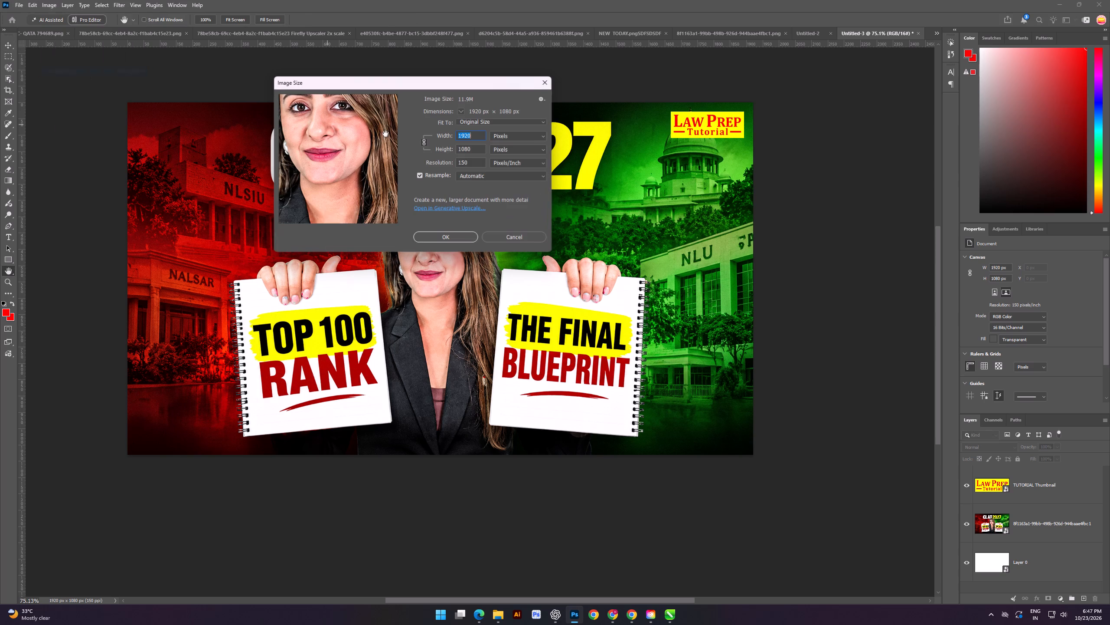
drag(473, 165, 412, 169)
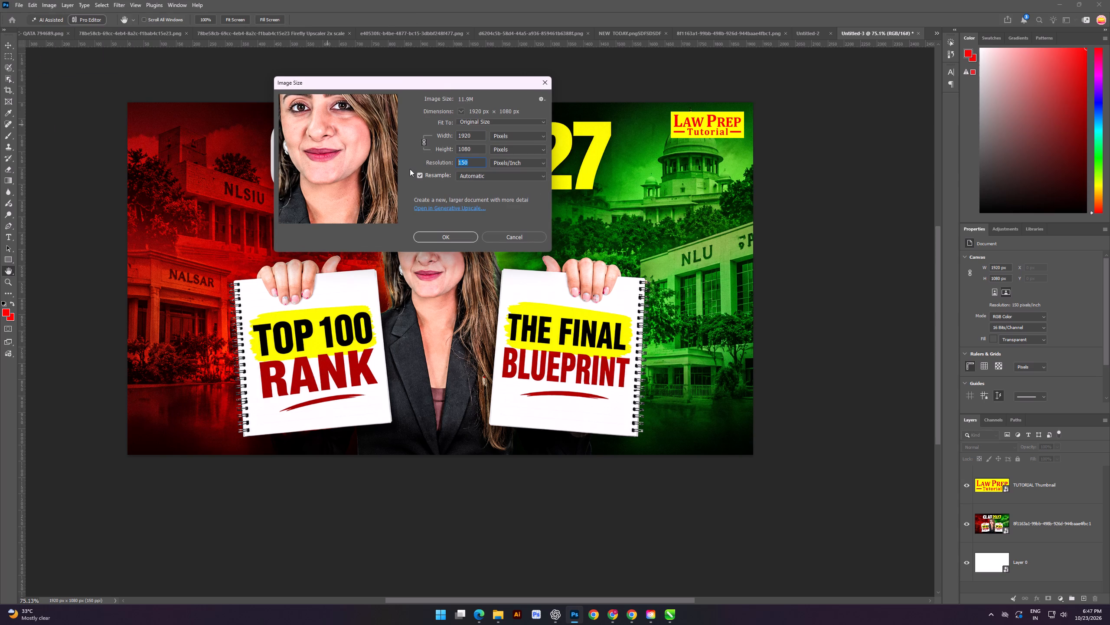
text(160)
key(Return)
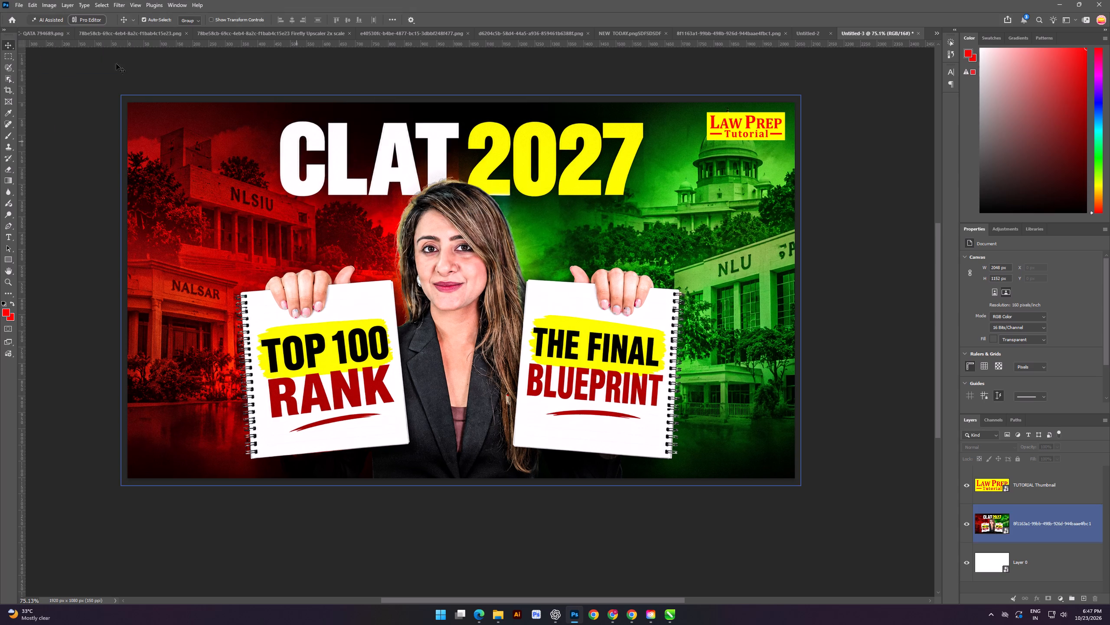
Quick-export the thumbnail with the logo as a PNG to Downloads, using the existing green-and-red thumbnail's file name.
click(12, 0)
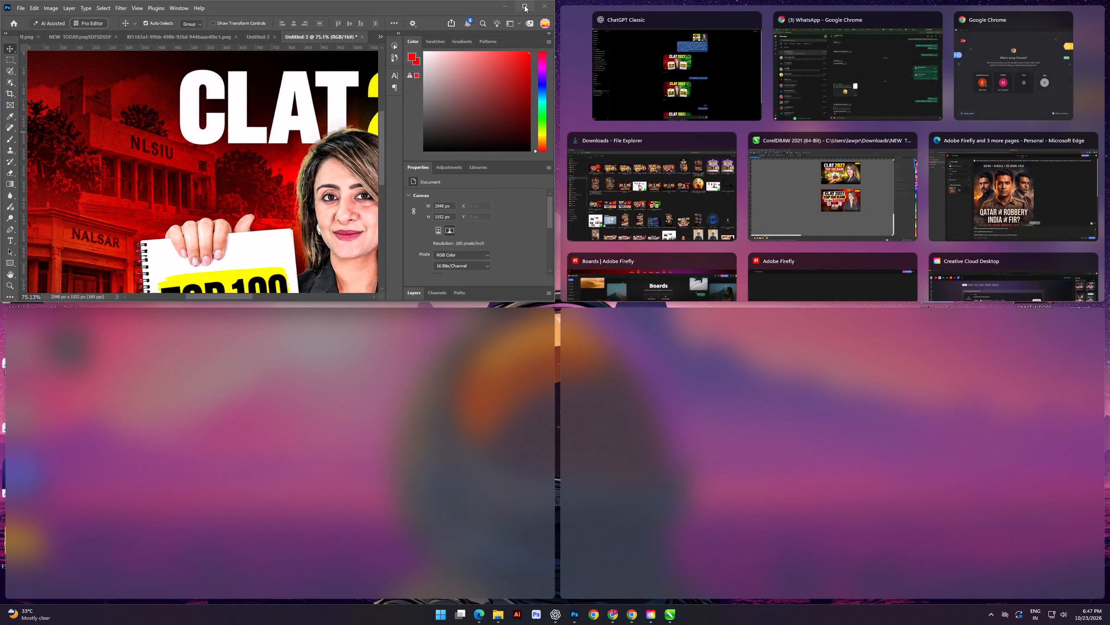
click(524, 5)
click(16, 0)
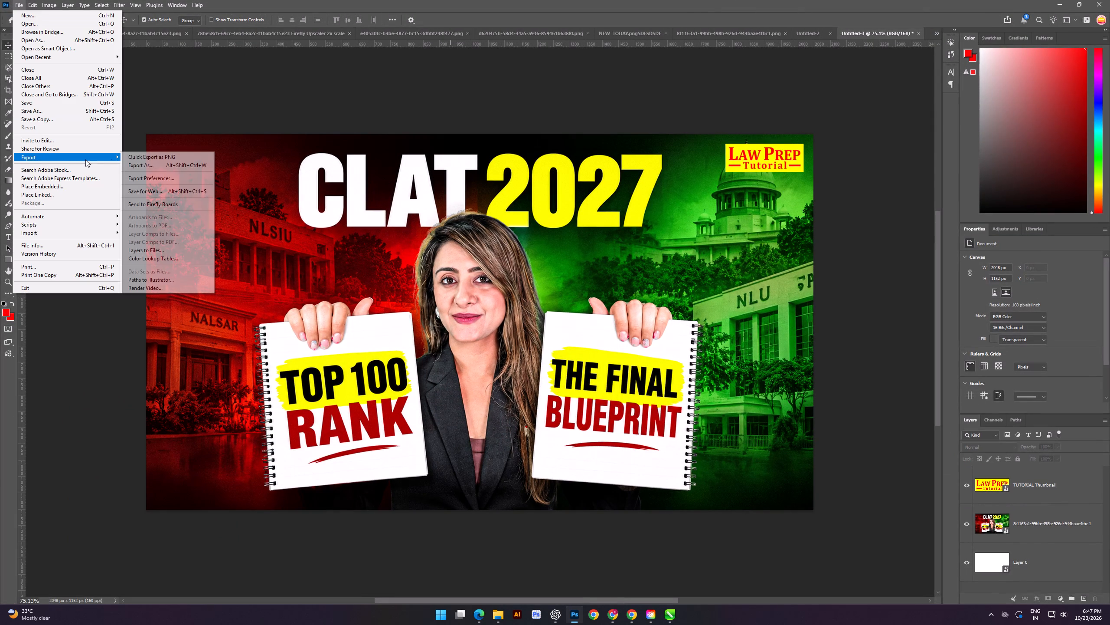
click(150, 158)
double_click(137, 138)
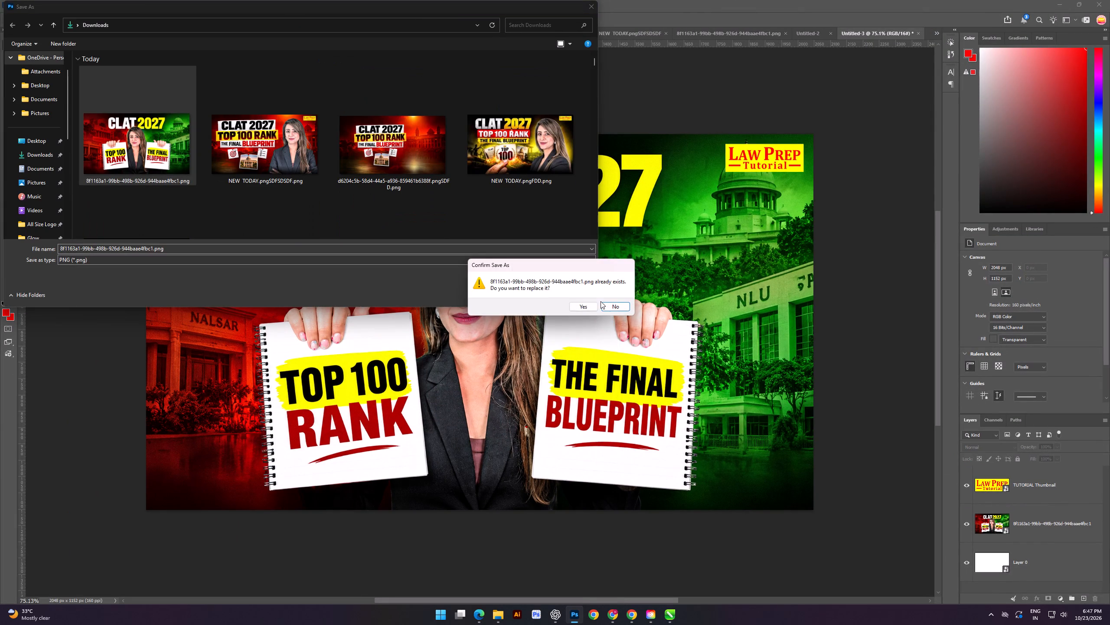
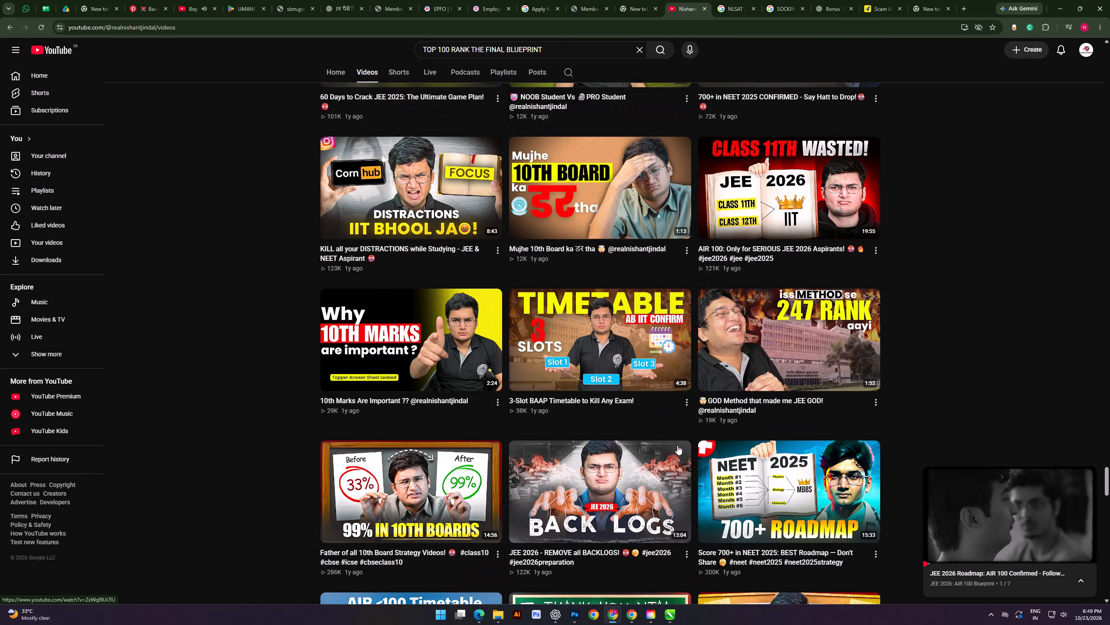
Look through the Nishant Jindal channel's videos and live streams for reference thumbnails, closing the mini player.
scroll(676, 371, up, 7)
scroll(648, 340, up, 1)
scroll(648, 340, down, 1)
scroll(648, 340, up, 6)
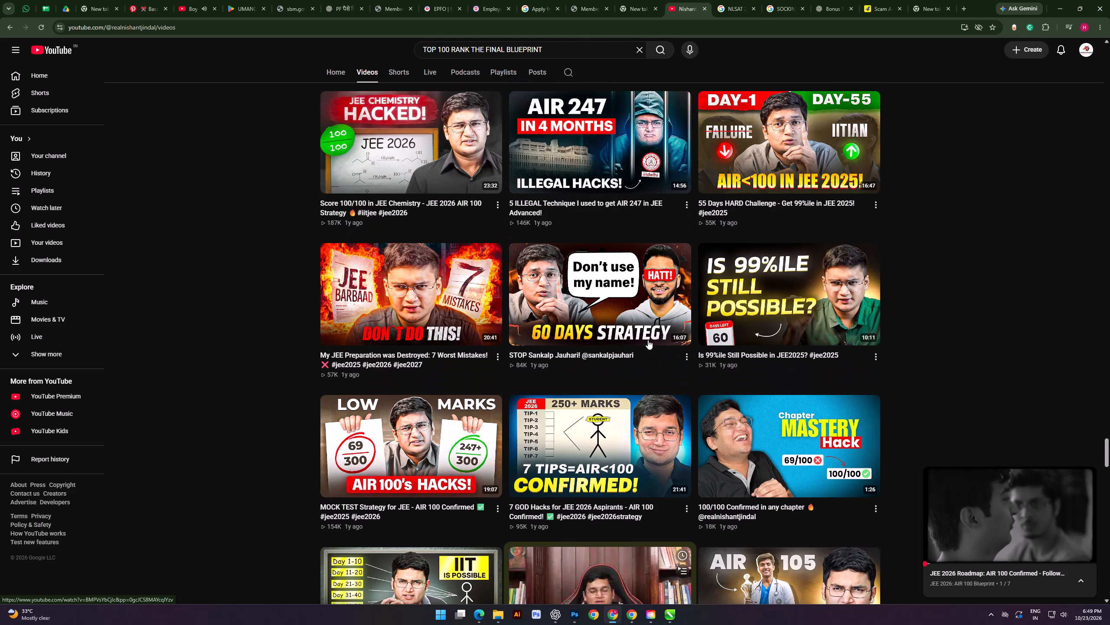
scroll(648, 340, up, 20)
scroll(648, 340, up, 20)
scroll(648, 340, up, 6)
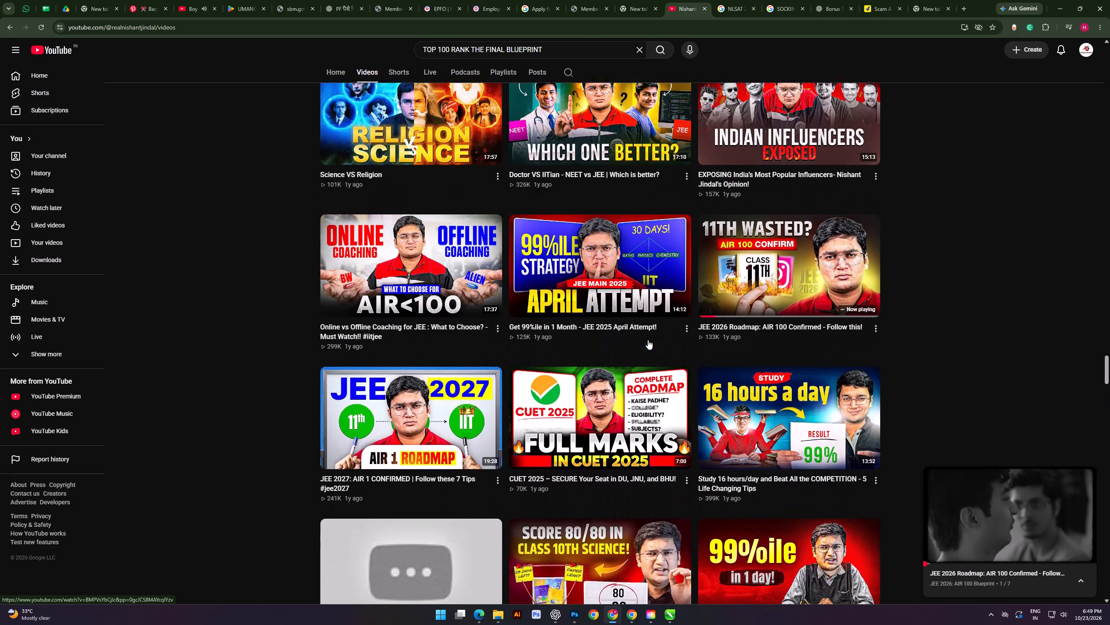
scroll(648, 340, up, 20)
scroll(648, 340, up, 20)
scroll(648, 340, up, 9)
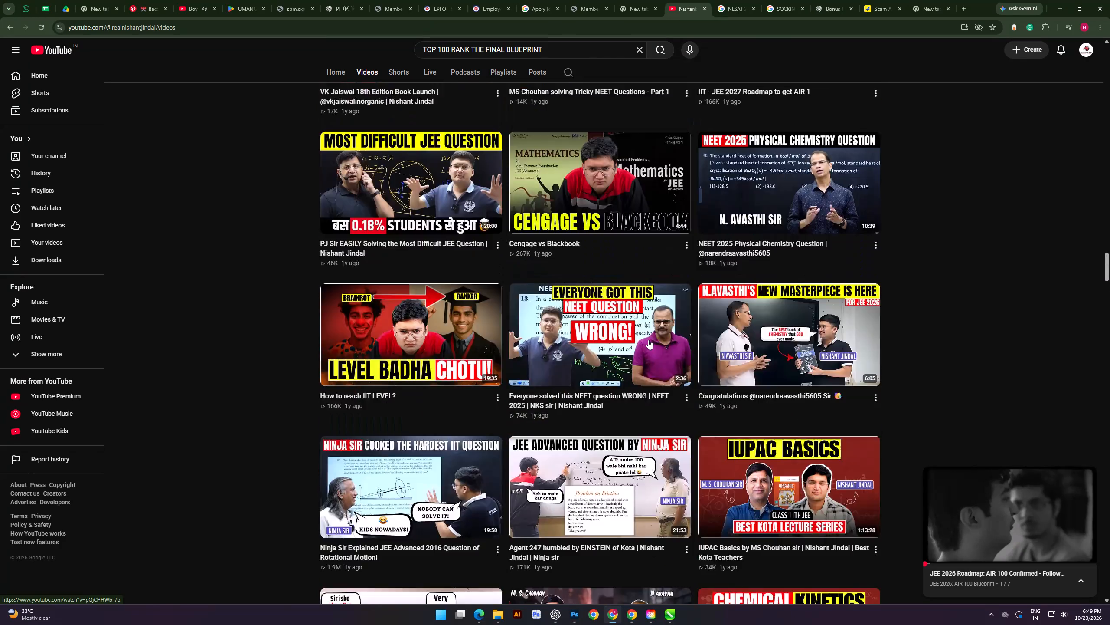
scroll(648, 340, up, 20)
scroll(648, 340, up, 20)
scroll(648, 340, up, 7)
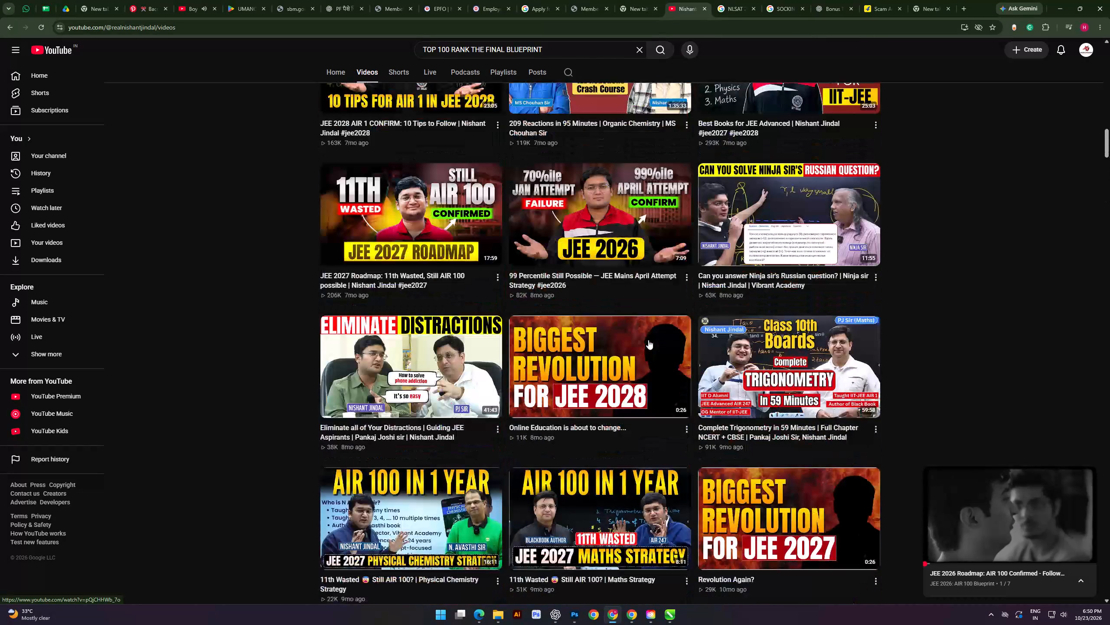
click(1090, 473)
scroll(634, 318, up, 3)
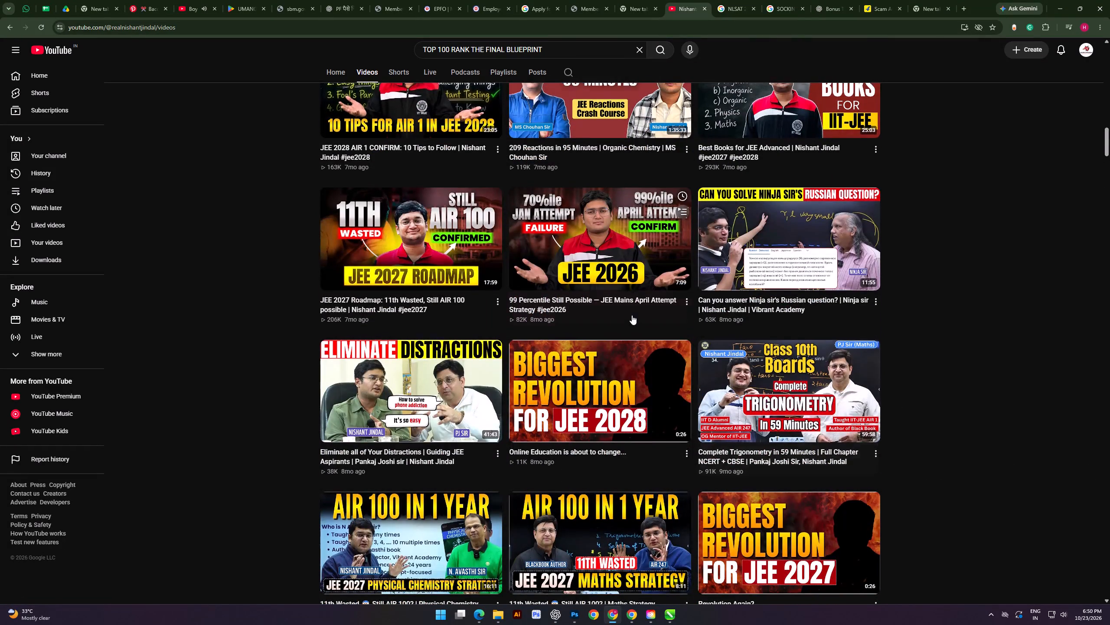
scroll(632, 315, up, 20)
scroll(632, 315, up, 20)
scroll(632, 315, up, 7)
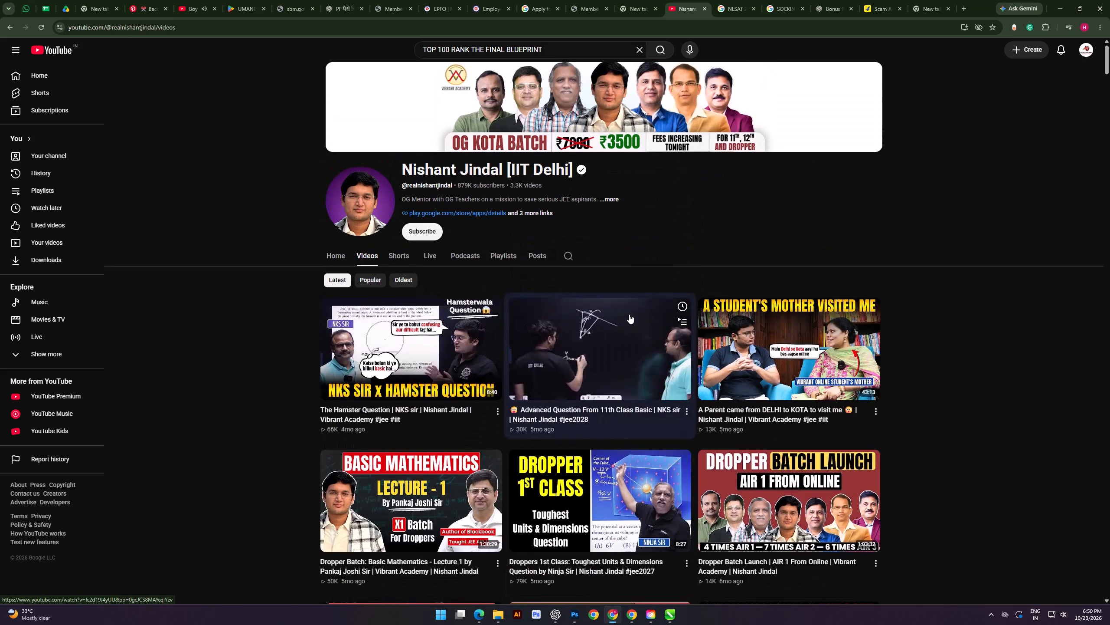
click(423, 259)
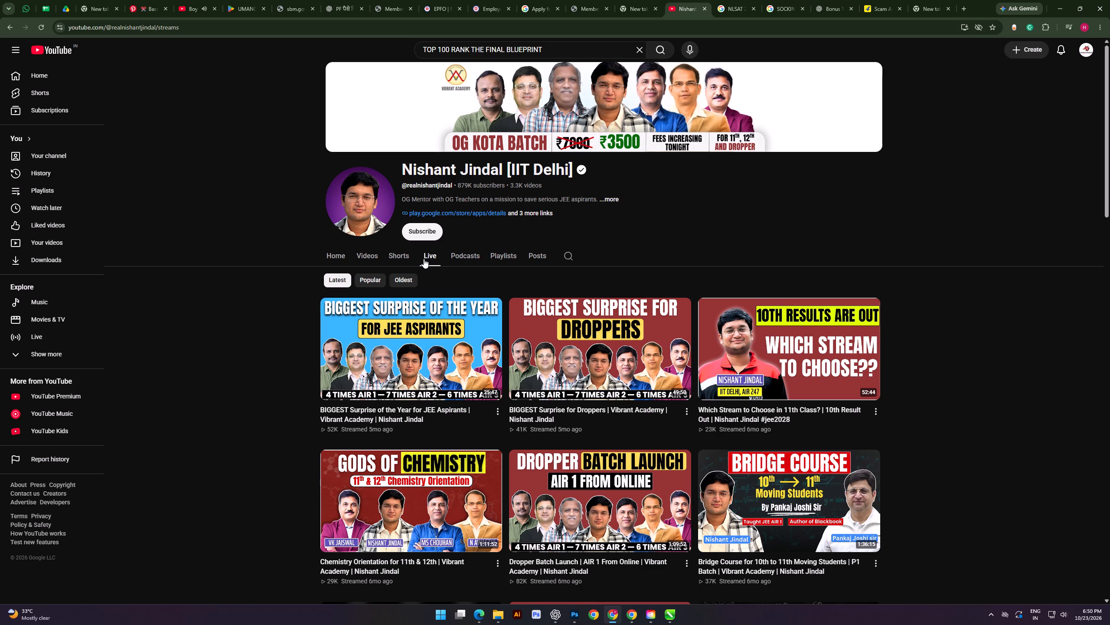
Search YouTube for "neet unacademy" and open the Unacademy NEET channel's list of videos.
click(639, 50)
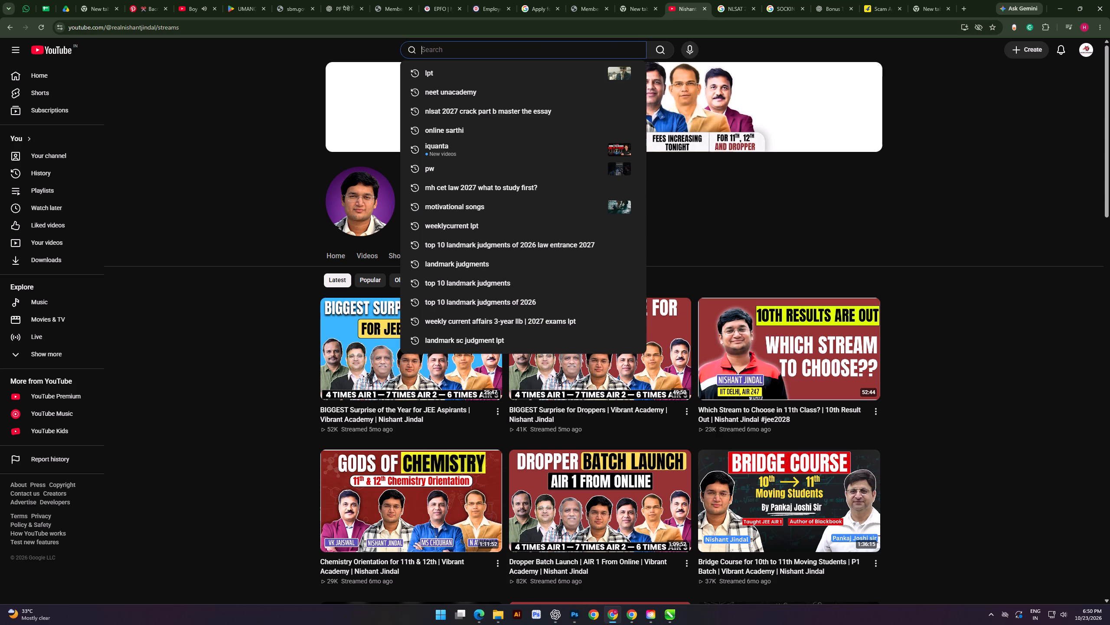
text(NEET)
key(space)
key(space)
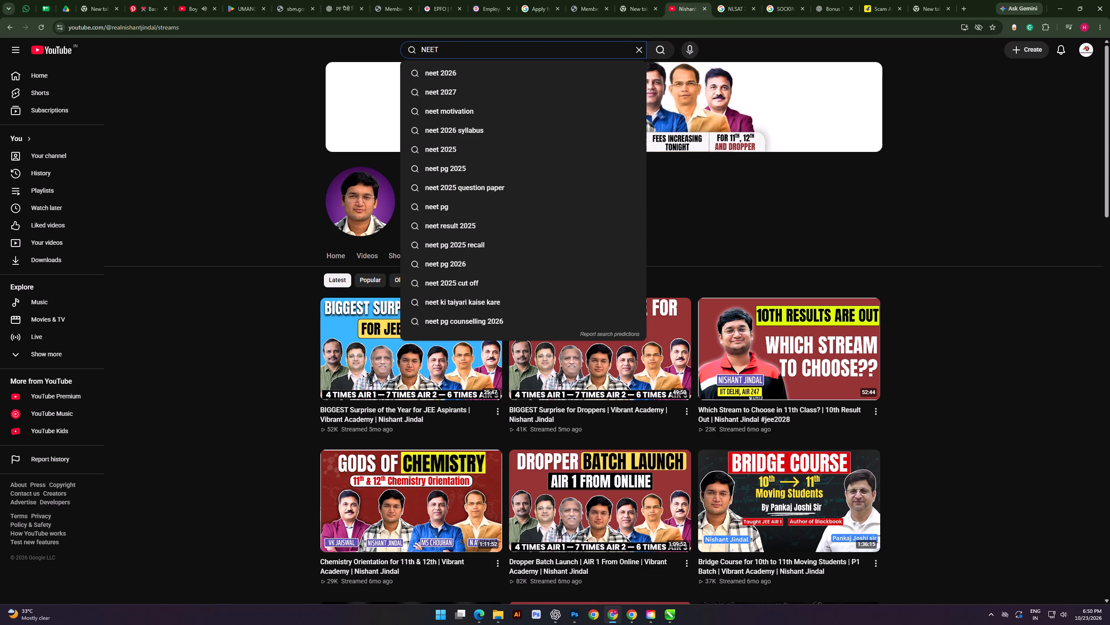
text(UN)
click(521, 74)
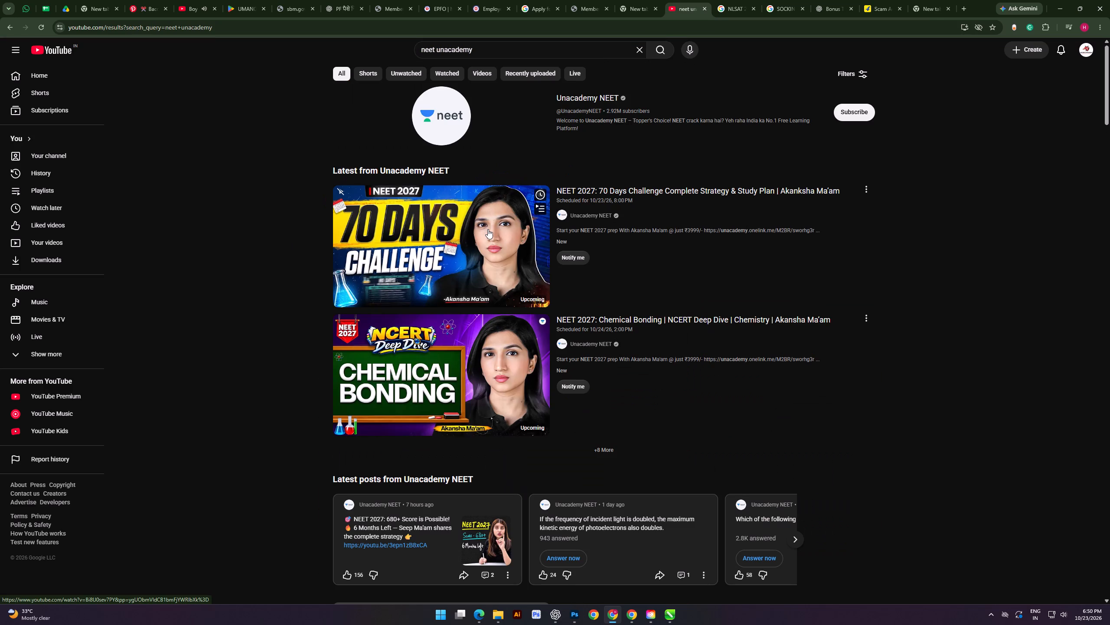
click(439, 130)
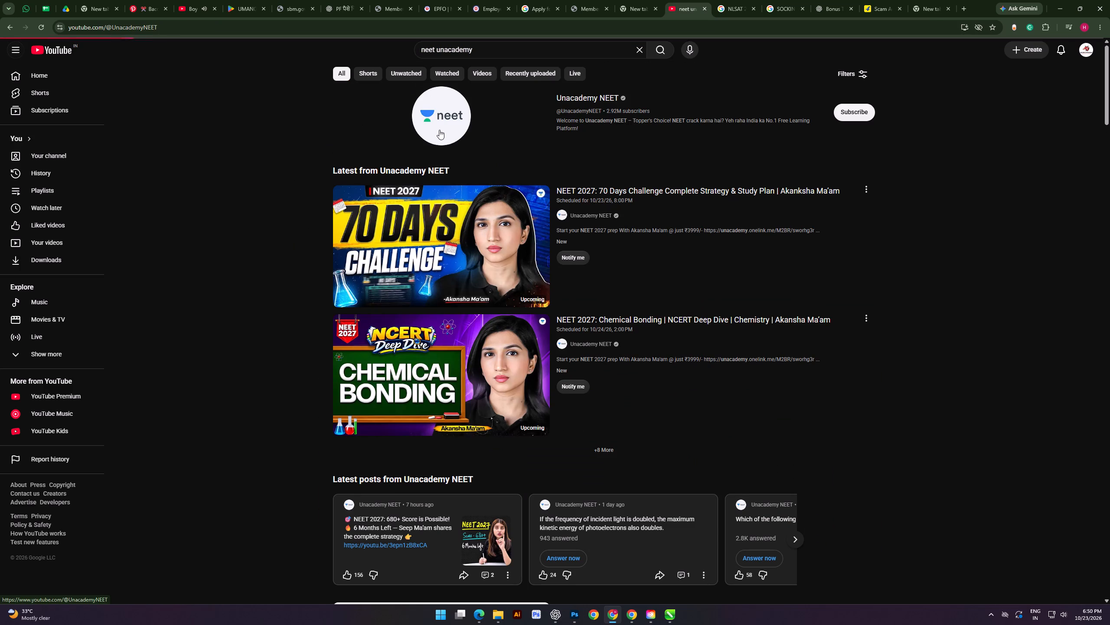
click(366, 260)
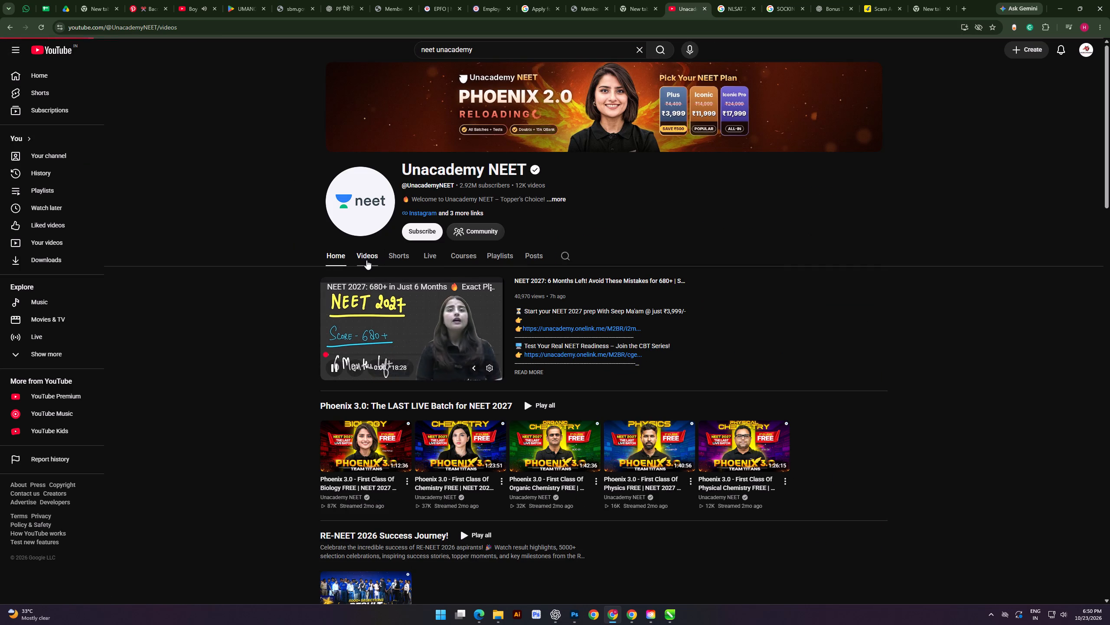
Examine the Unacademy NEET channel's video thumbnails for designs suitable as references.
scroll(429, 263, down, 1)
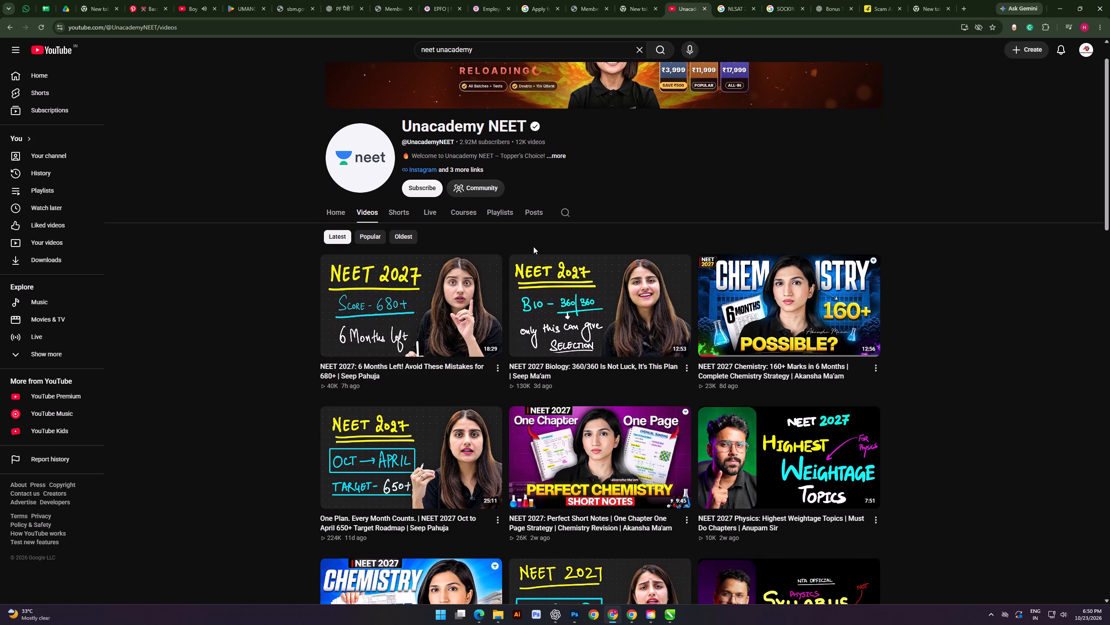
scroll(402, 268, down, 5)
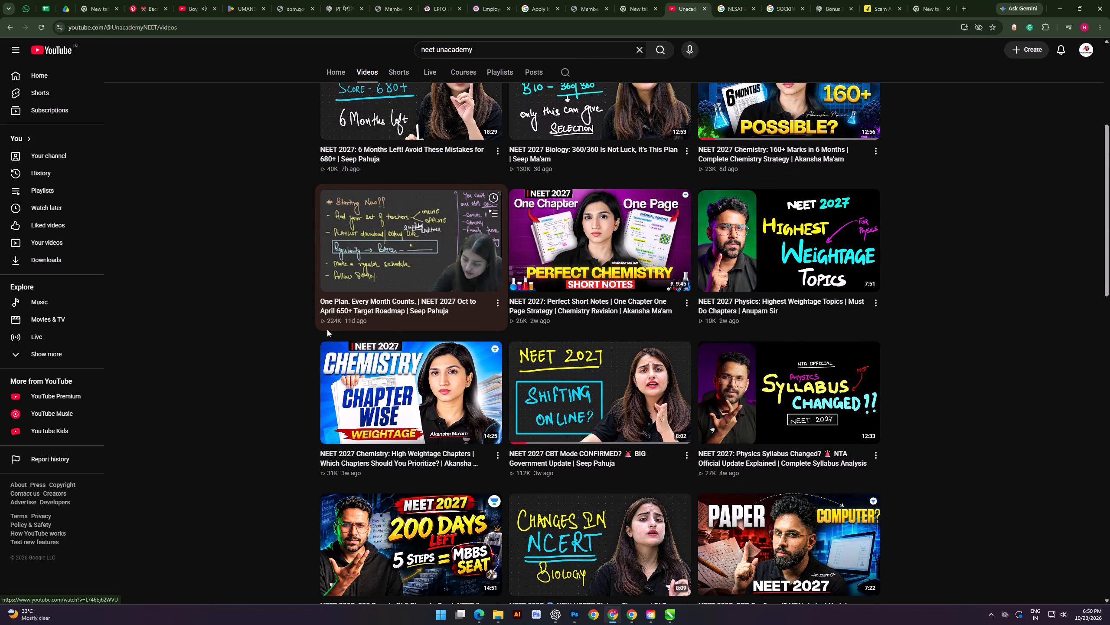
scroll(241, 324, down, 3)
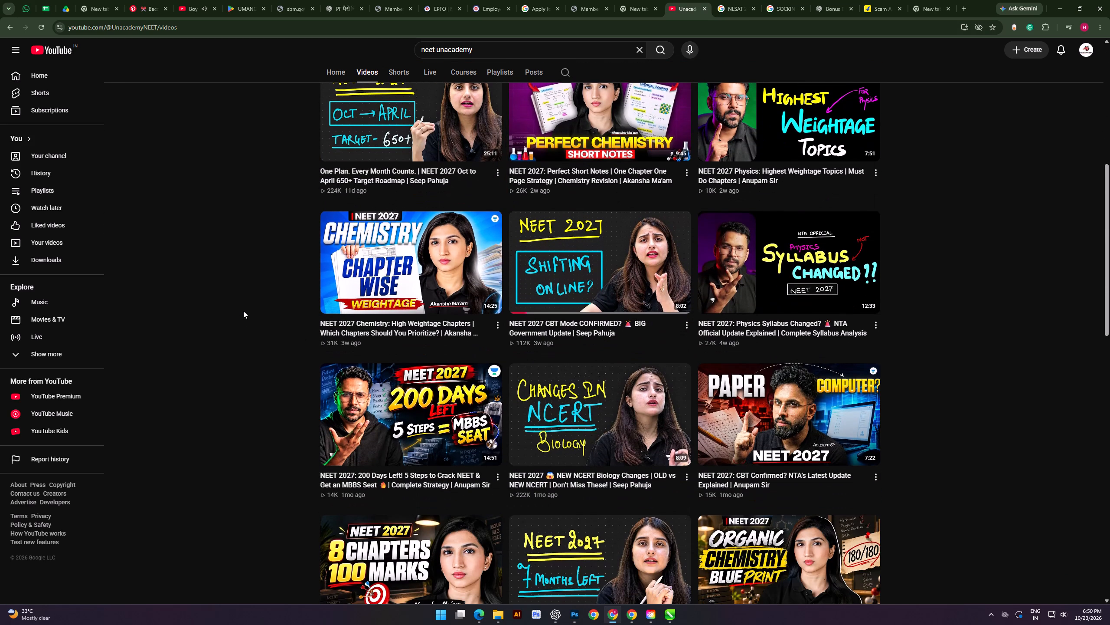
scroll(247, 309, down, 9)
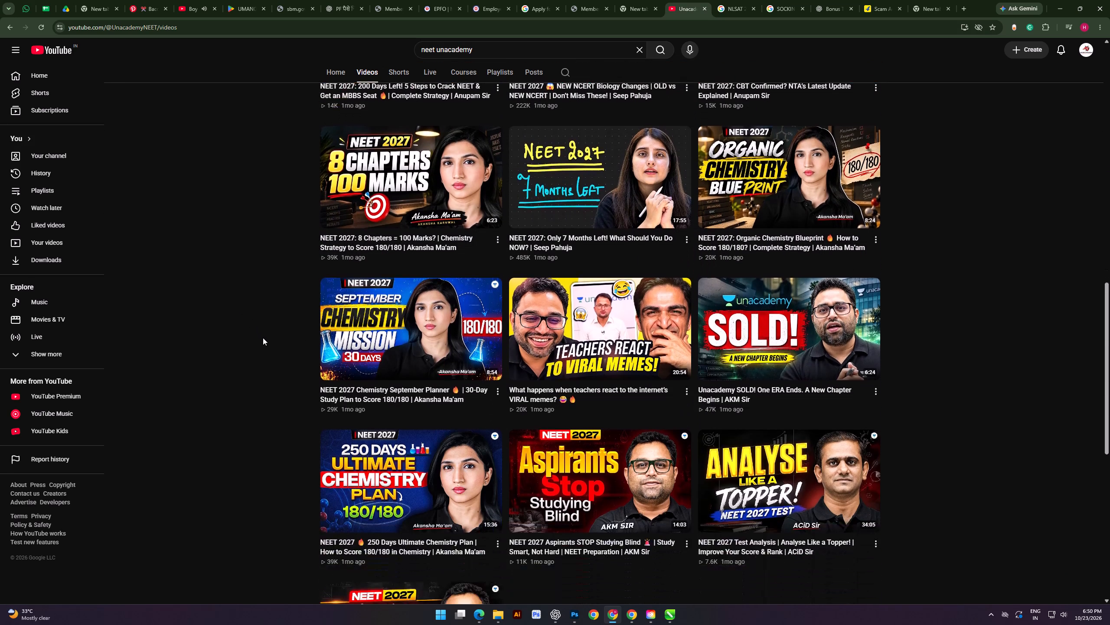
scroll(242, 283, down, 3)
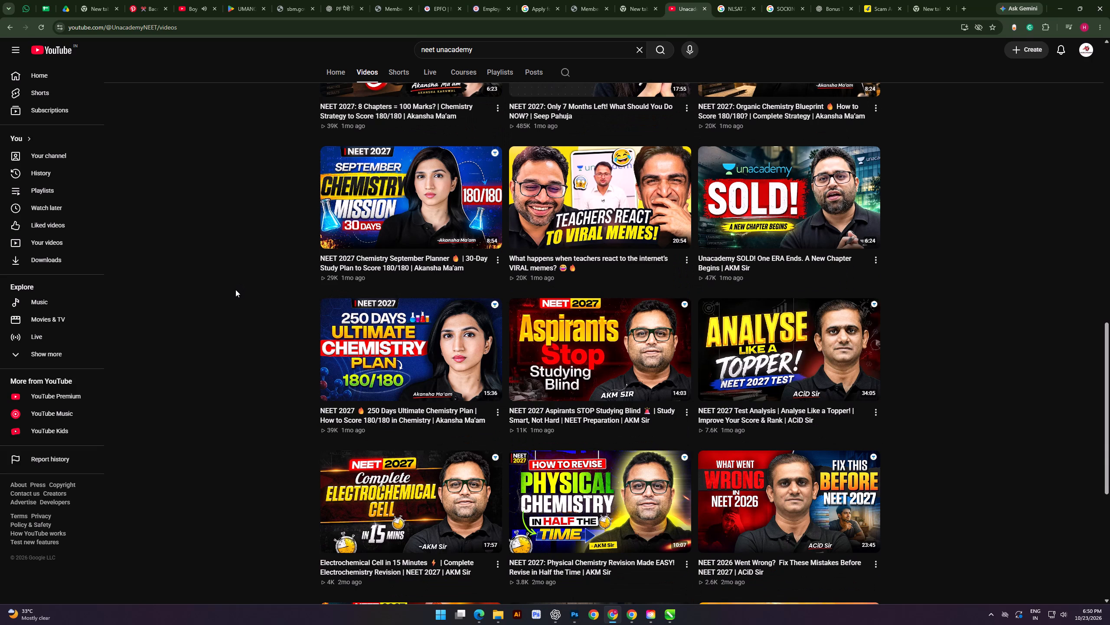
scroll(234, 289, down, 5)
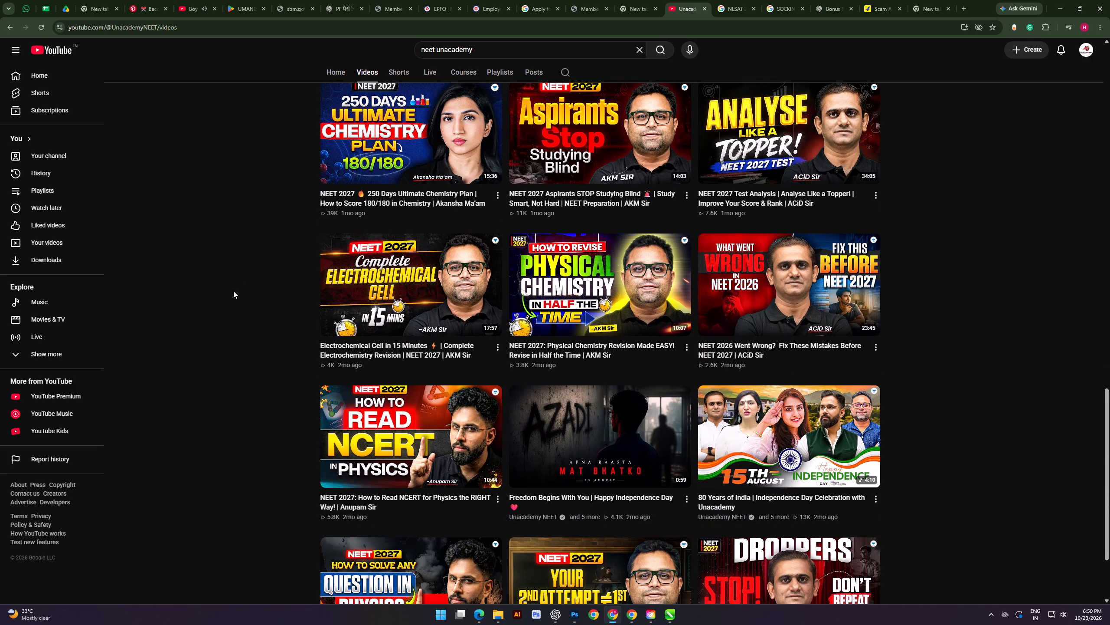
scroll(233, 291, down, 10)
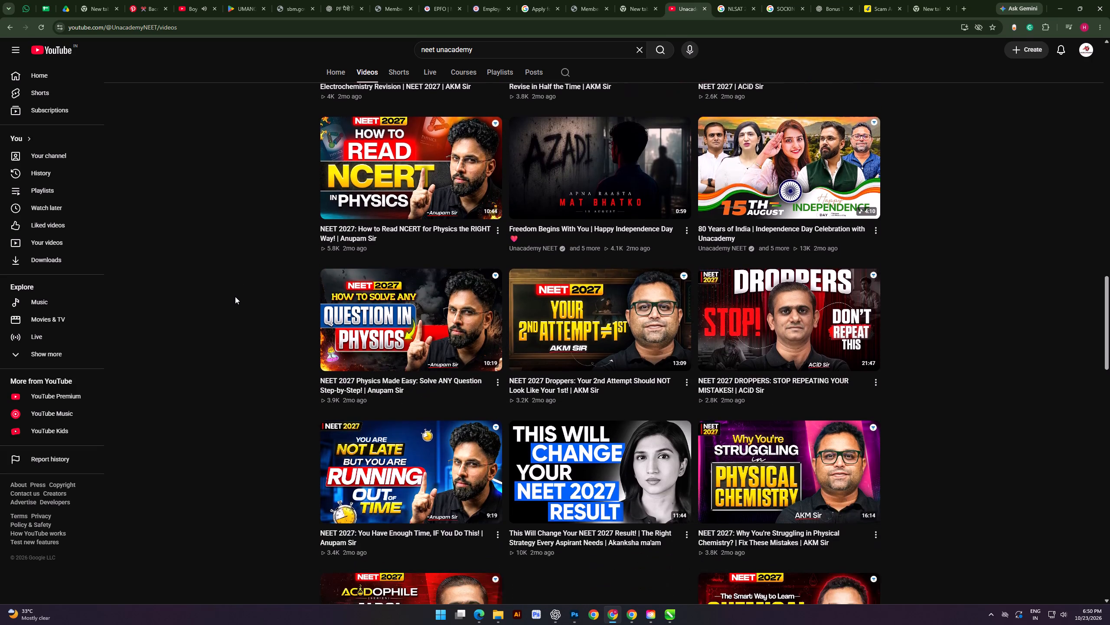
scroll(235, 296, down, 6)
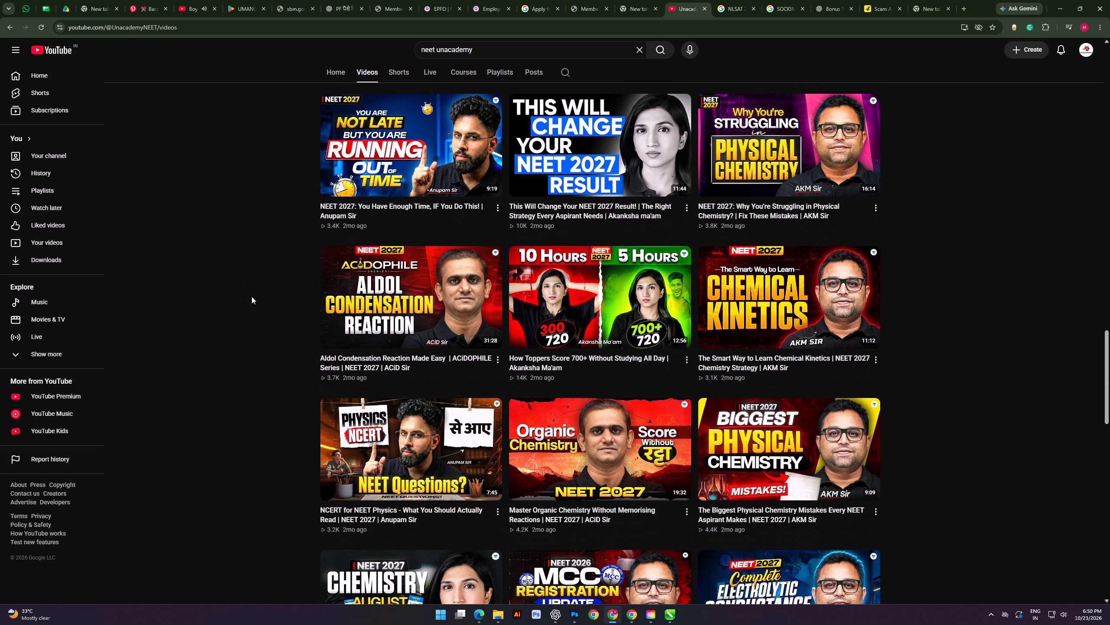
scroll(287, 272, down, 2)
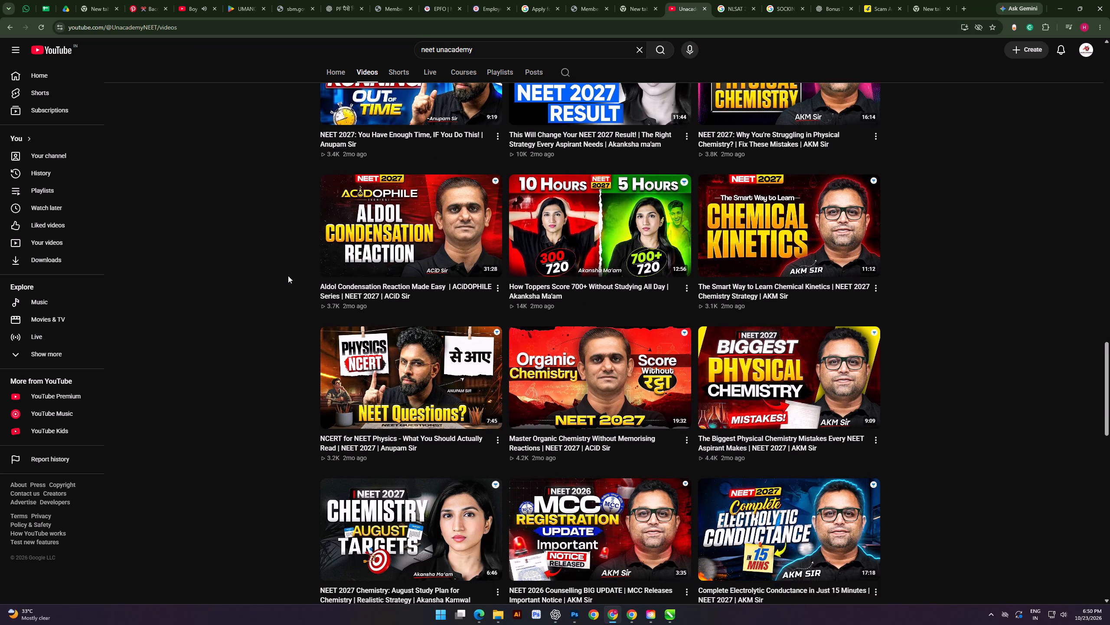
scroll(288, 276, down, 3)
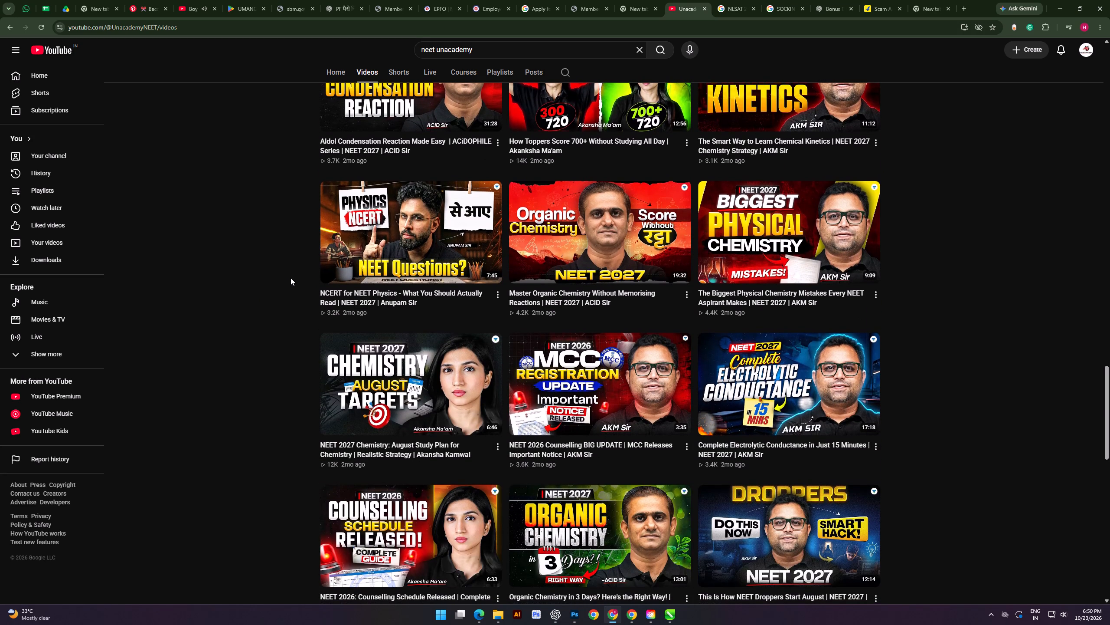
scroll(291, 279, down, 3)
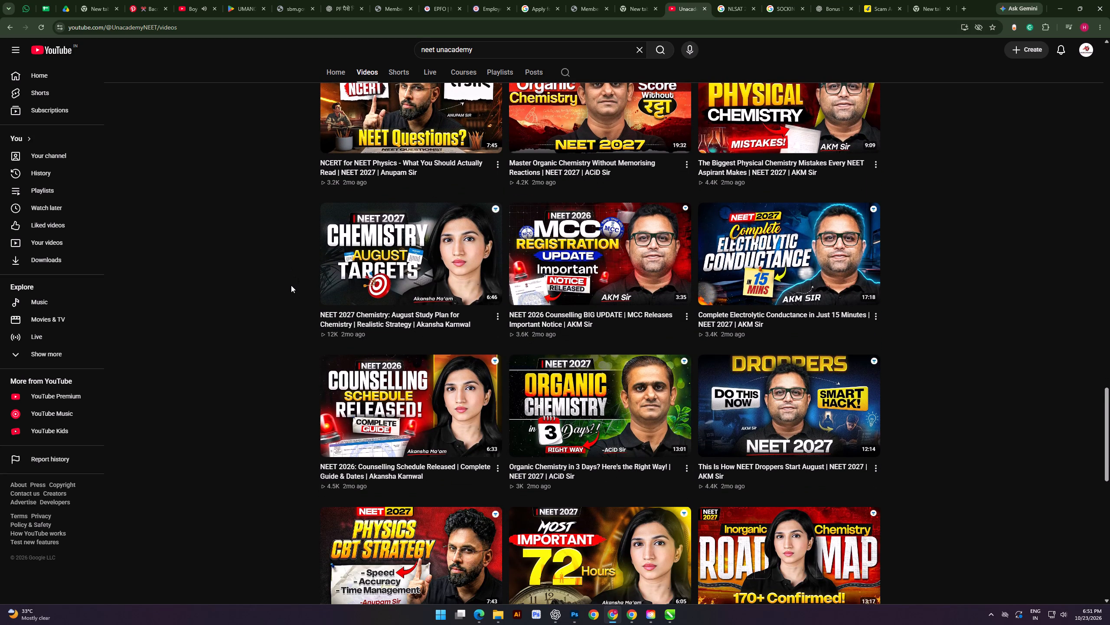
scroll(292, 286, down, 2)
scroll(330, 306, down, 2)
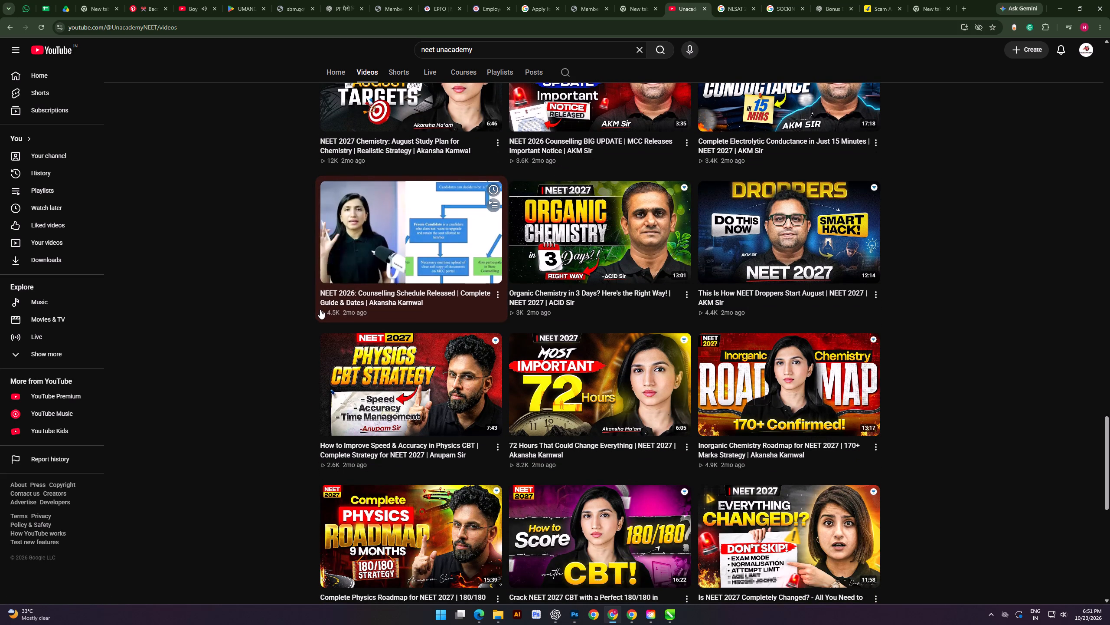
Capture a screenshot of the "NEET 2027 Most Important 72 Hours" thumbnail to the clipboard.
key(Print)
drag(502, 330, 604, 386)
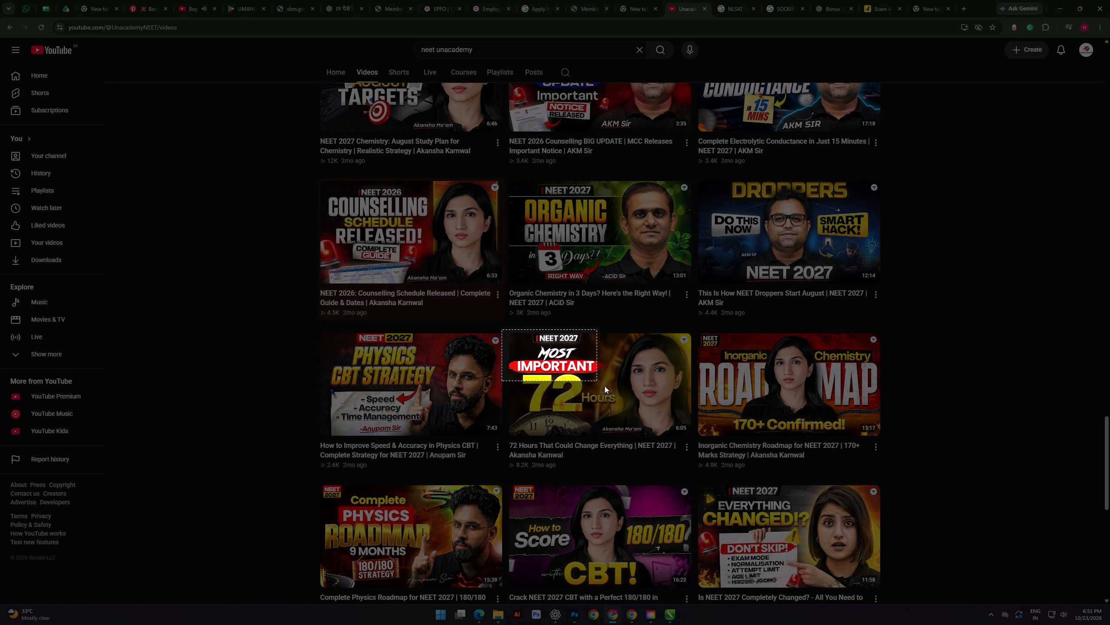
drag(604, 386, 695, 439)
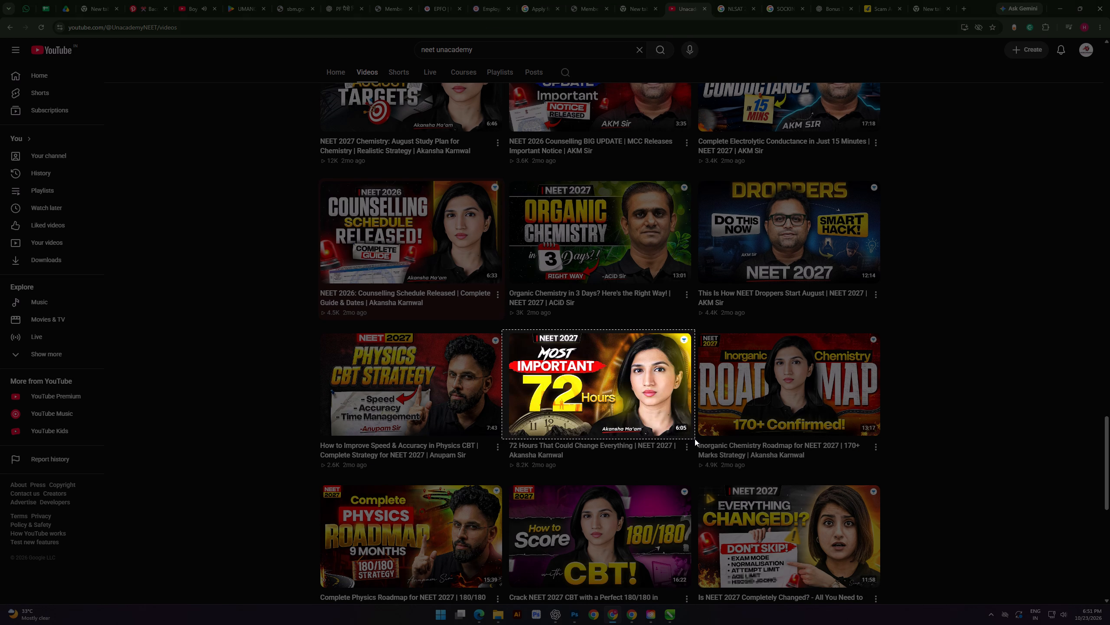
drag(695, 439, 695, 436)
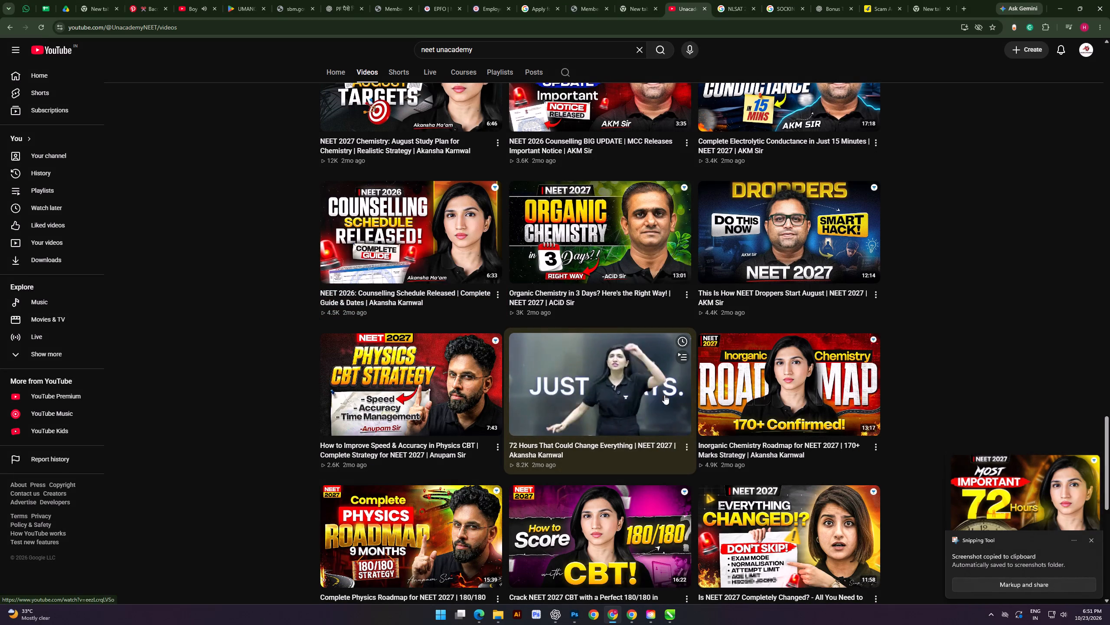
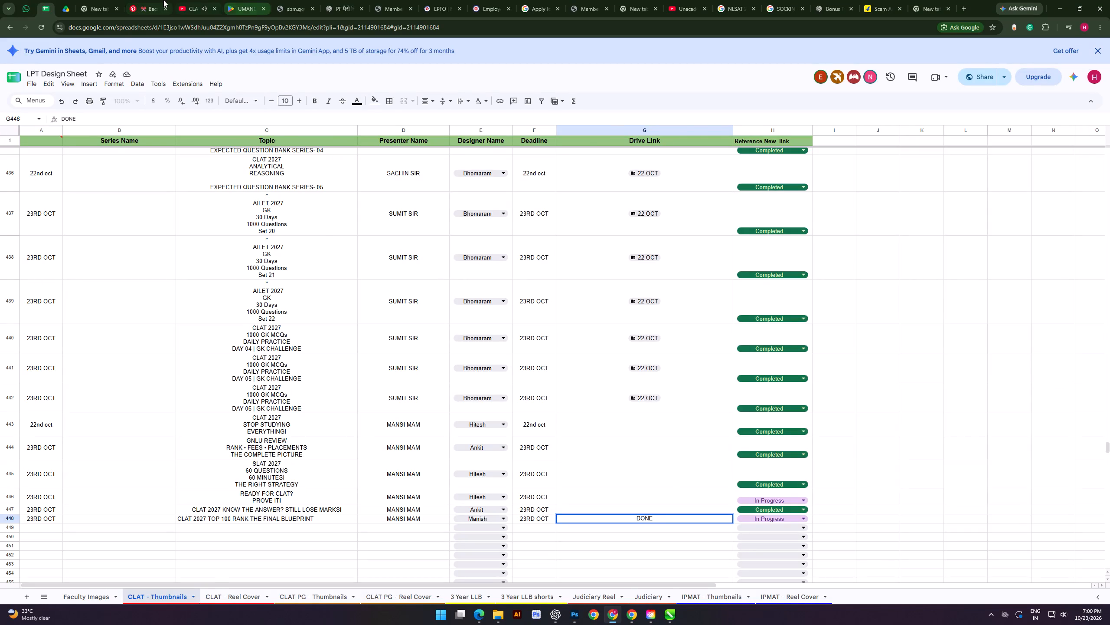
Leave the open CLAT Combat Series video on YouTube and return to the YouTube home page.
click(200, 0)
click(407, 247)
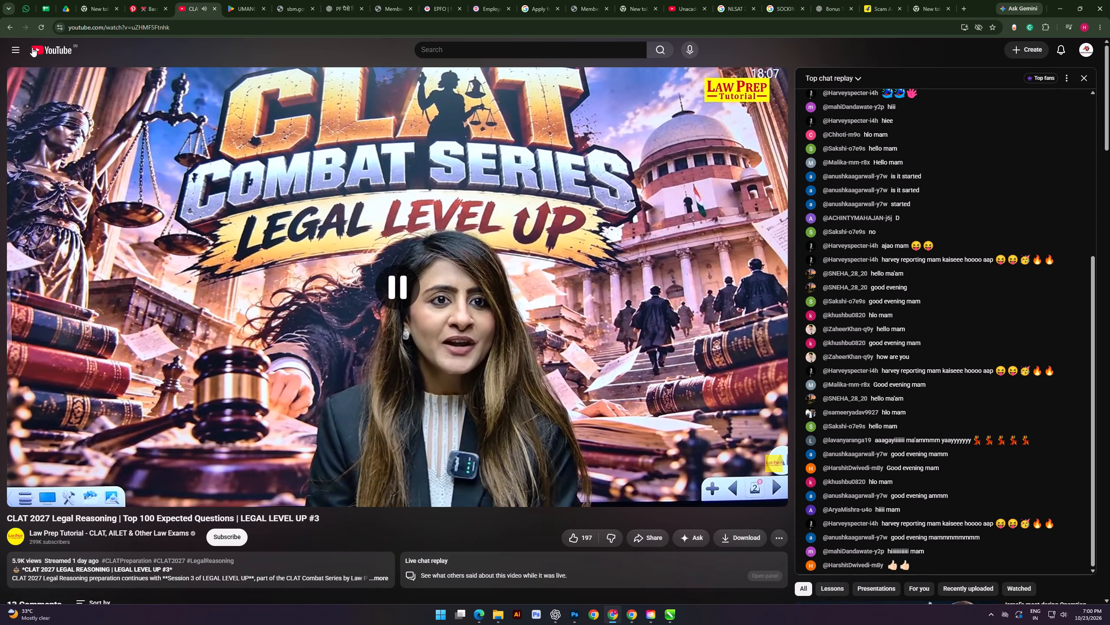
click(20, 45)
click(43, 74)
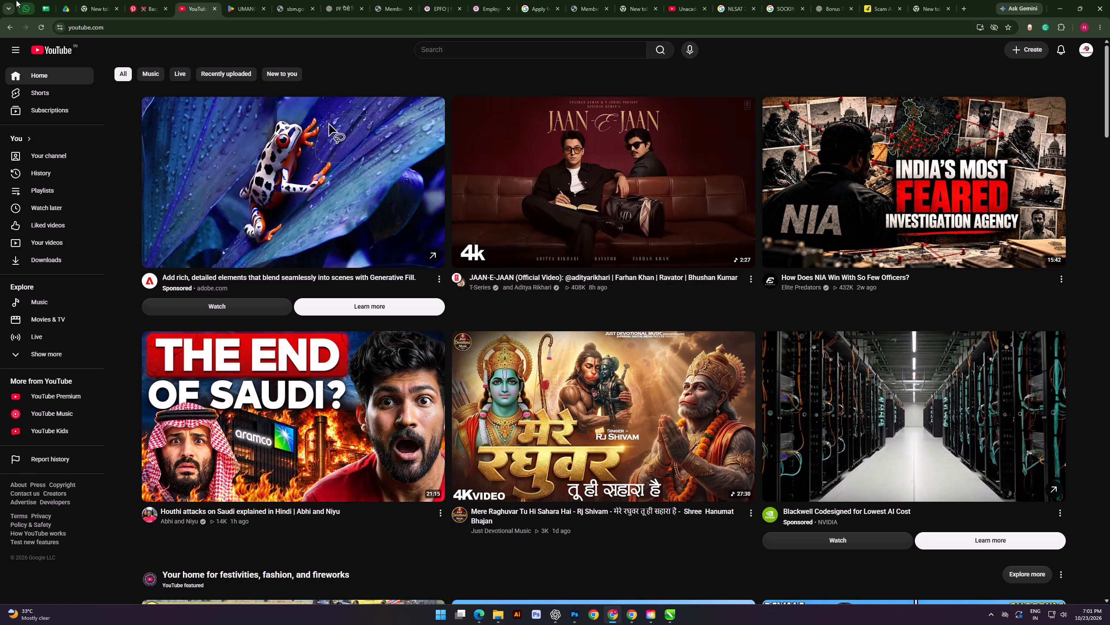
In Google Drive, go to the second Oct folder under 2026 > CLAT TUTORIAL > LONG, dismissing the completed-uploads notice.
click(67, 1)
click(383, 112)
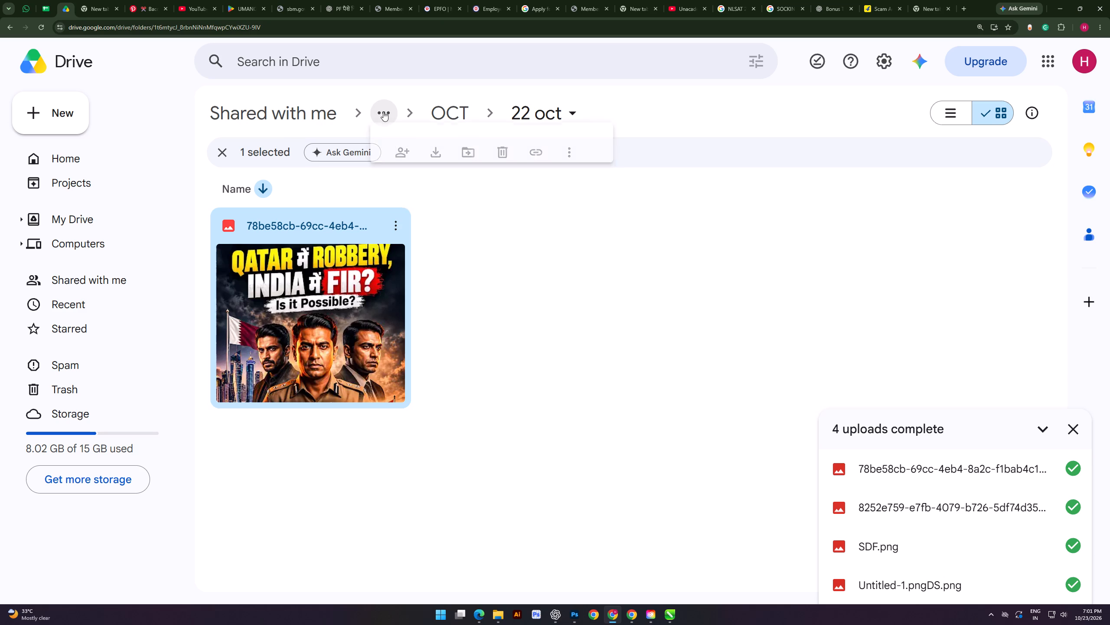
click(435, 155)
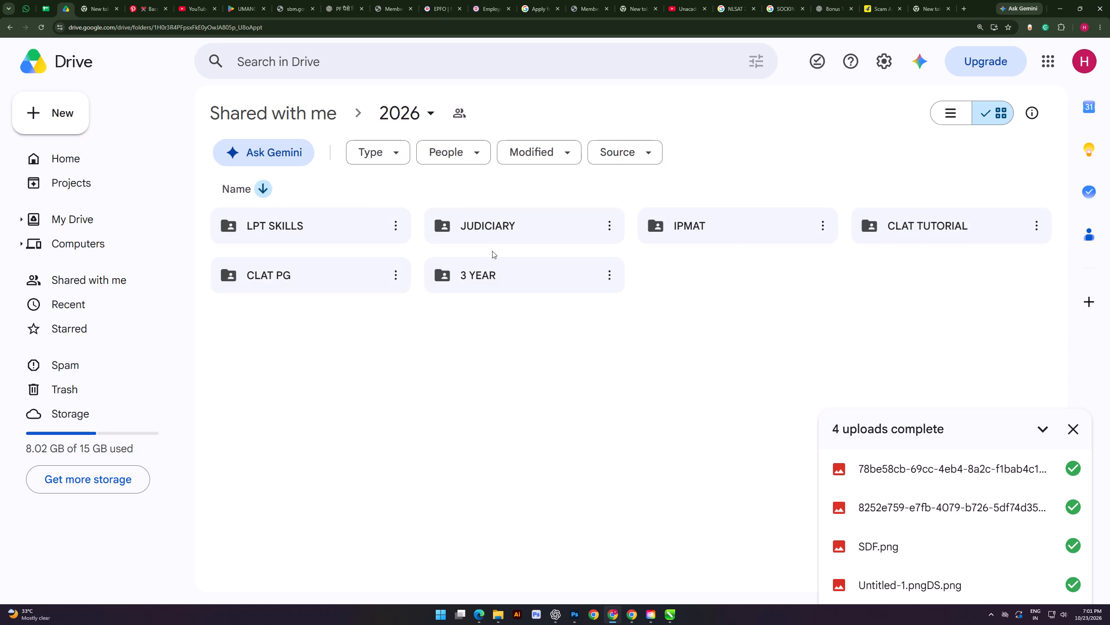
double_click(927, 241)
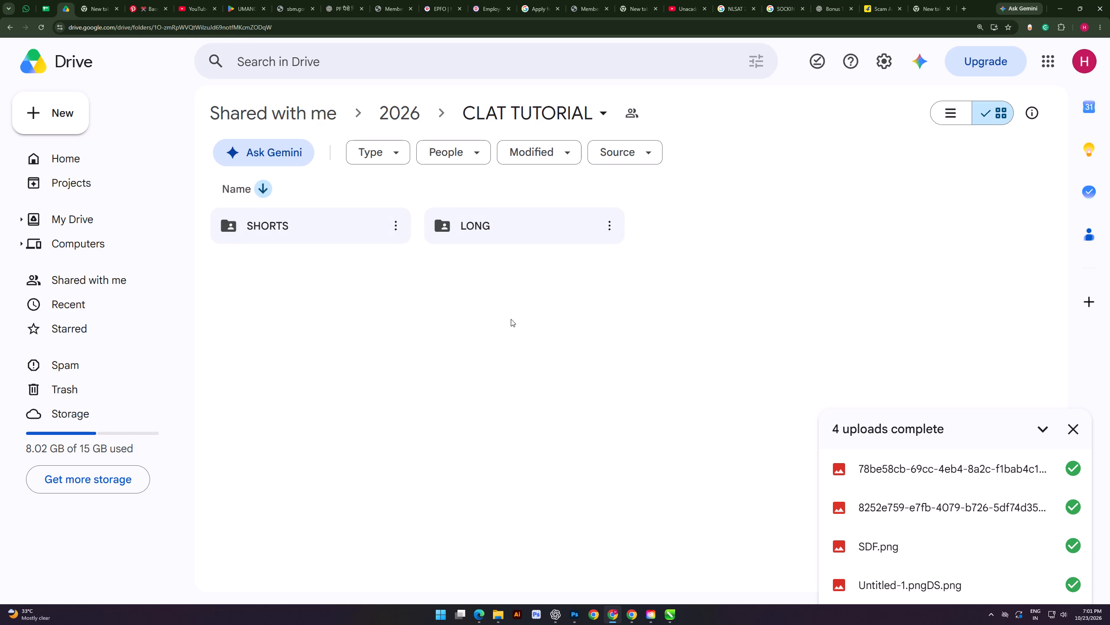
click(1074, 423)
click(502, 359)
double_click(494, 232)
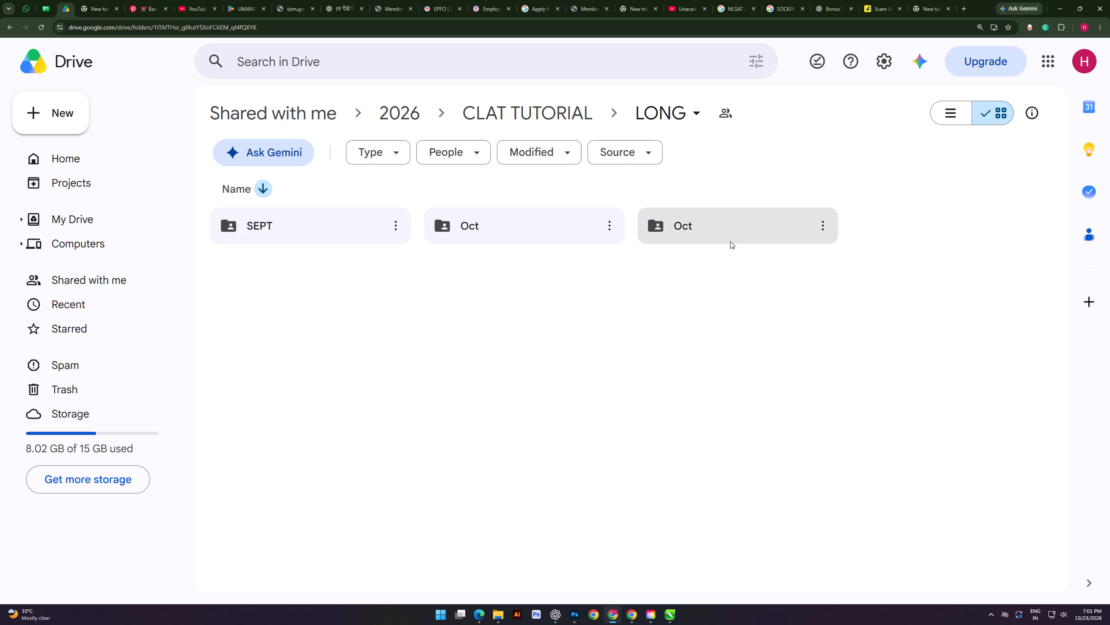
double_click(730, 240)
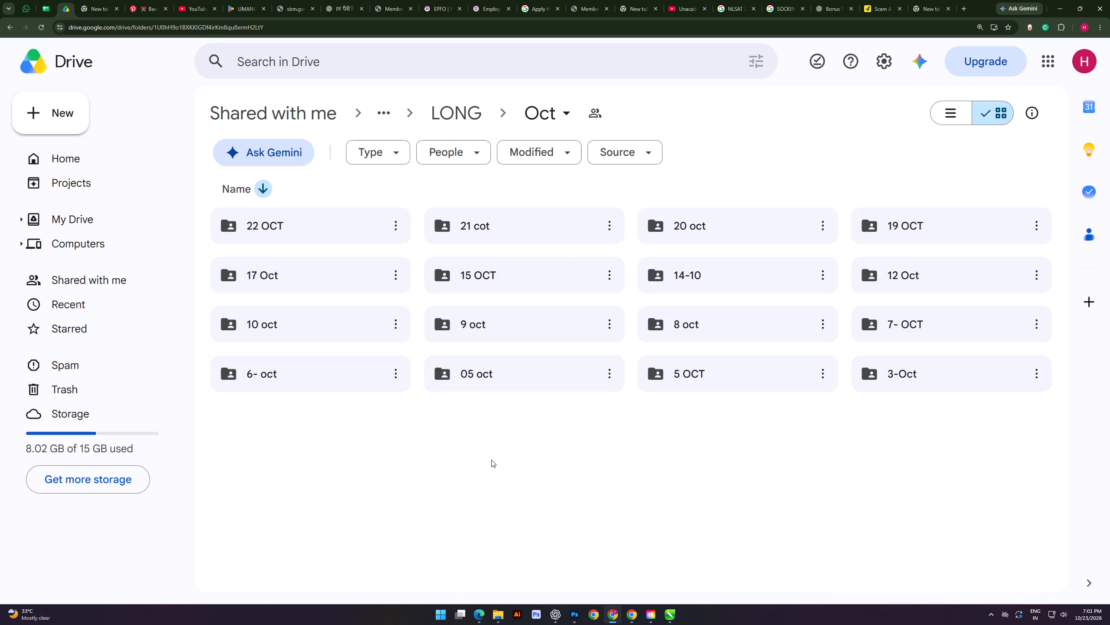
Look through the thumbnails in the 22 OCT folder and return to the Oct folder.
click(491, 460)
double_click(324, 221)
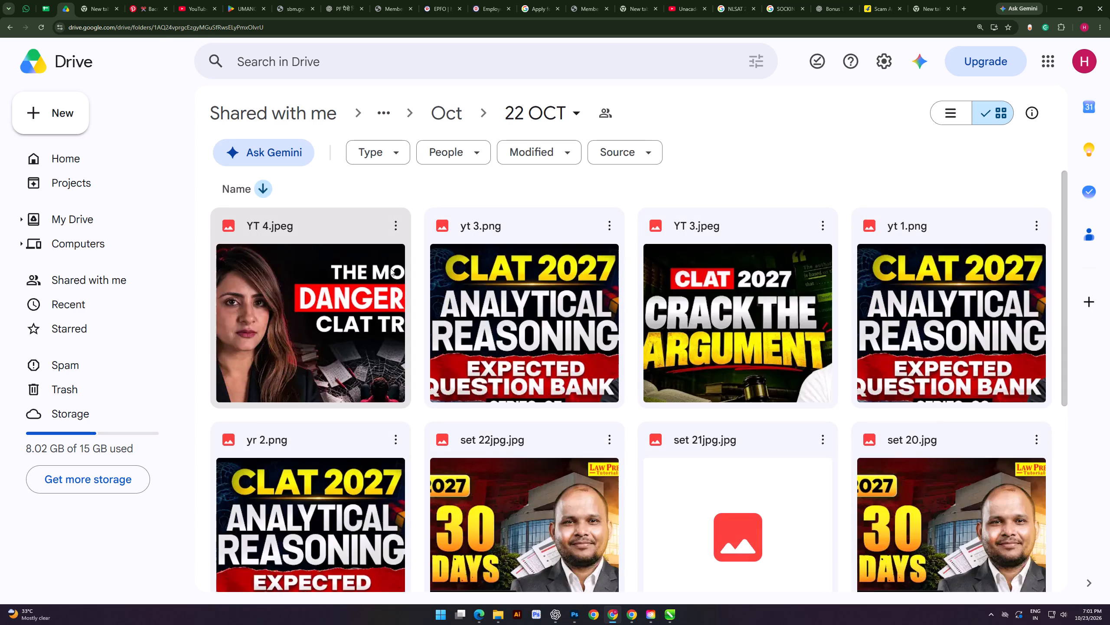
scroll(437, 293, down, 18)
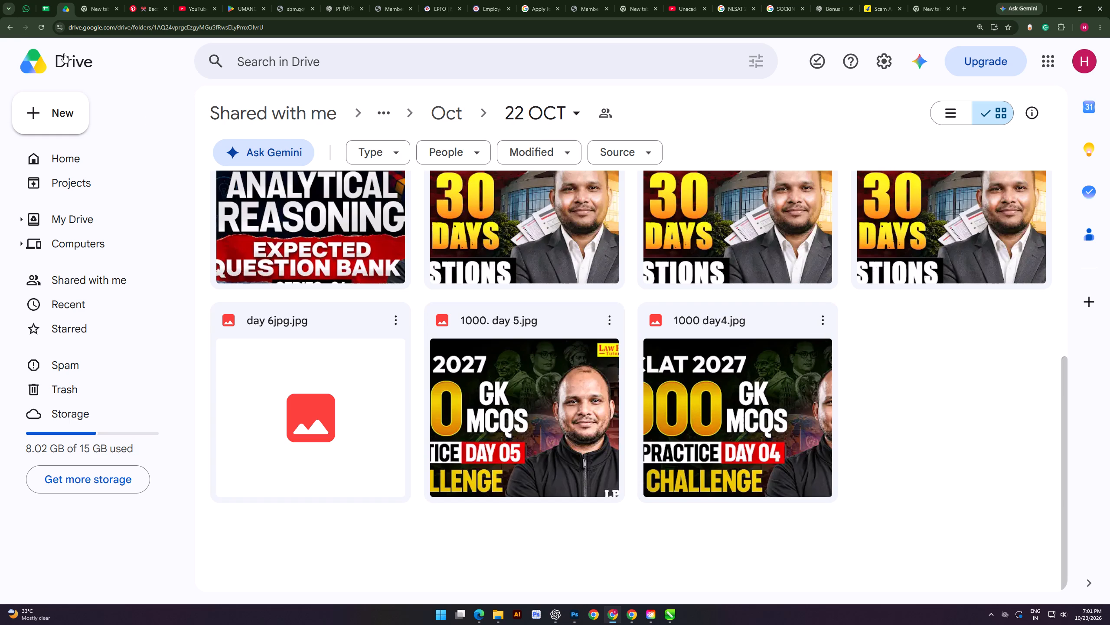
click(0, 27)
Create a new folder named 23 OCT inside the Oct folder.
click(397, 461)
right_click(380, 421)
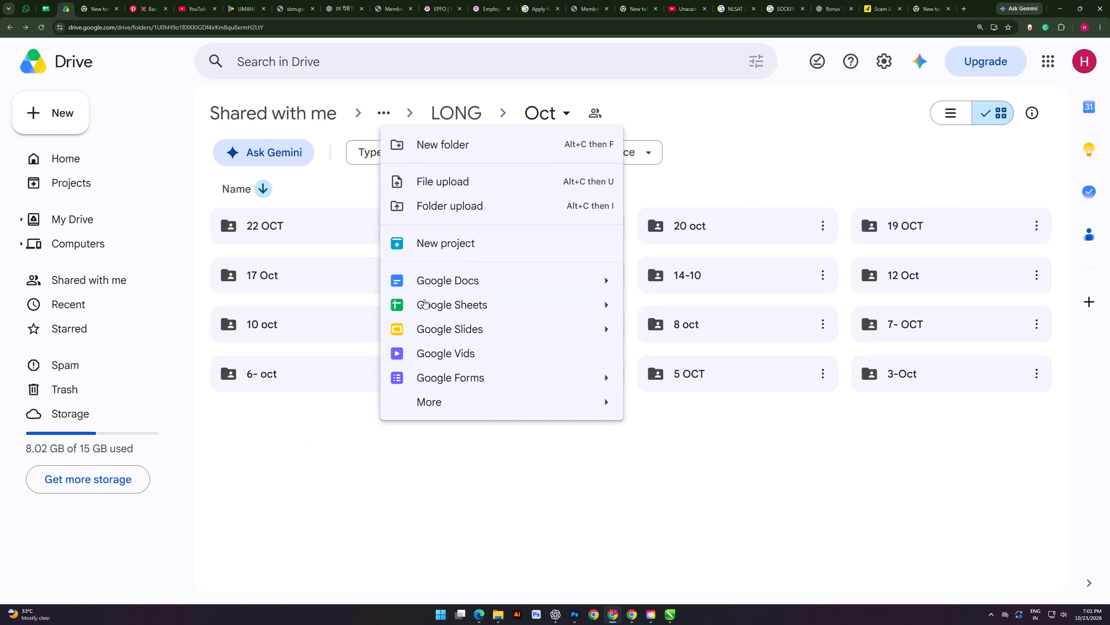
click(441, 149)
text(23 OCT)
key(Return)
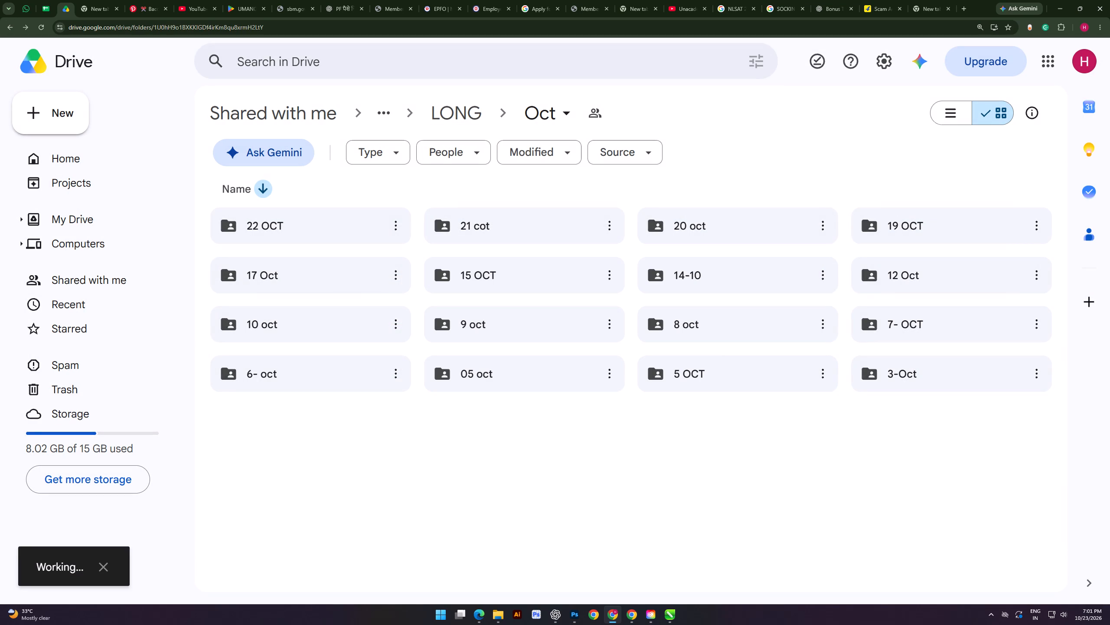
Upload the red-and-green CLAT 2027 TOP 100 RANK thumbnail from Downloads into the 23 OCT Drive folder.
double_click(340, 230)
click(501, 615)
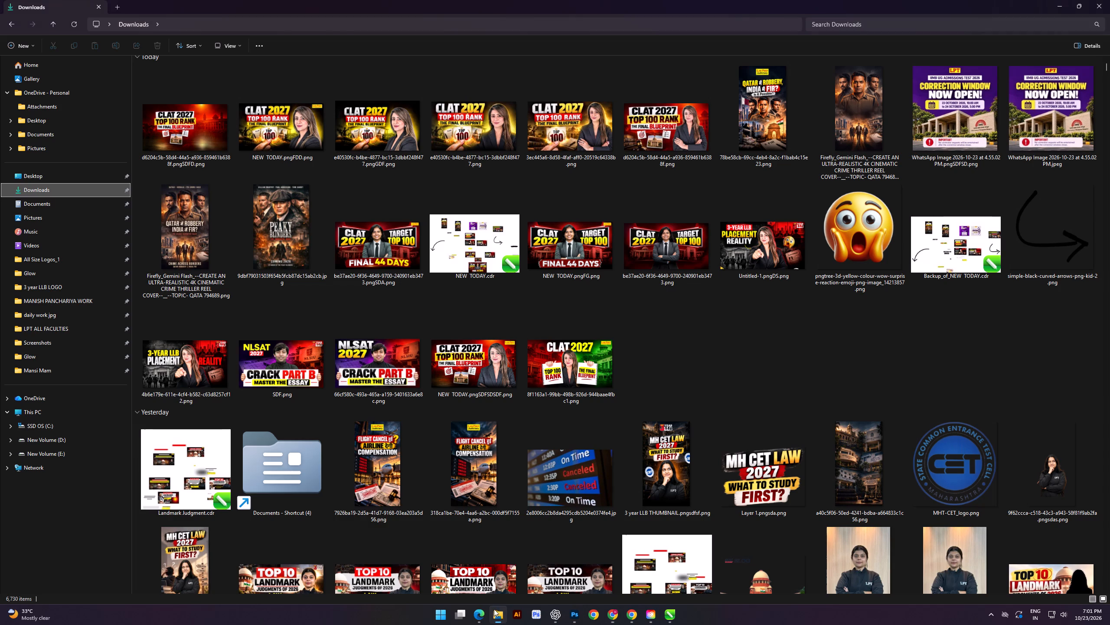
click(75, 205)
click(65, 190)
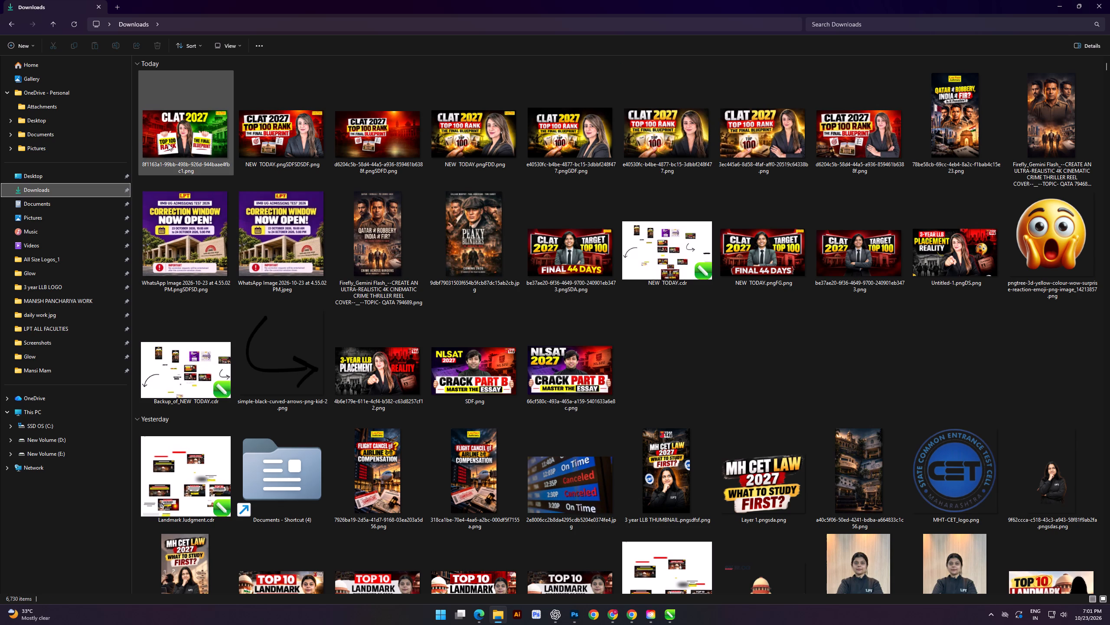
drag(170, 139, 610, 610)
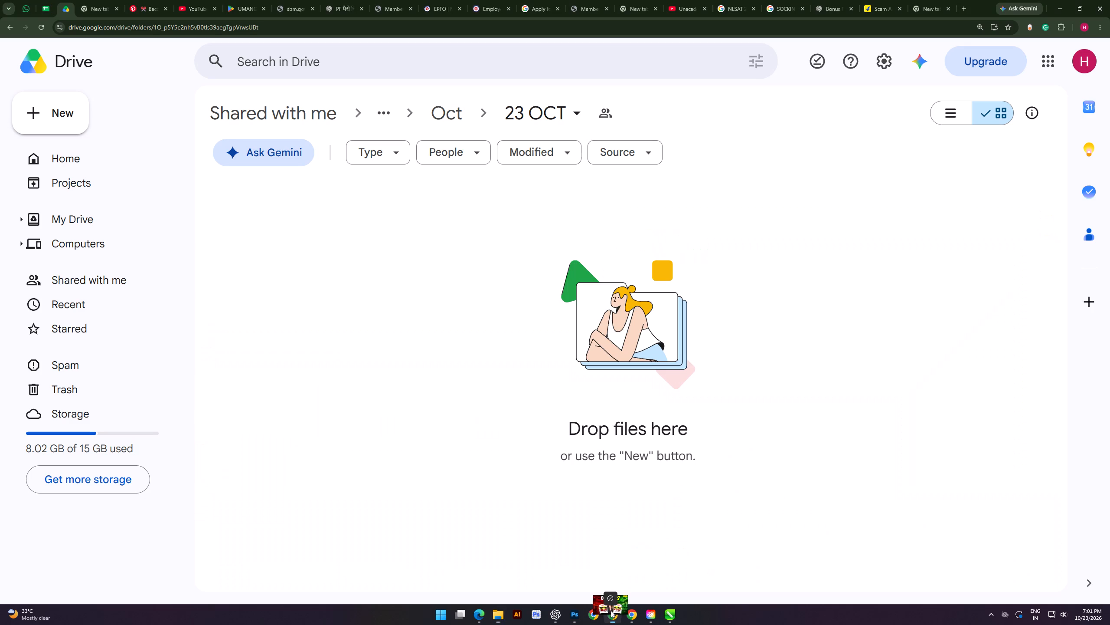
drag(610, 610, 545, 370)
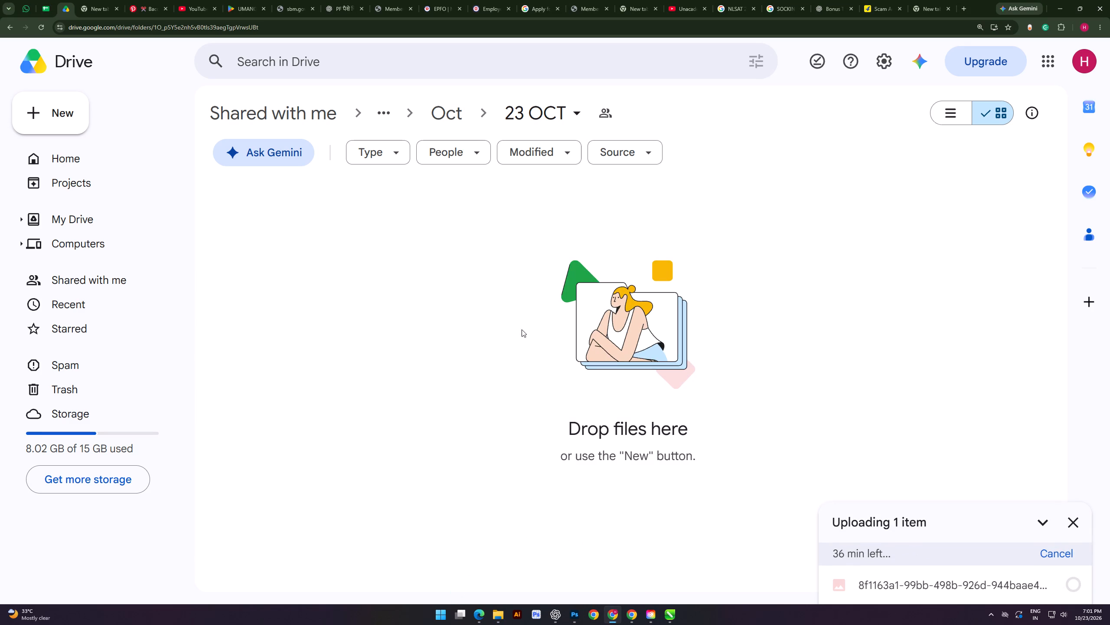